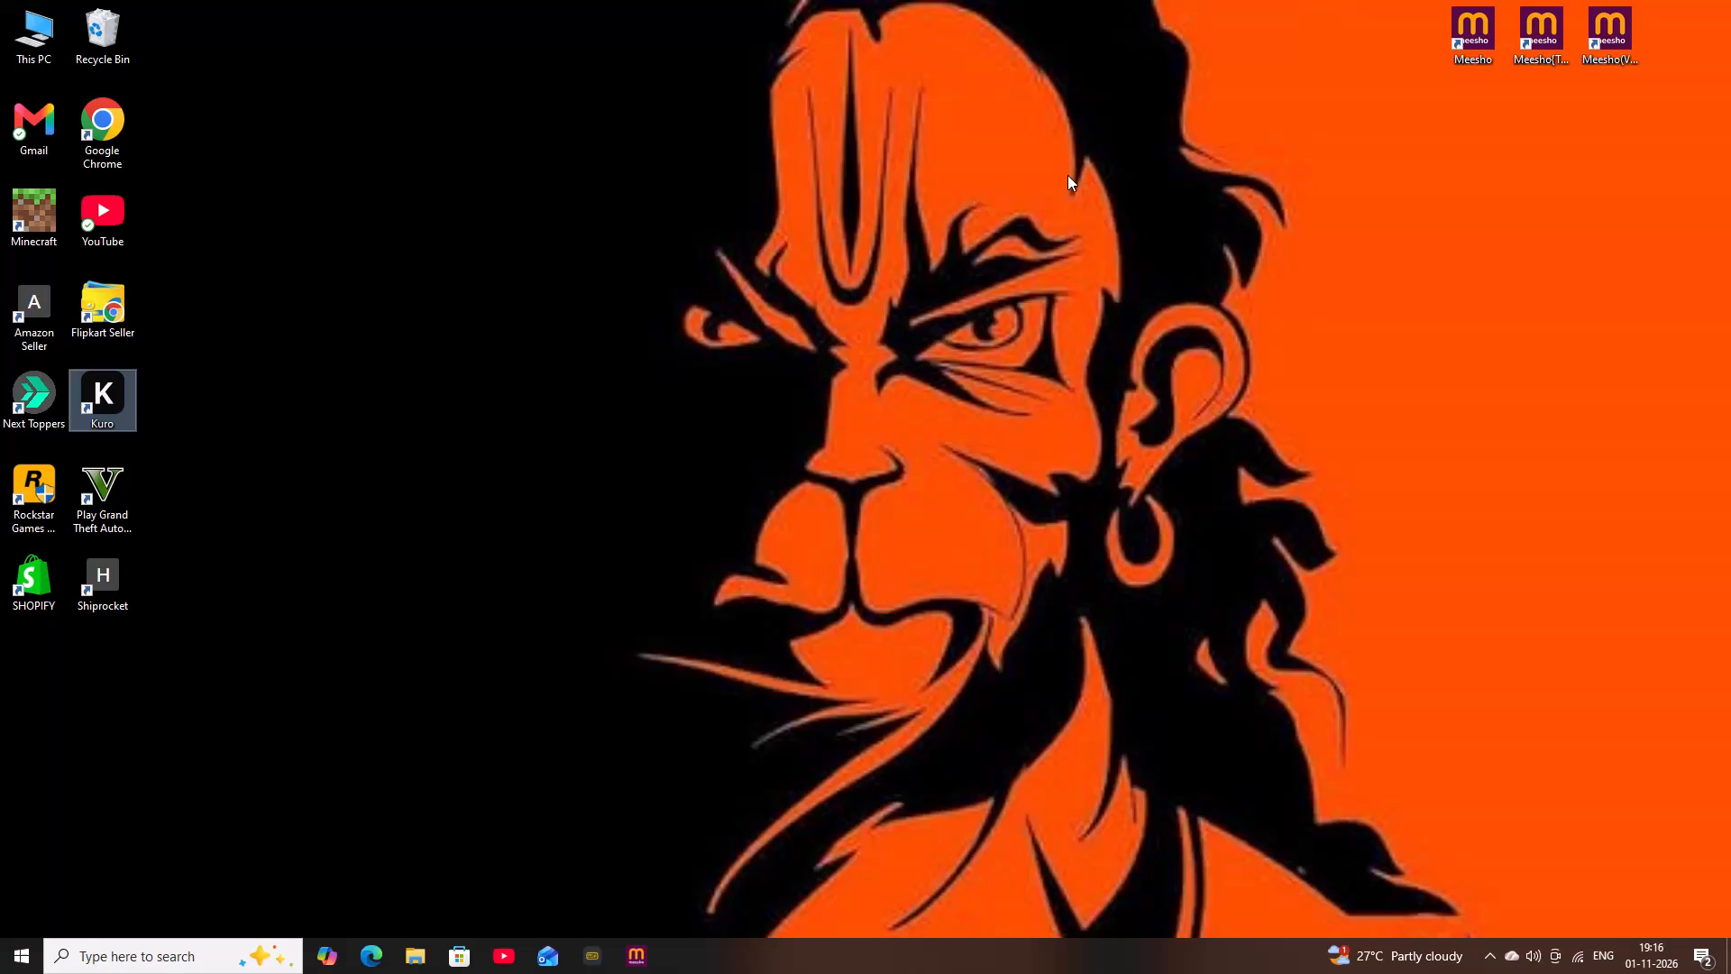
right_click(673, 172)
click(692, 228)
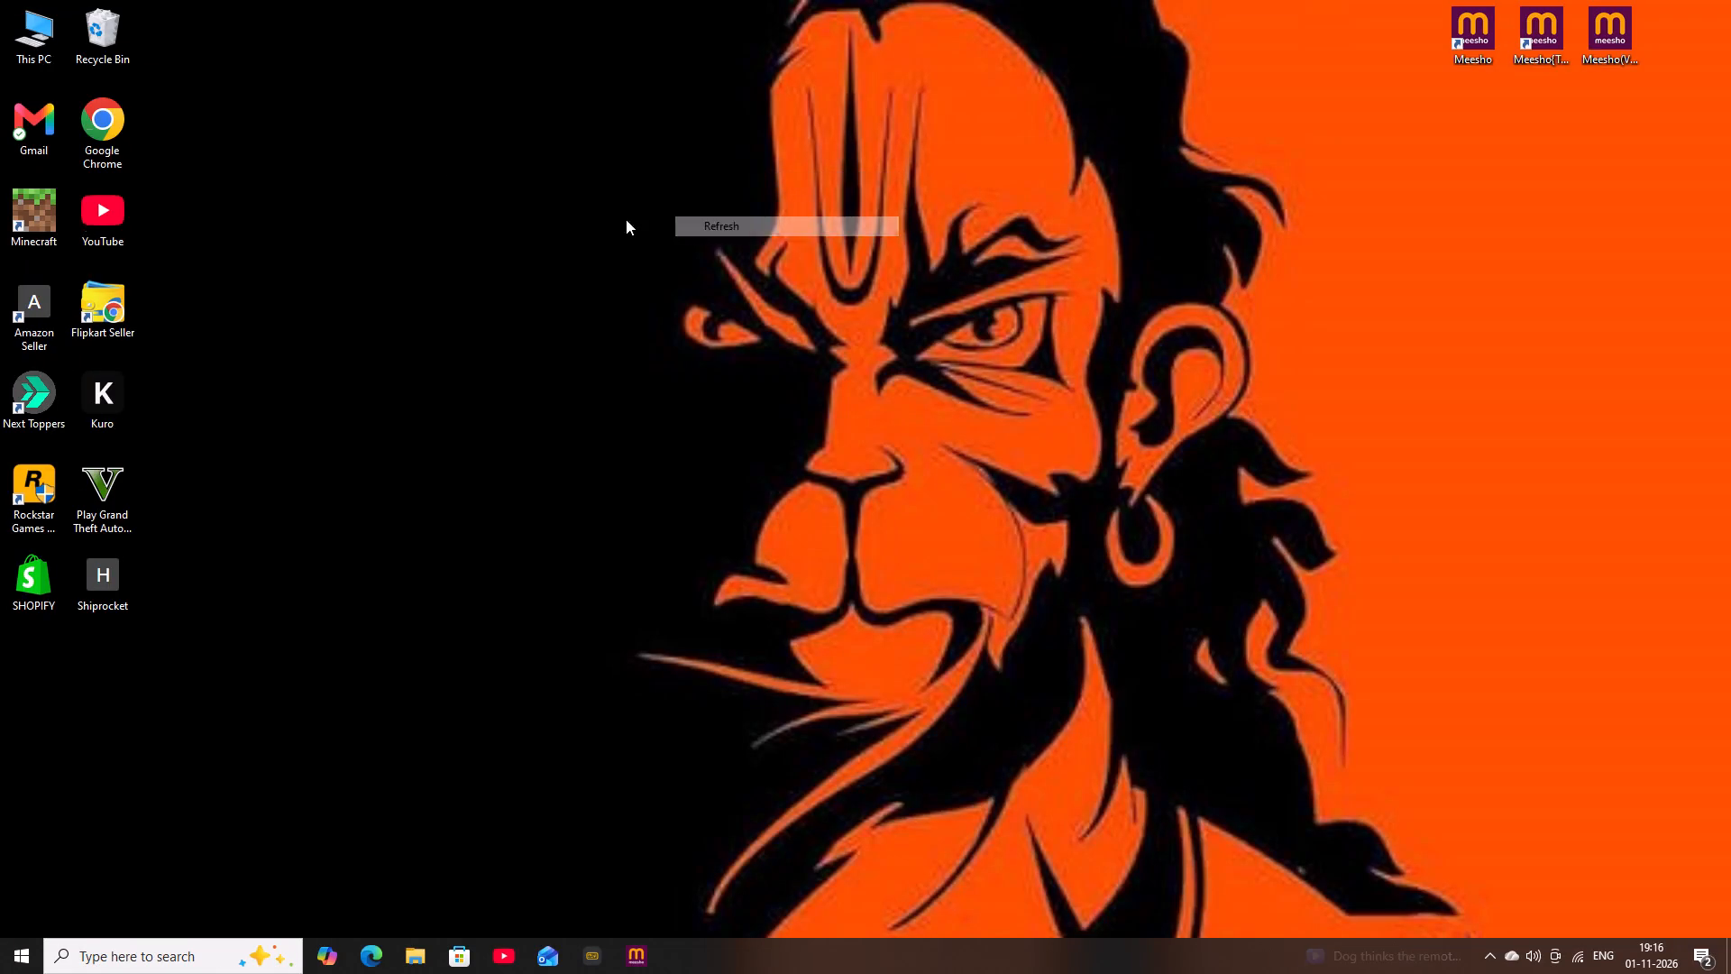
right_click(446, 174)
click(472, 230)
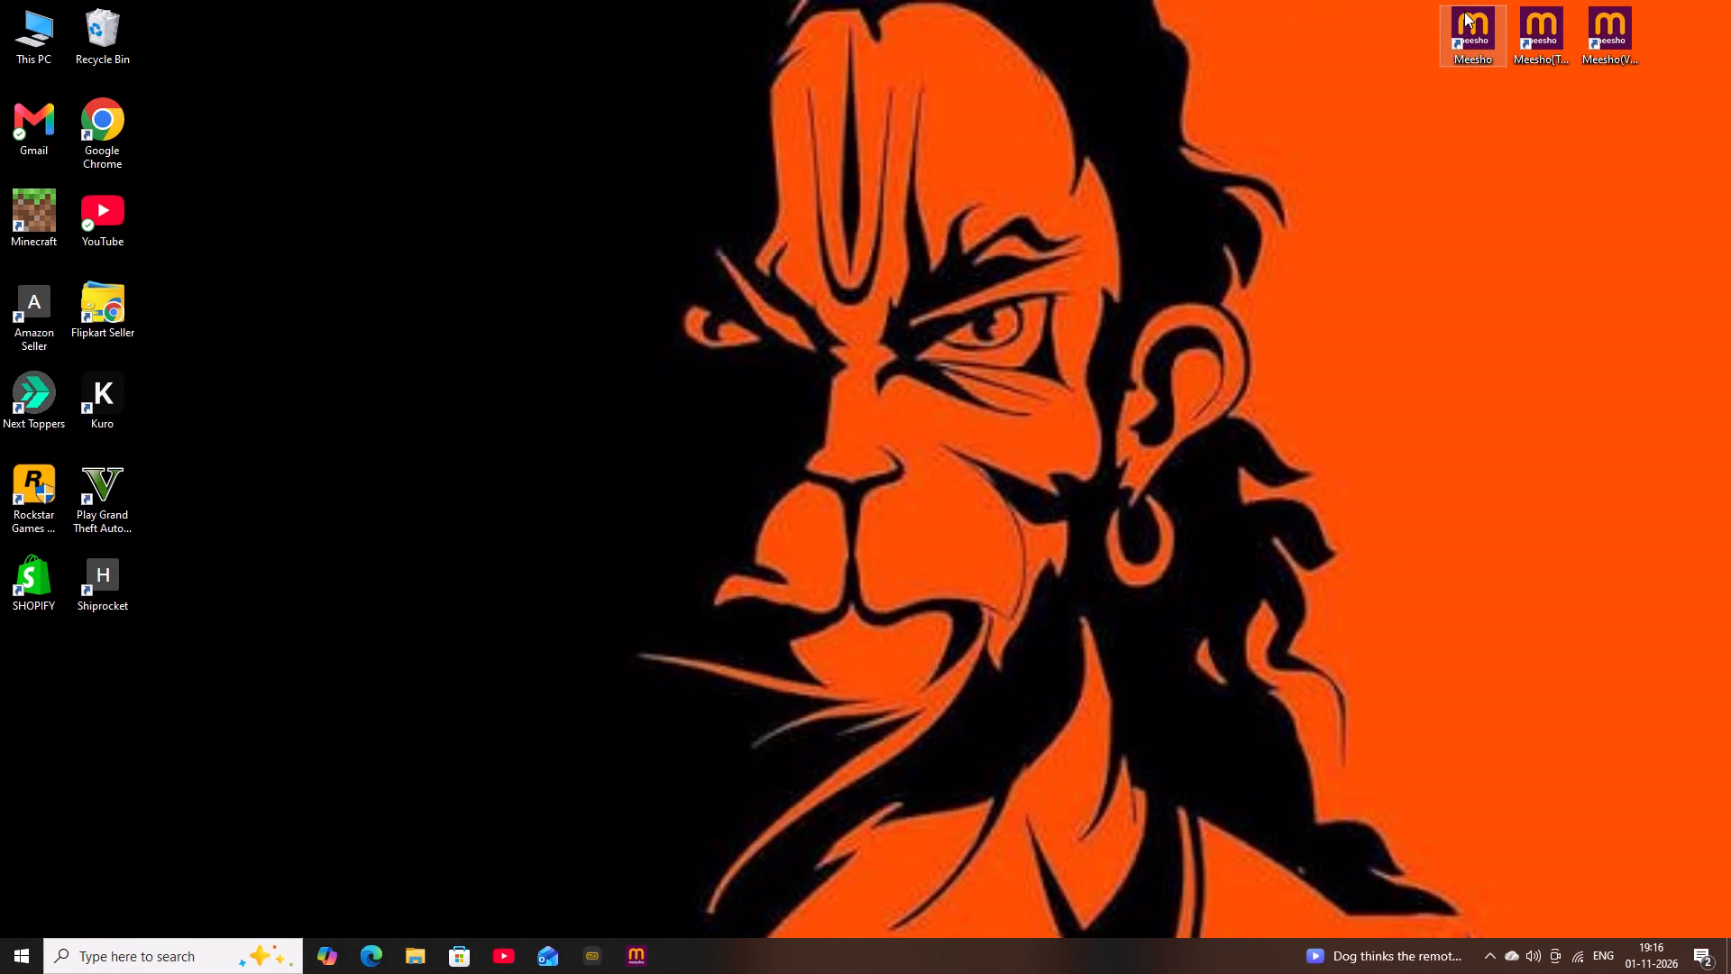
Open the Meesho supplier panel from the desktop, check its home dashboard and close it.
double_click(1464, 12)
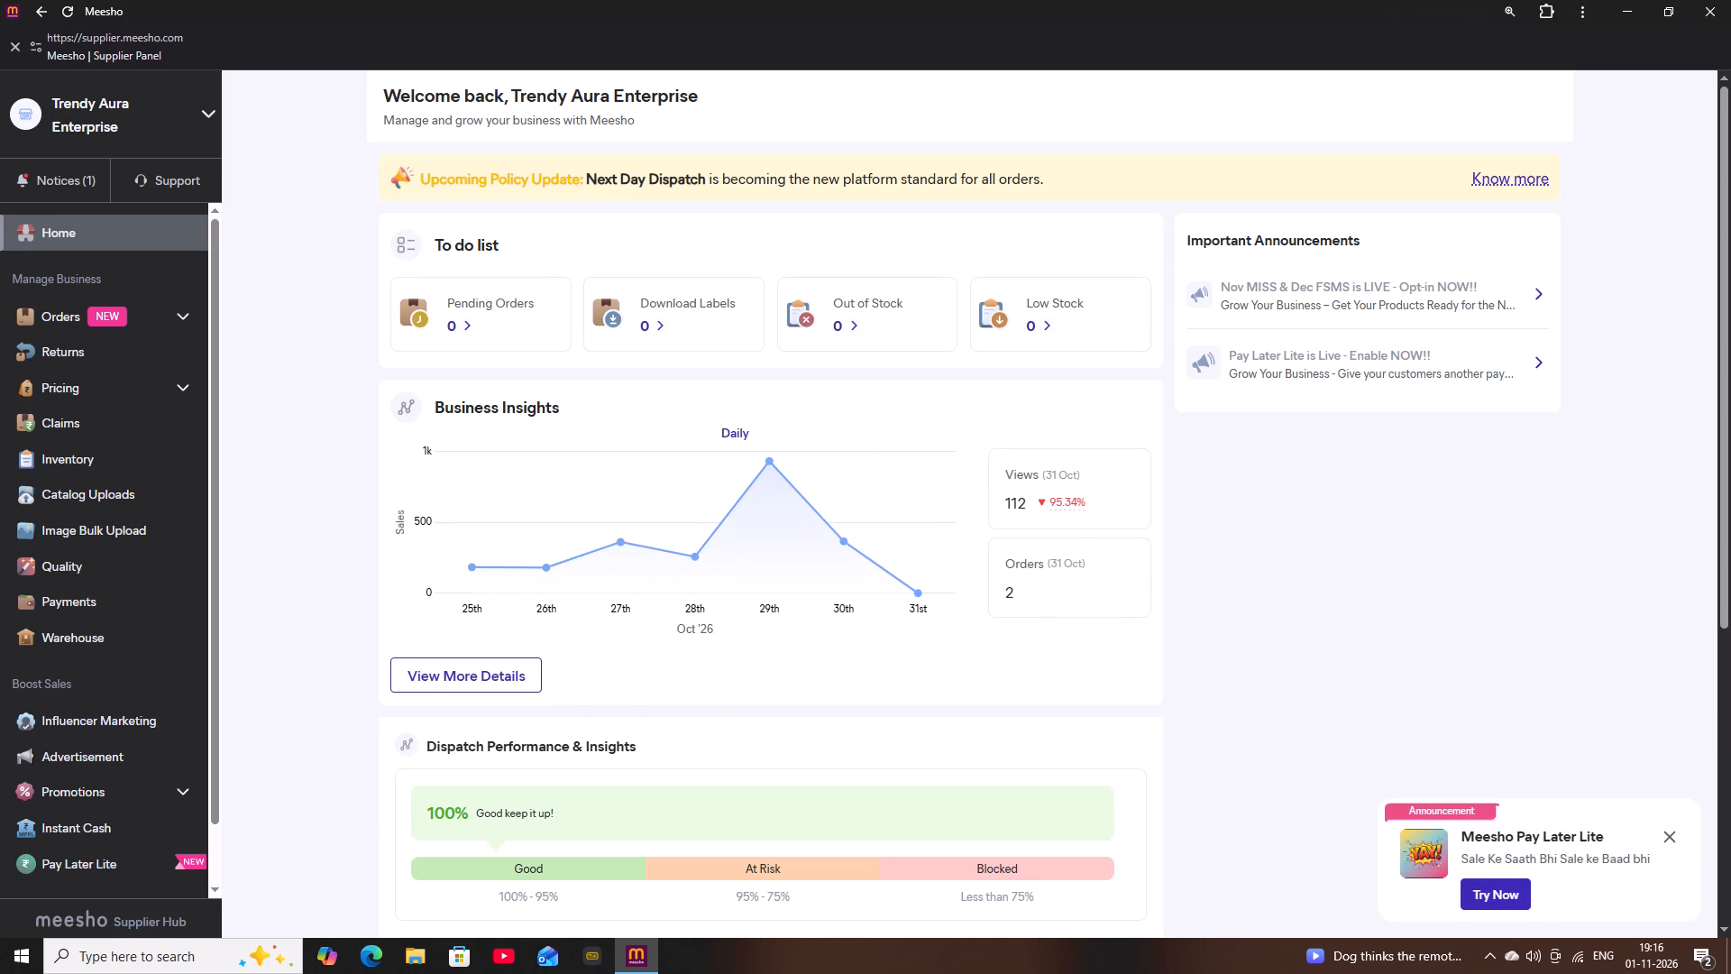
click(1668, 839)
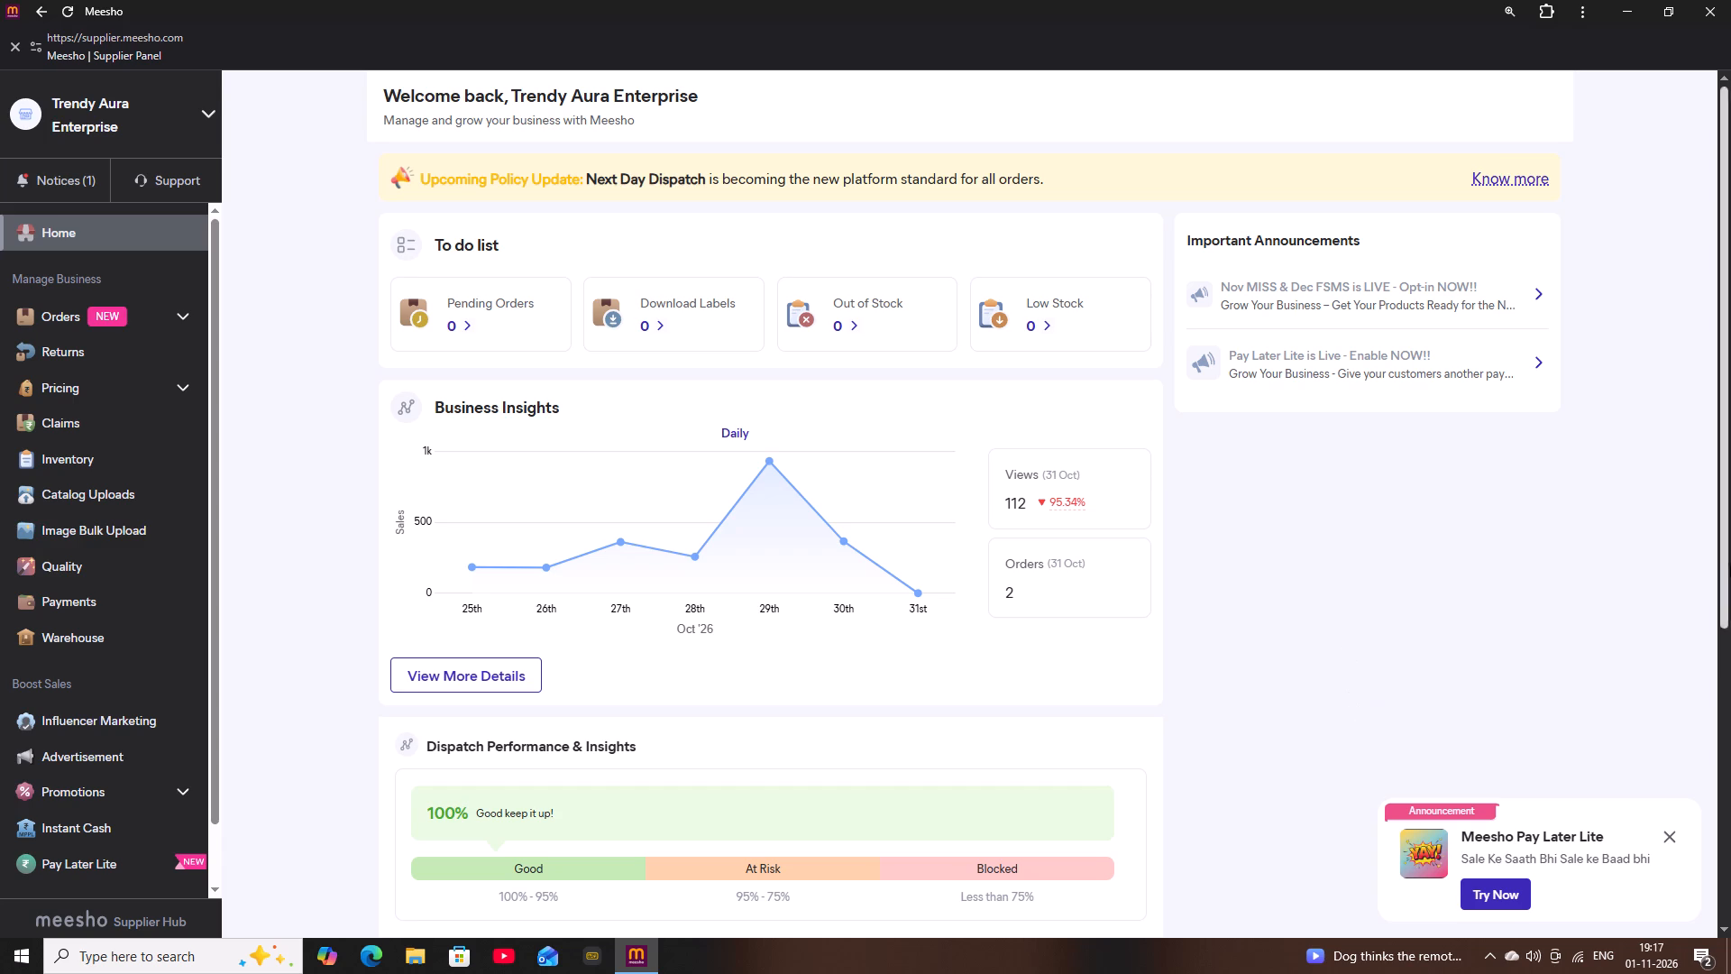
click(1730, 0)
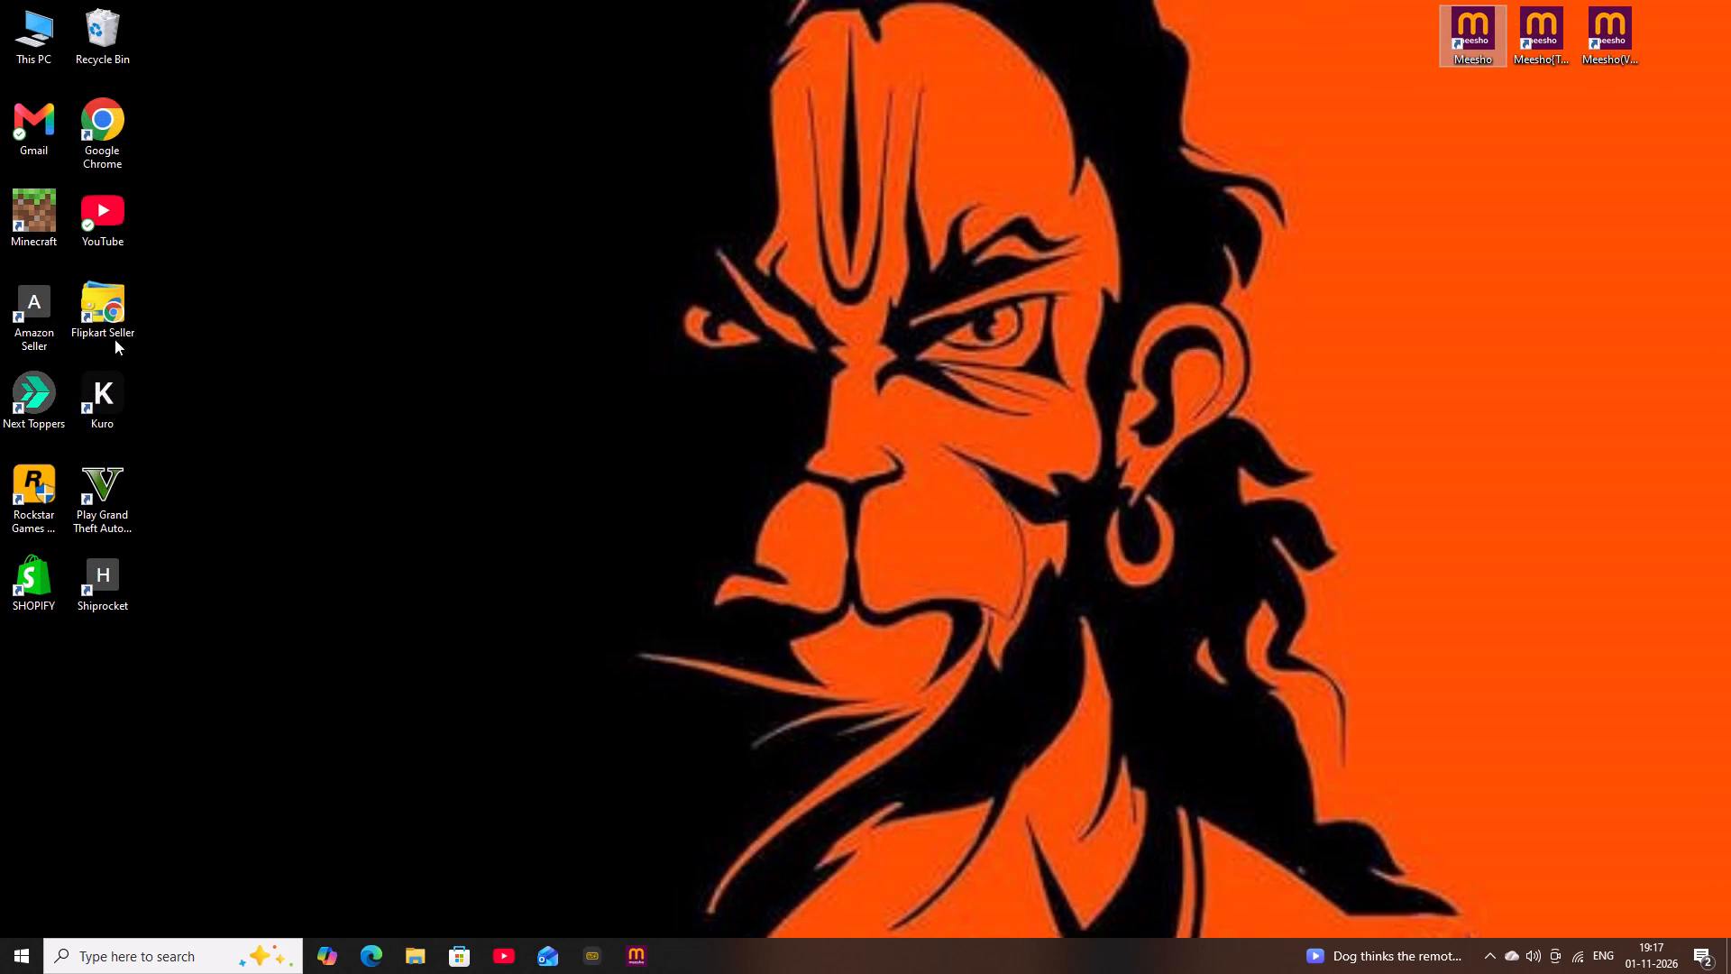
Open the Shopify store admin from the desktop and go to its product list.
double_click(40, 567)
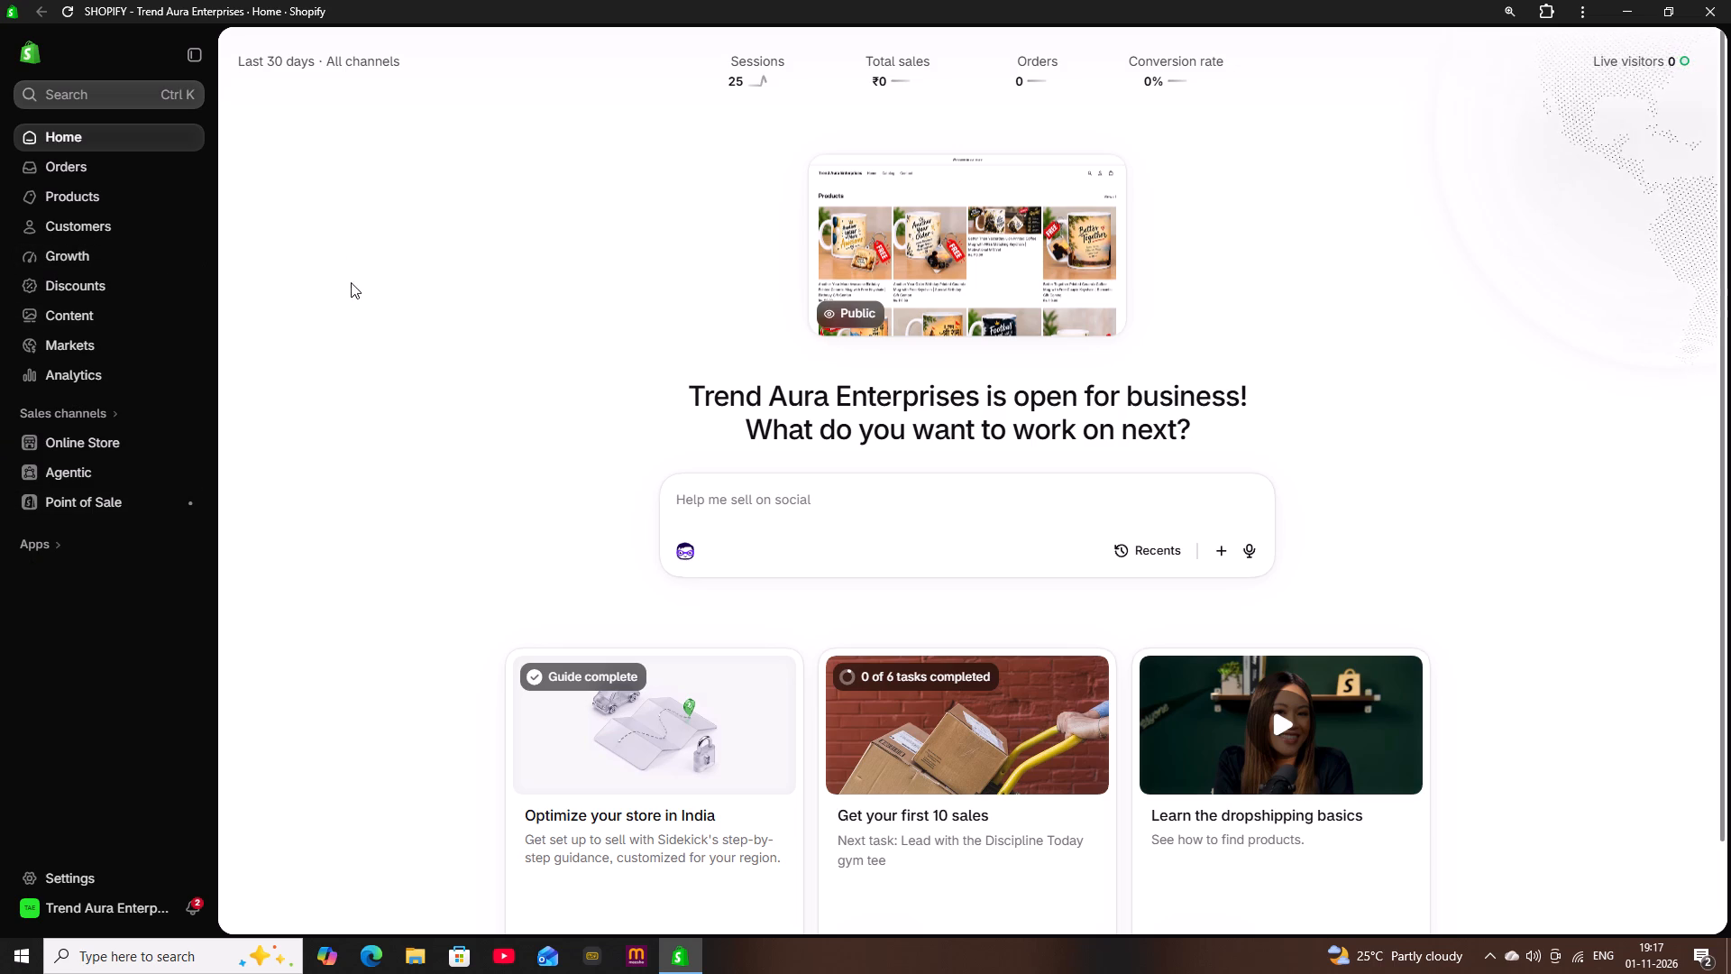
click(92, 198)
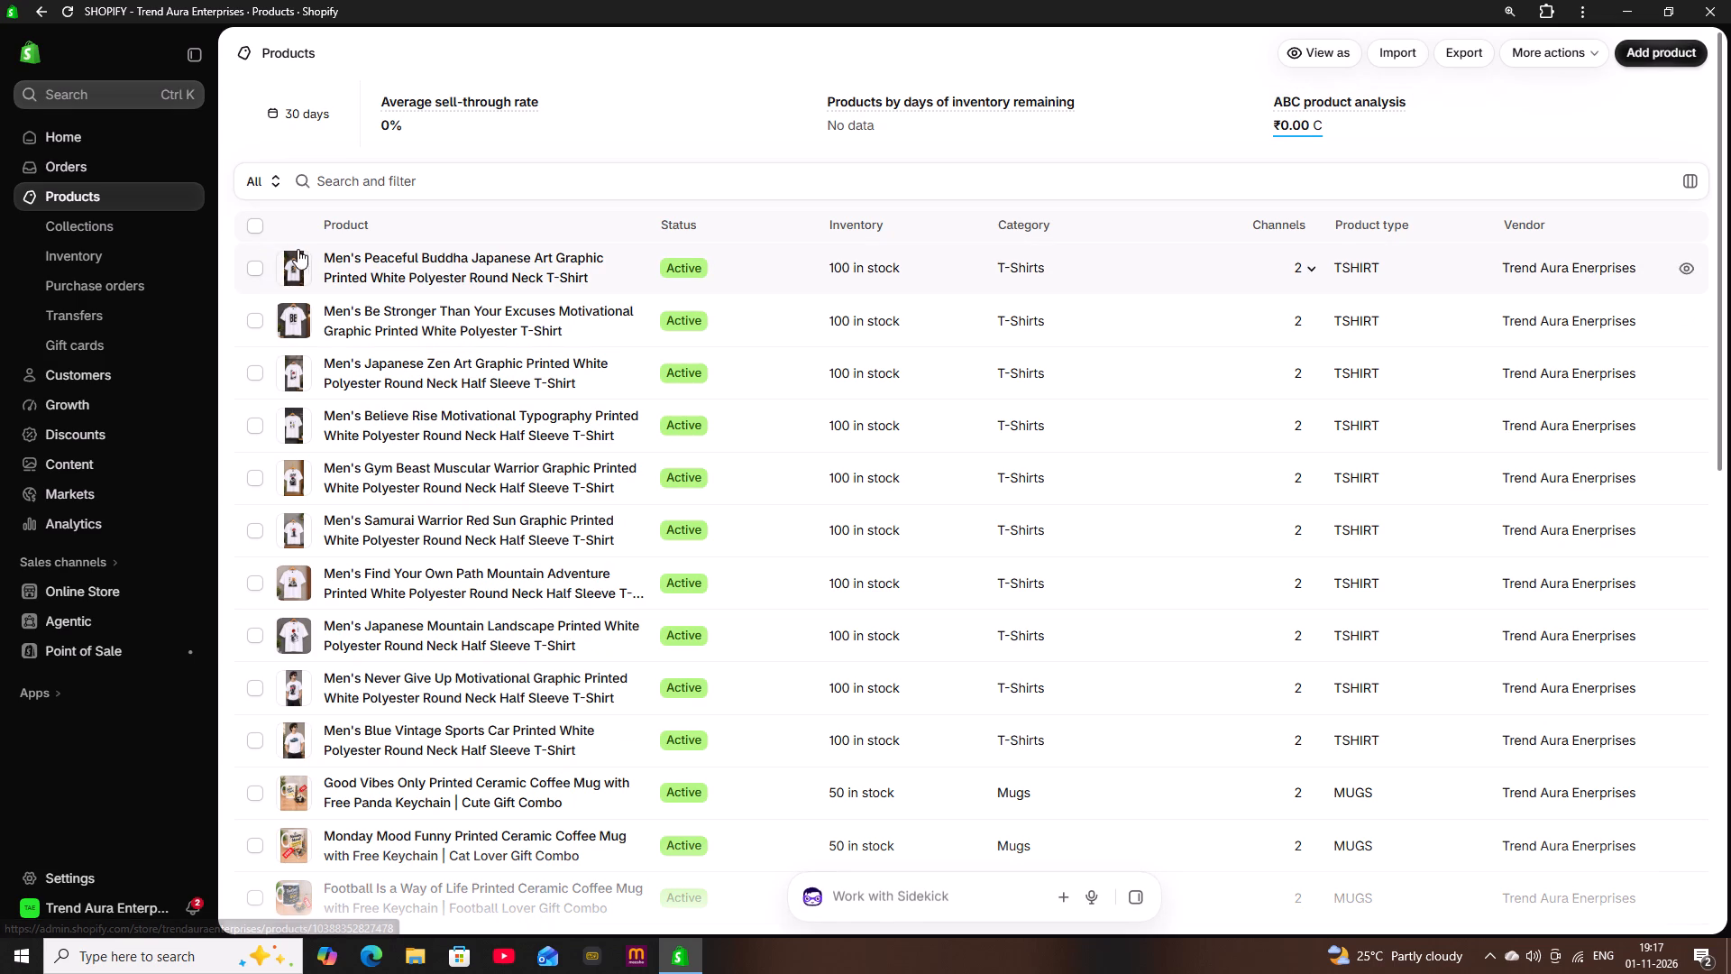
Examine the description and media of the Men's Peaceful Buddha Japanese Art T-shirt, and return to the product list.
click(293, 263)
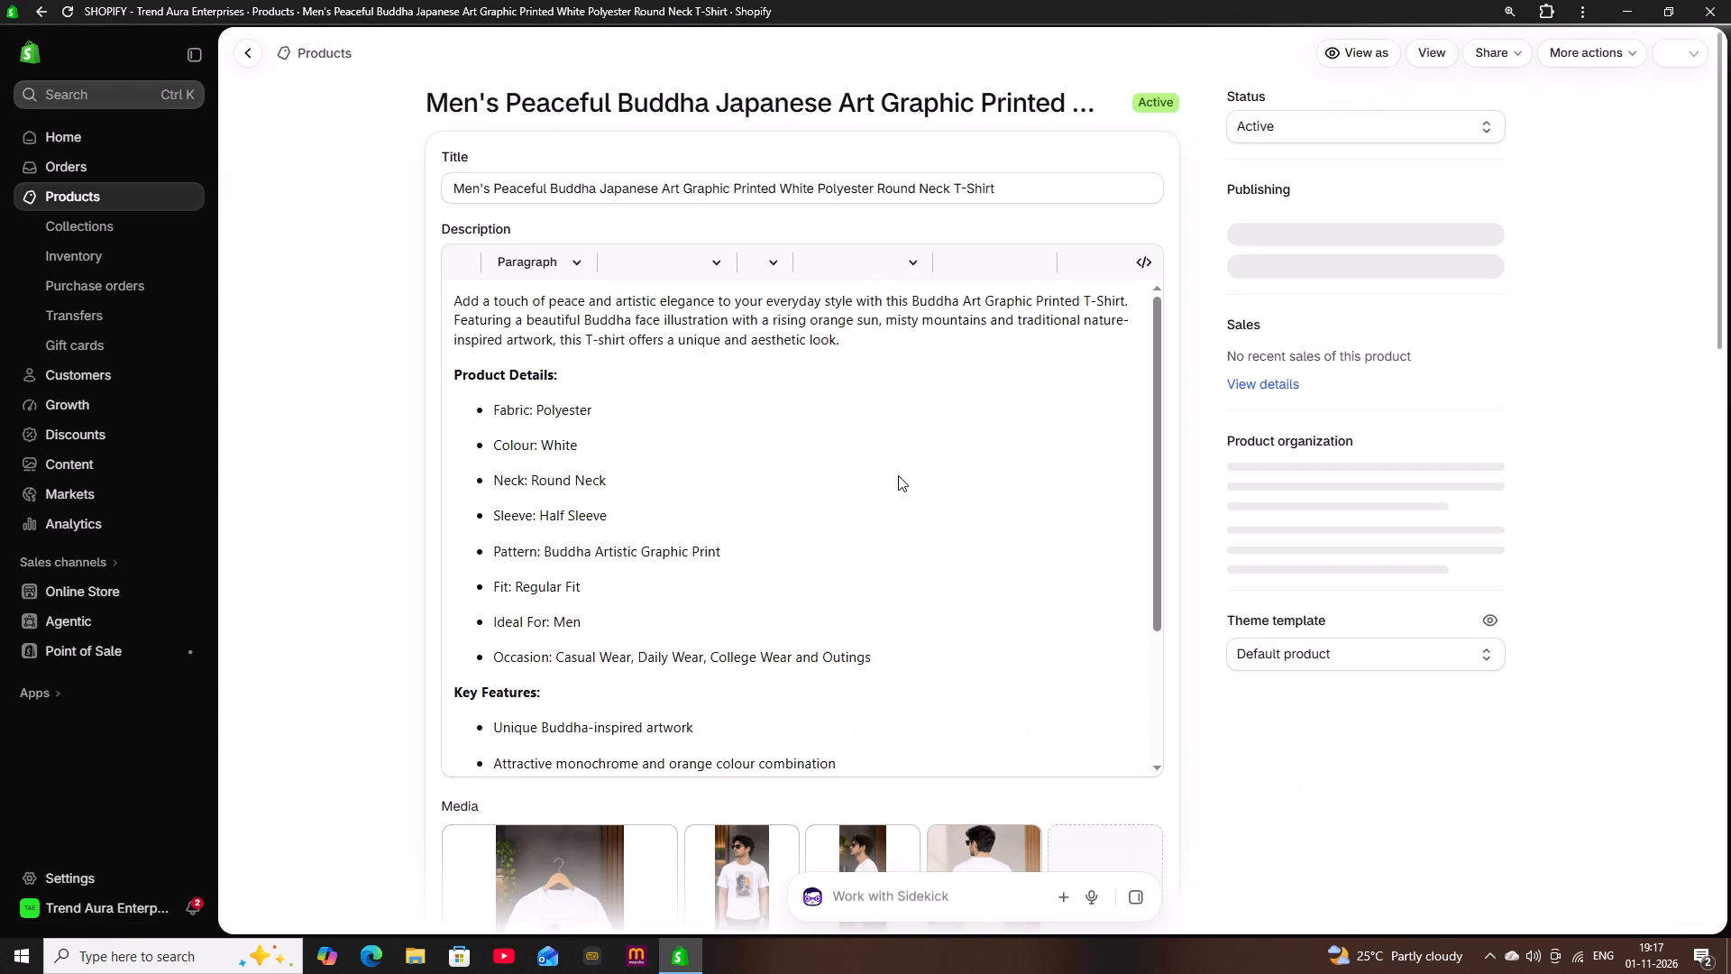
scroll(875, 585, down, 3)
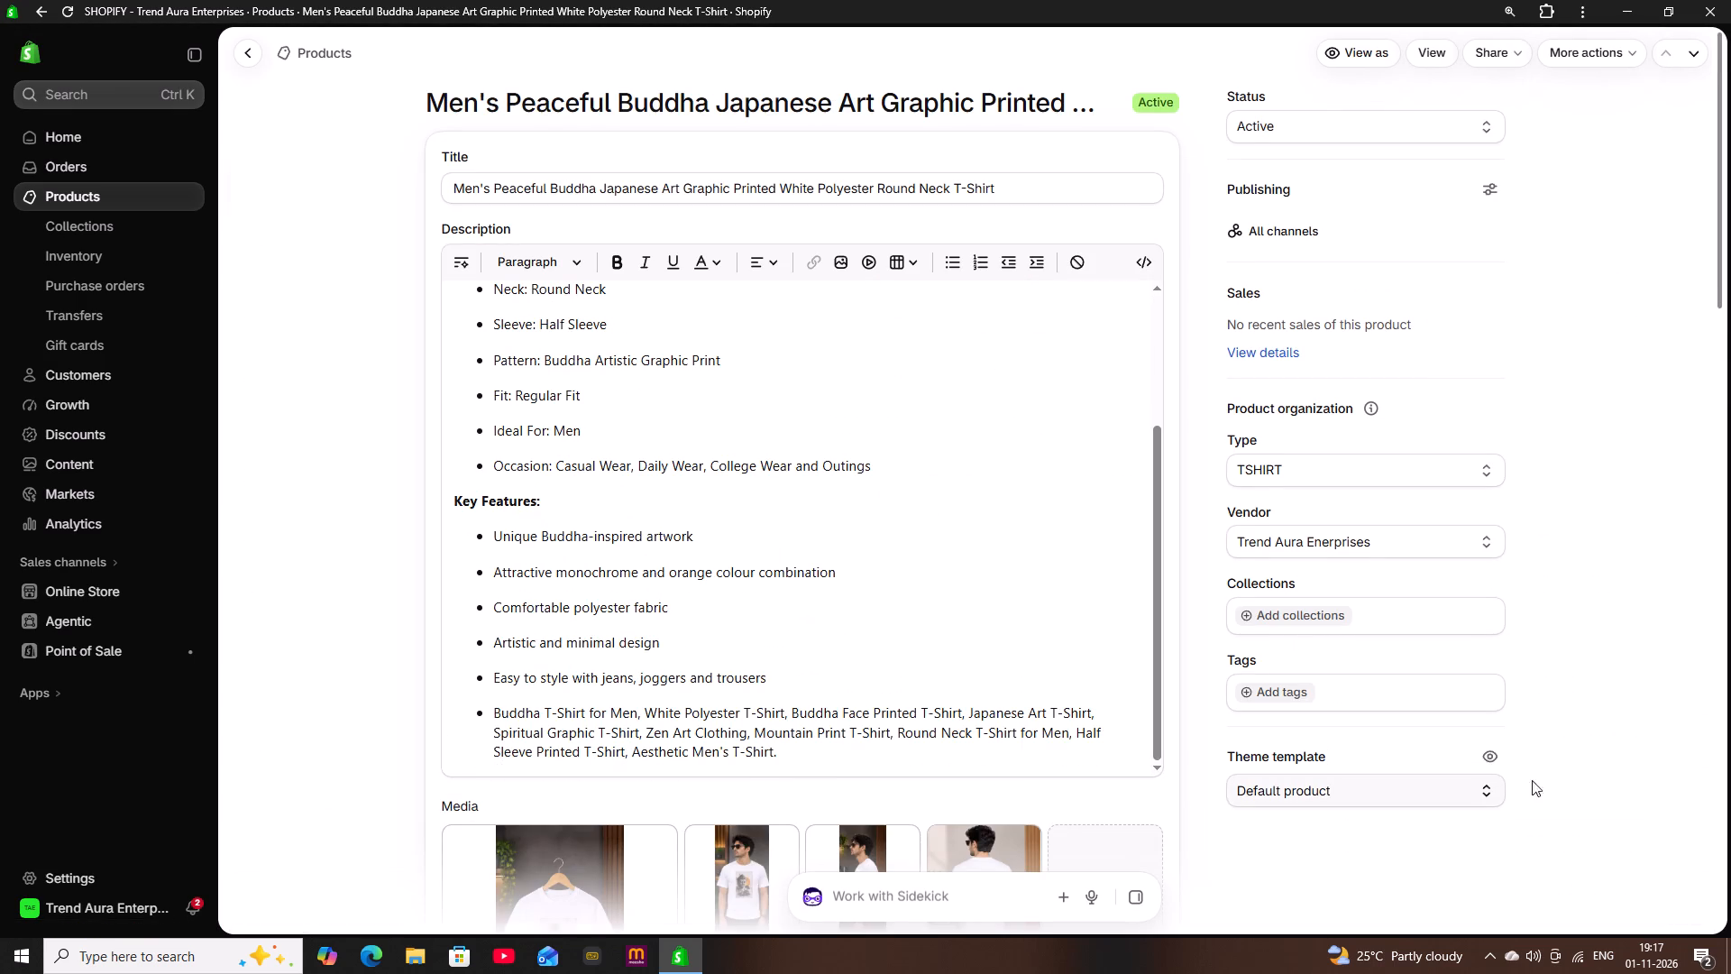
scroll(1660, 582, down, 2)
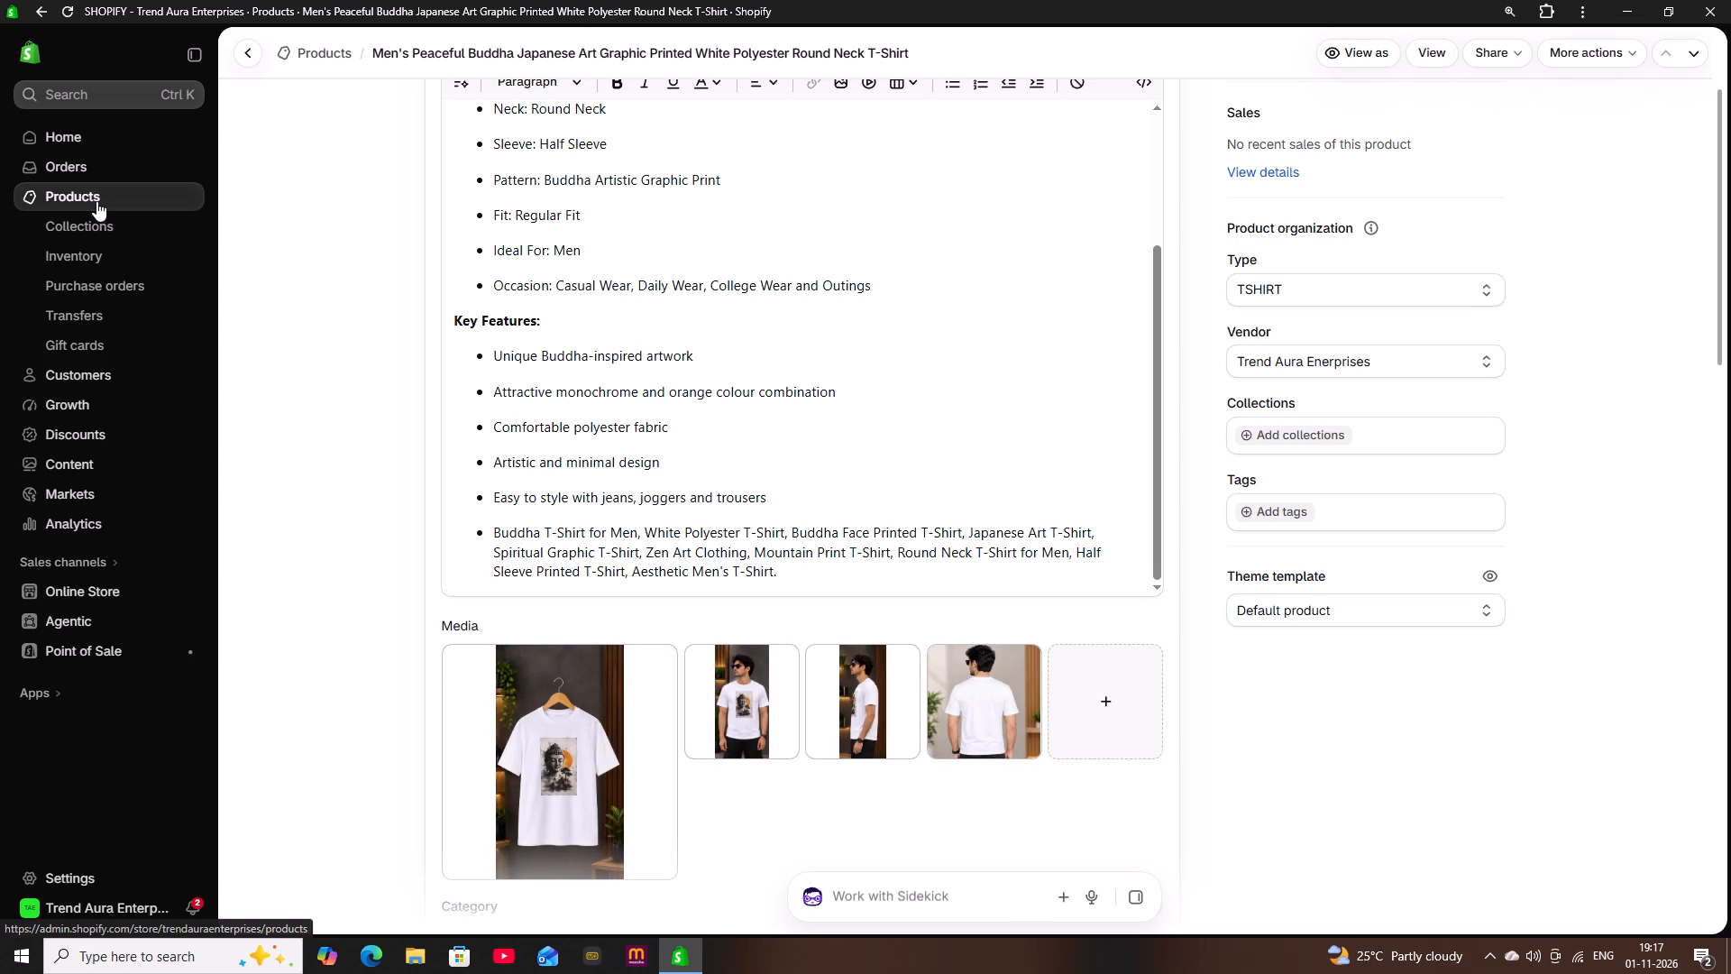
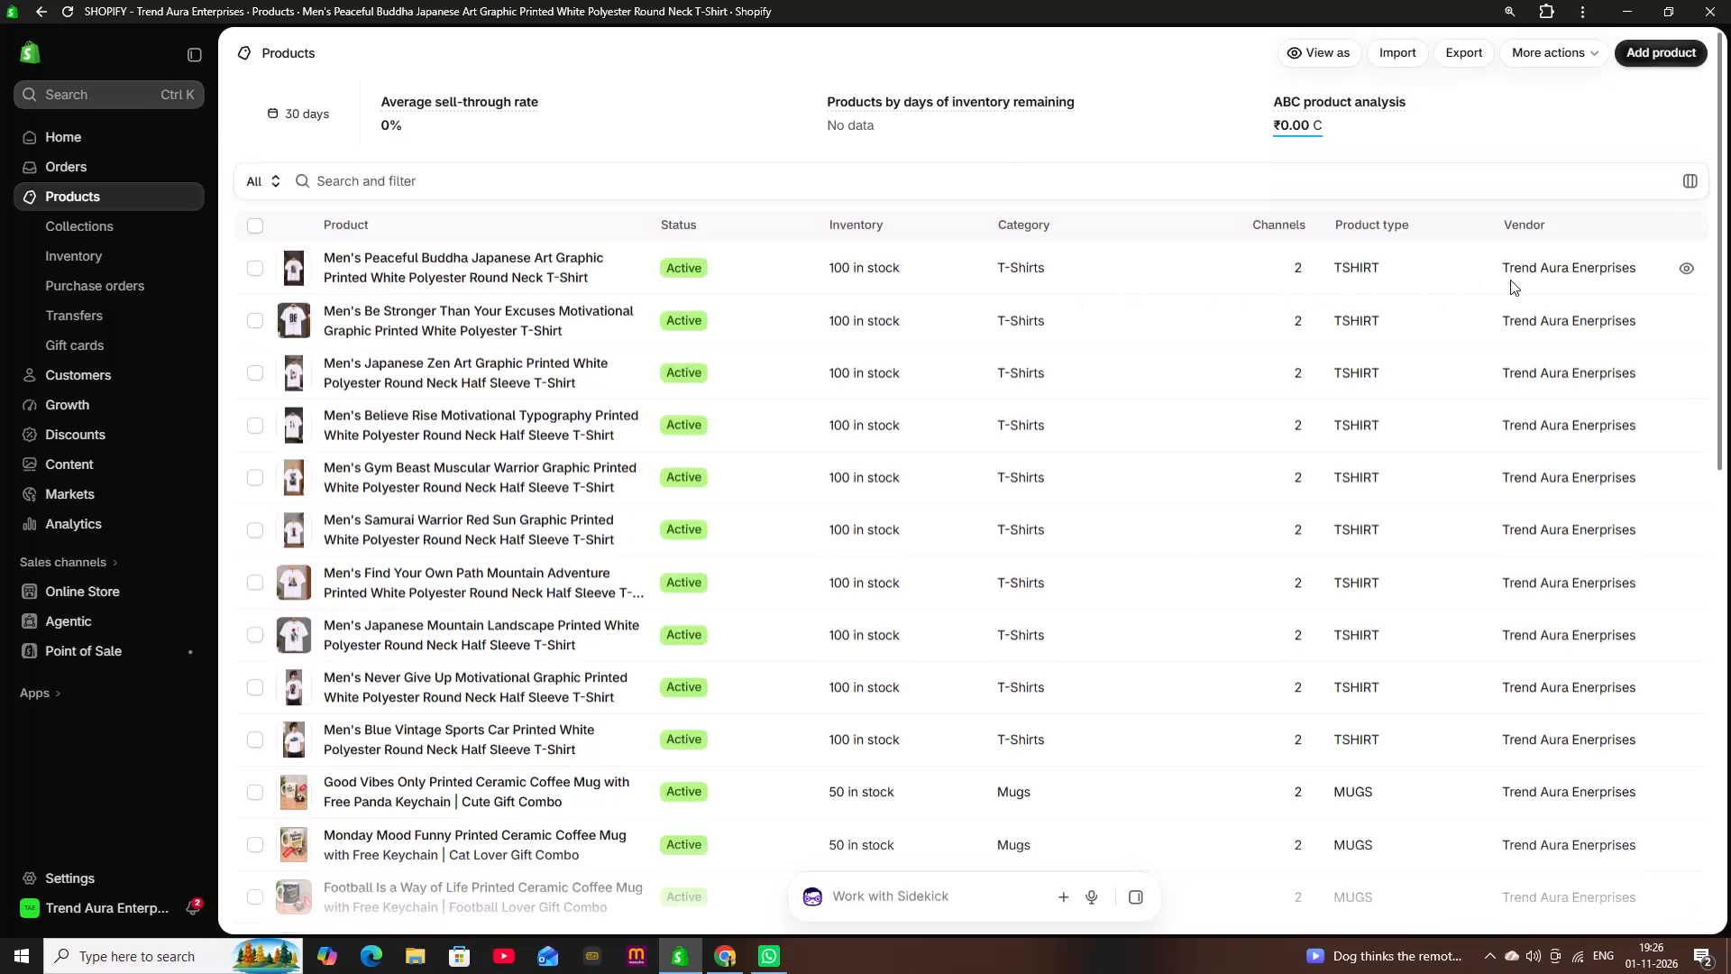
Review the Peaceful Buddha T-shirt listing's key features, keywords, media images and category.
scroll(1015, 495, down, 3)
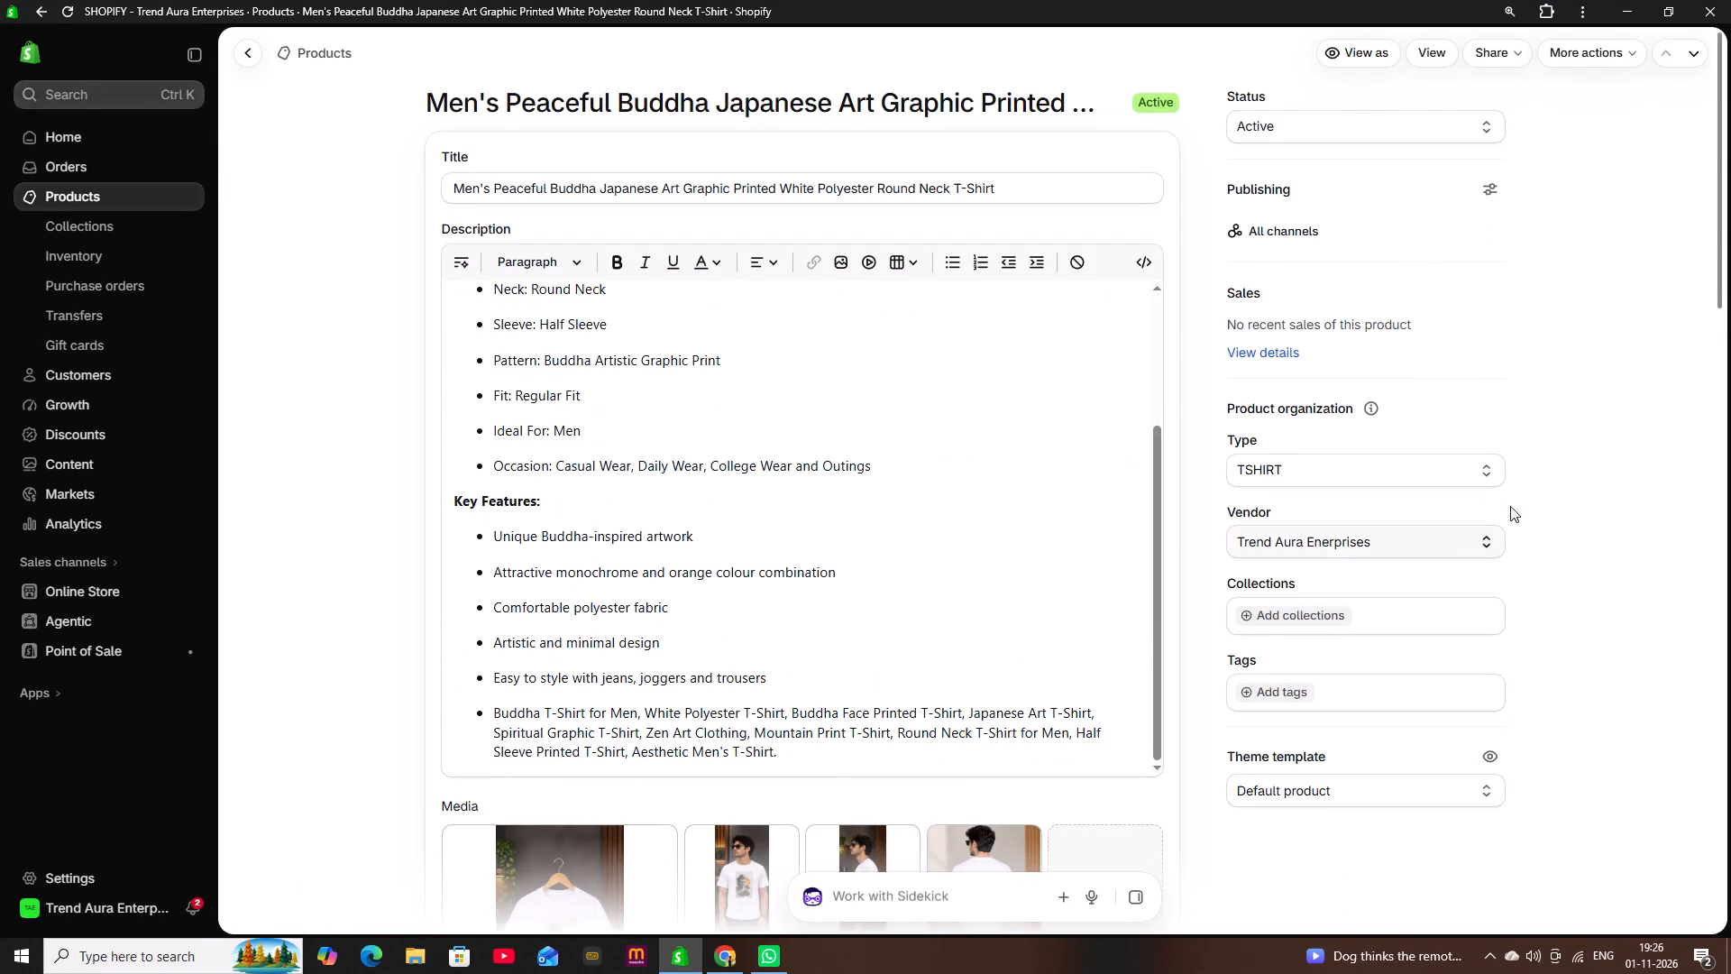
scroll(1532, 480, down, 4)
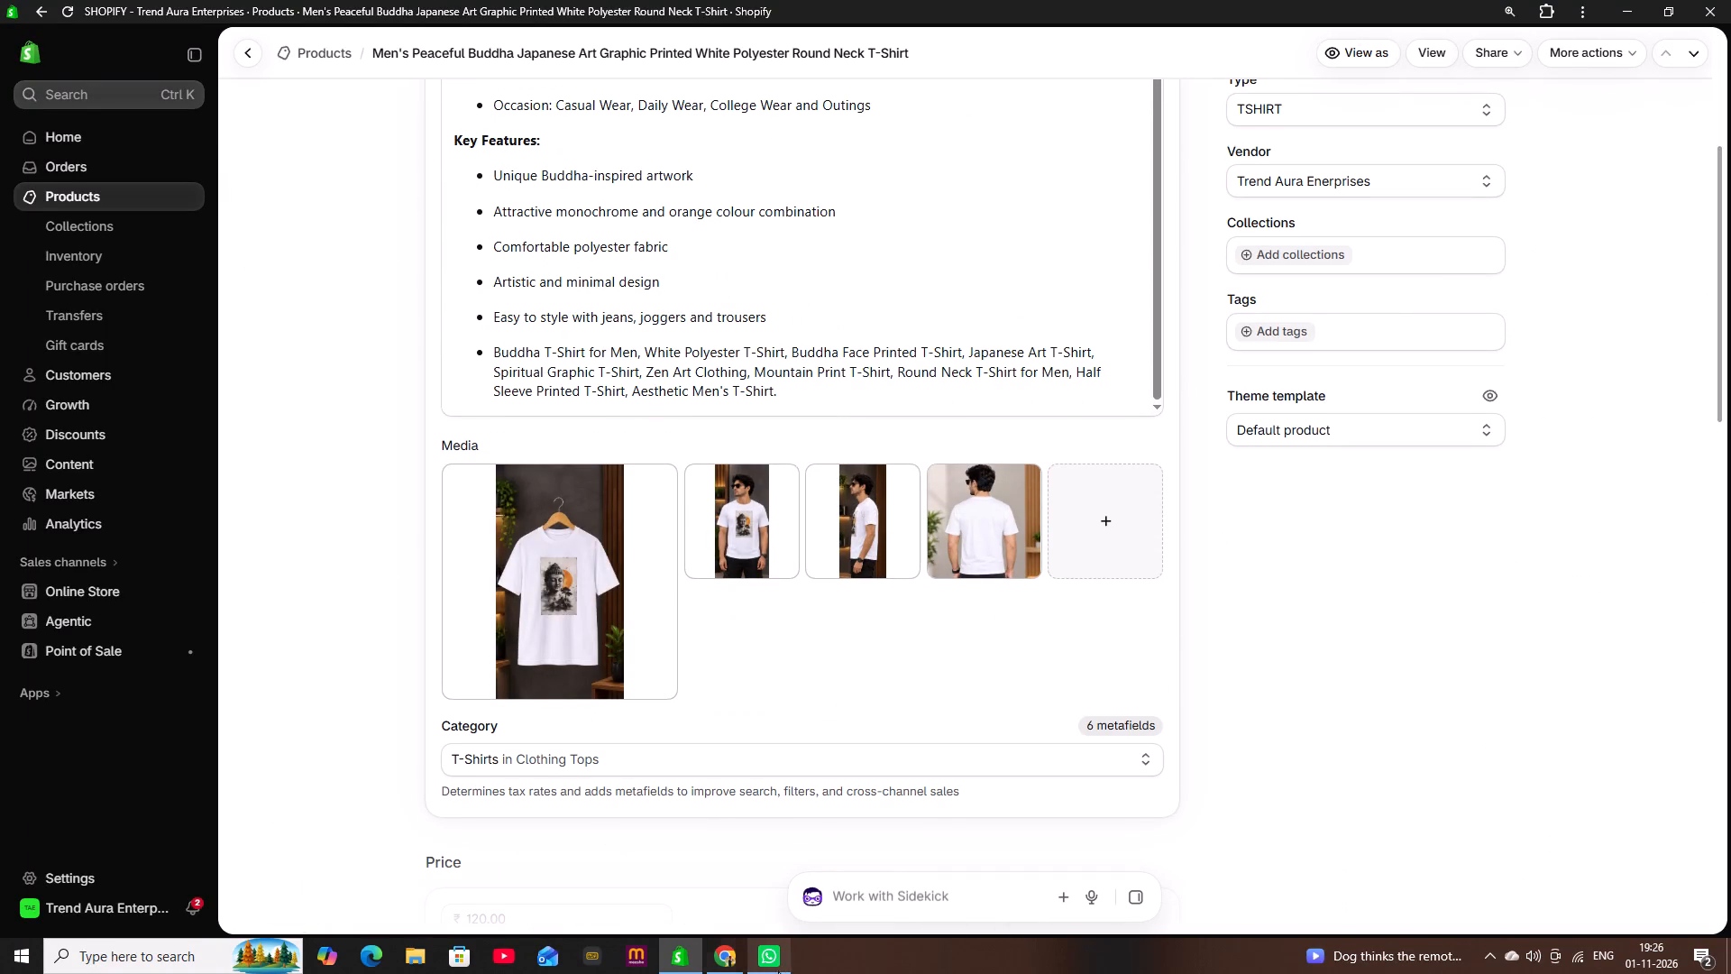
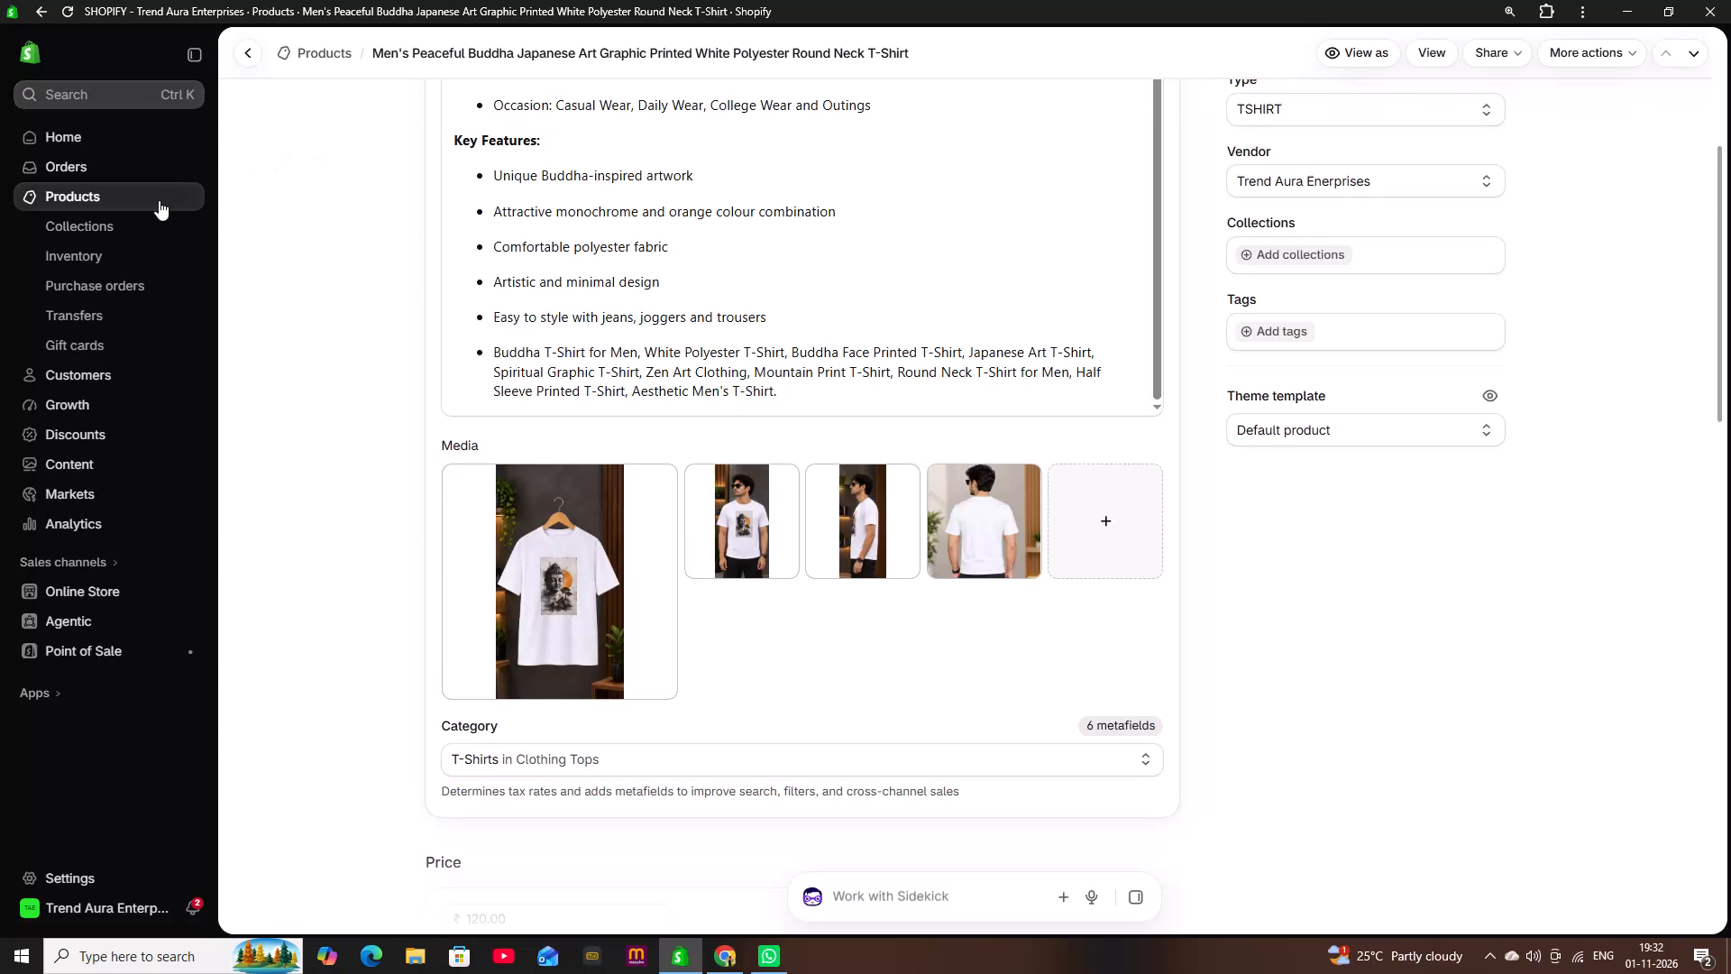
Return to the store's product list and start a new product listing.
click(159, 200)
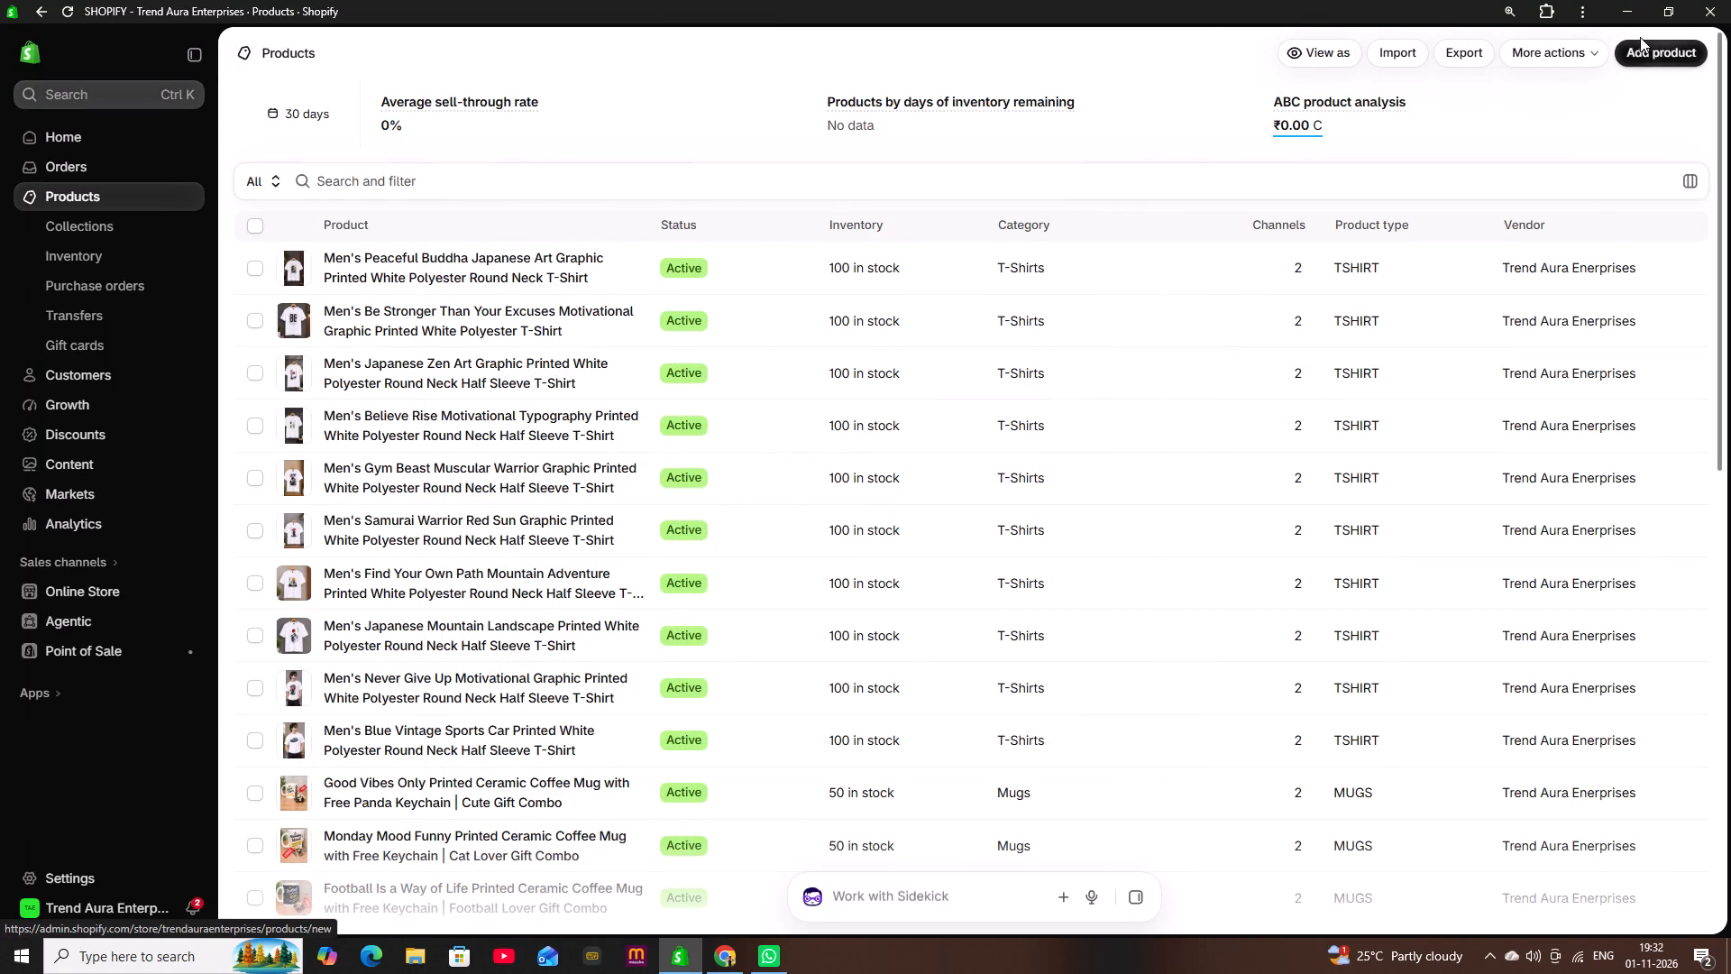
click(1645, 56)
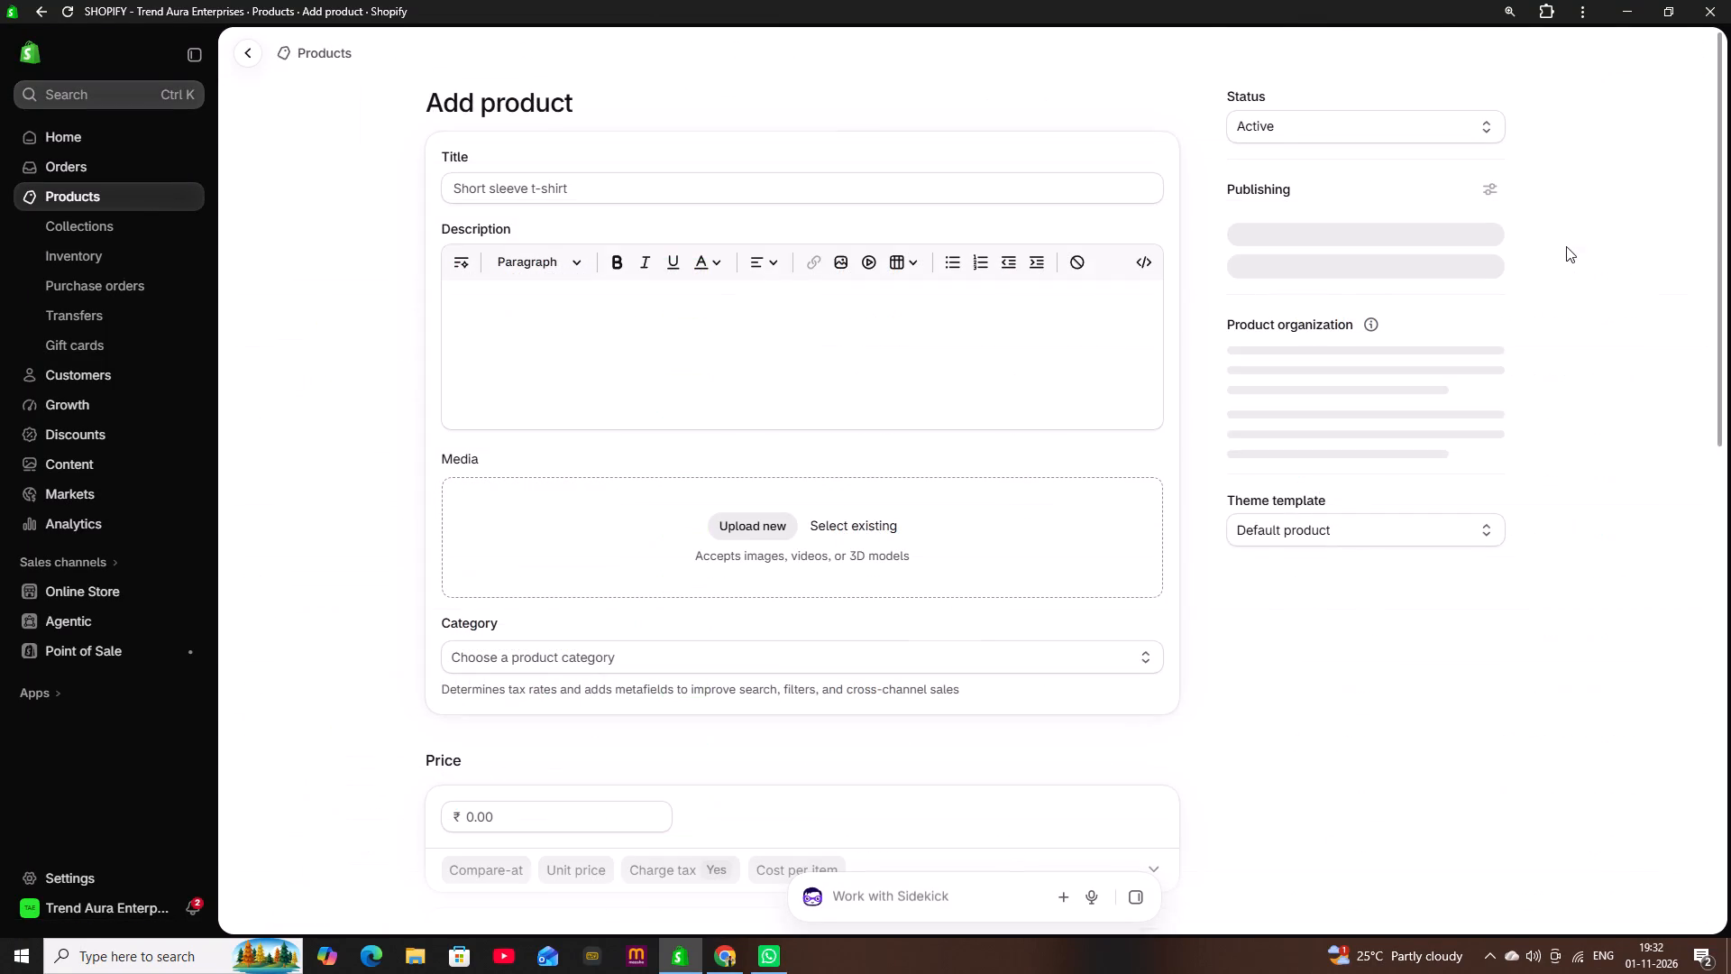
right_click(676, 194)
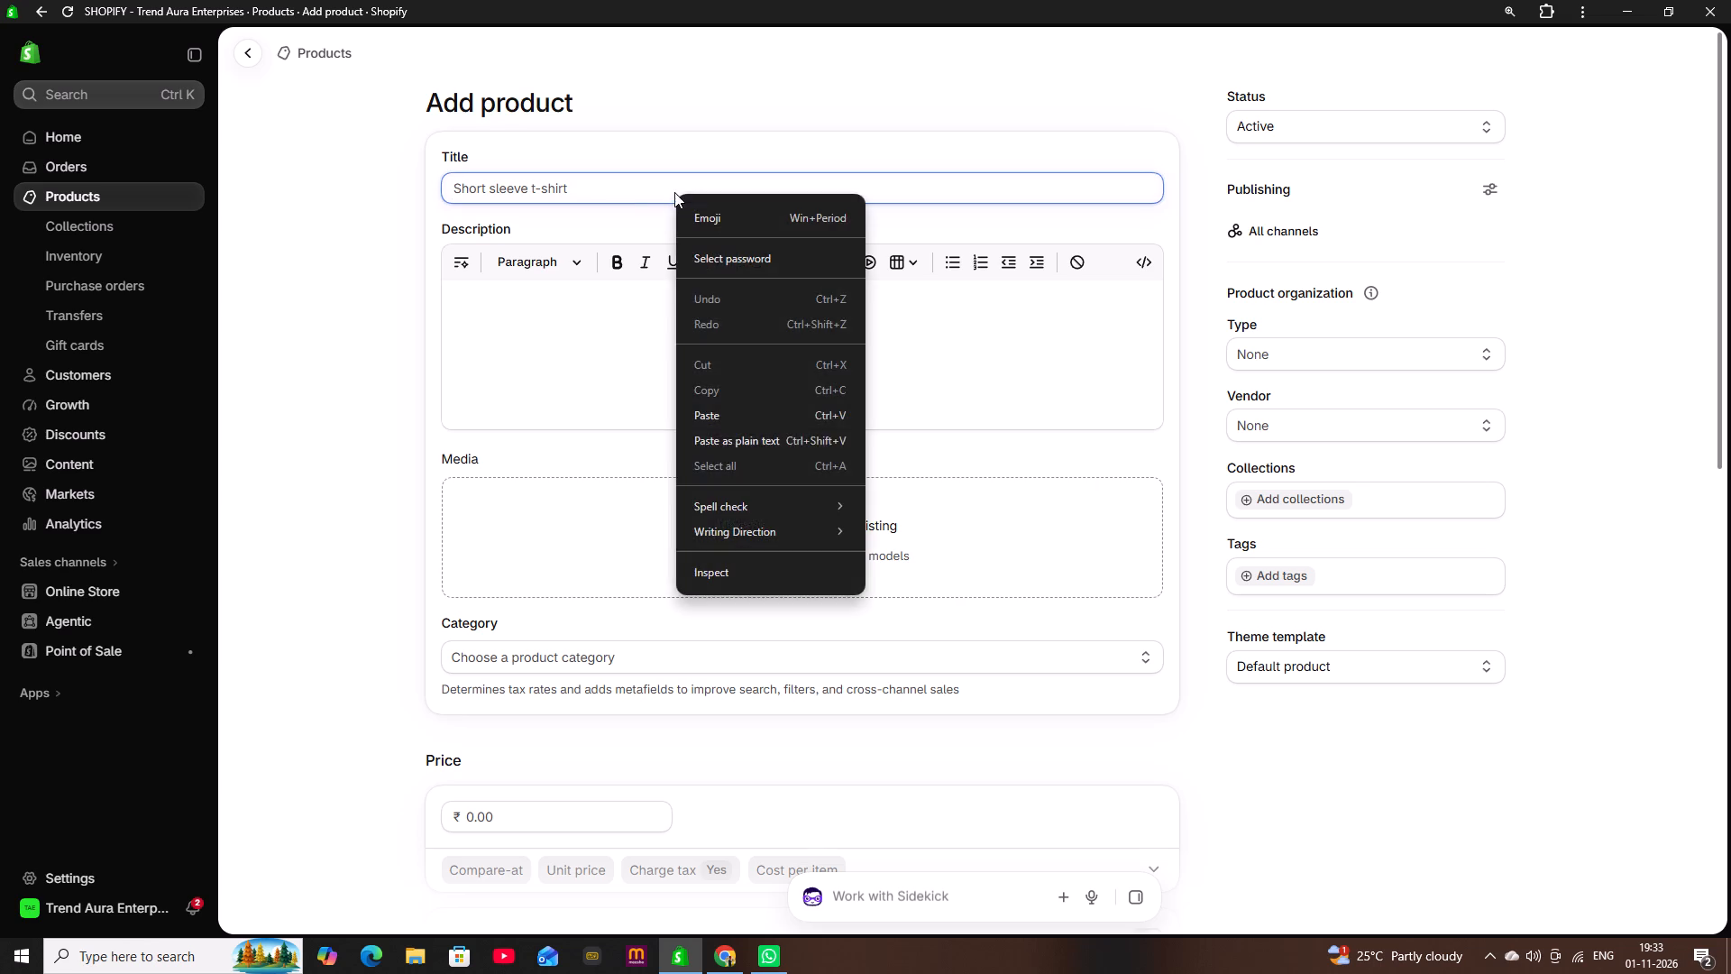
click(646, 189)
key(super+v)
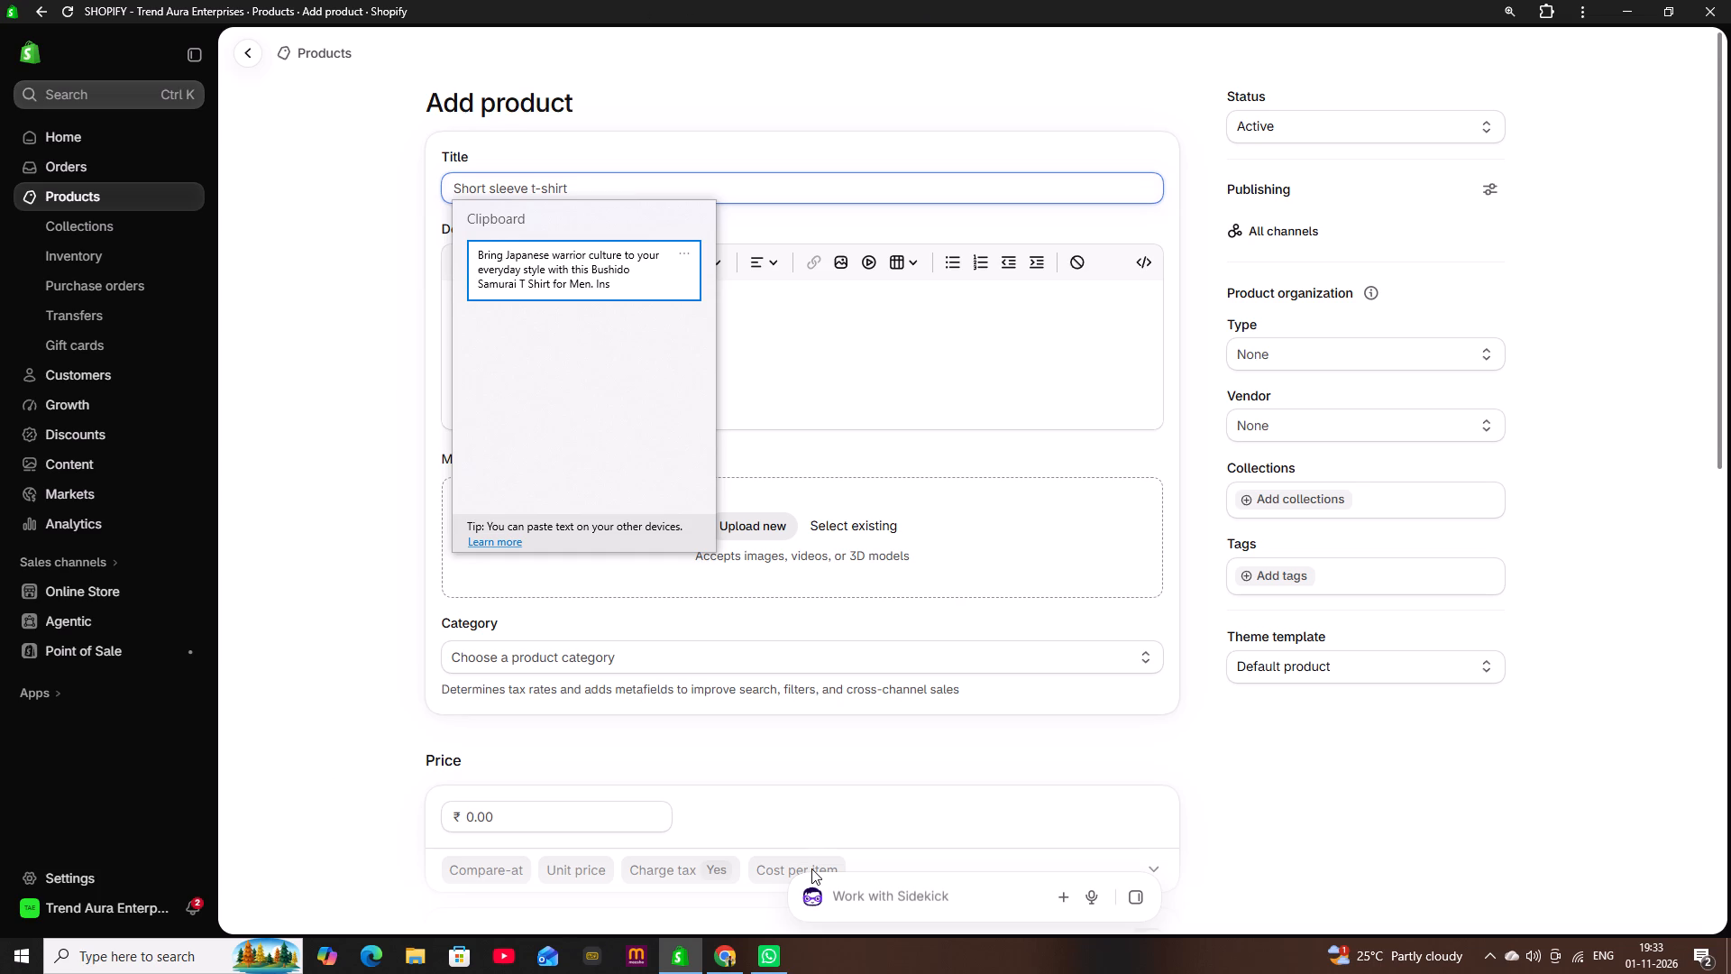
Switch to WhatsApp to fetch the text for the new product's title.
click(773, 957)
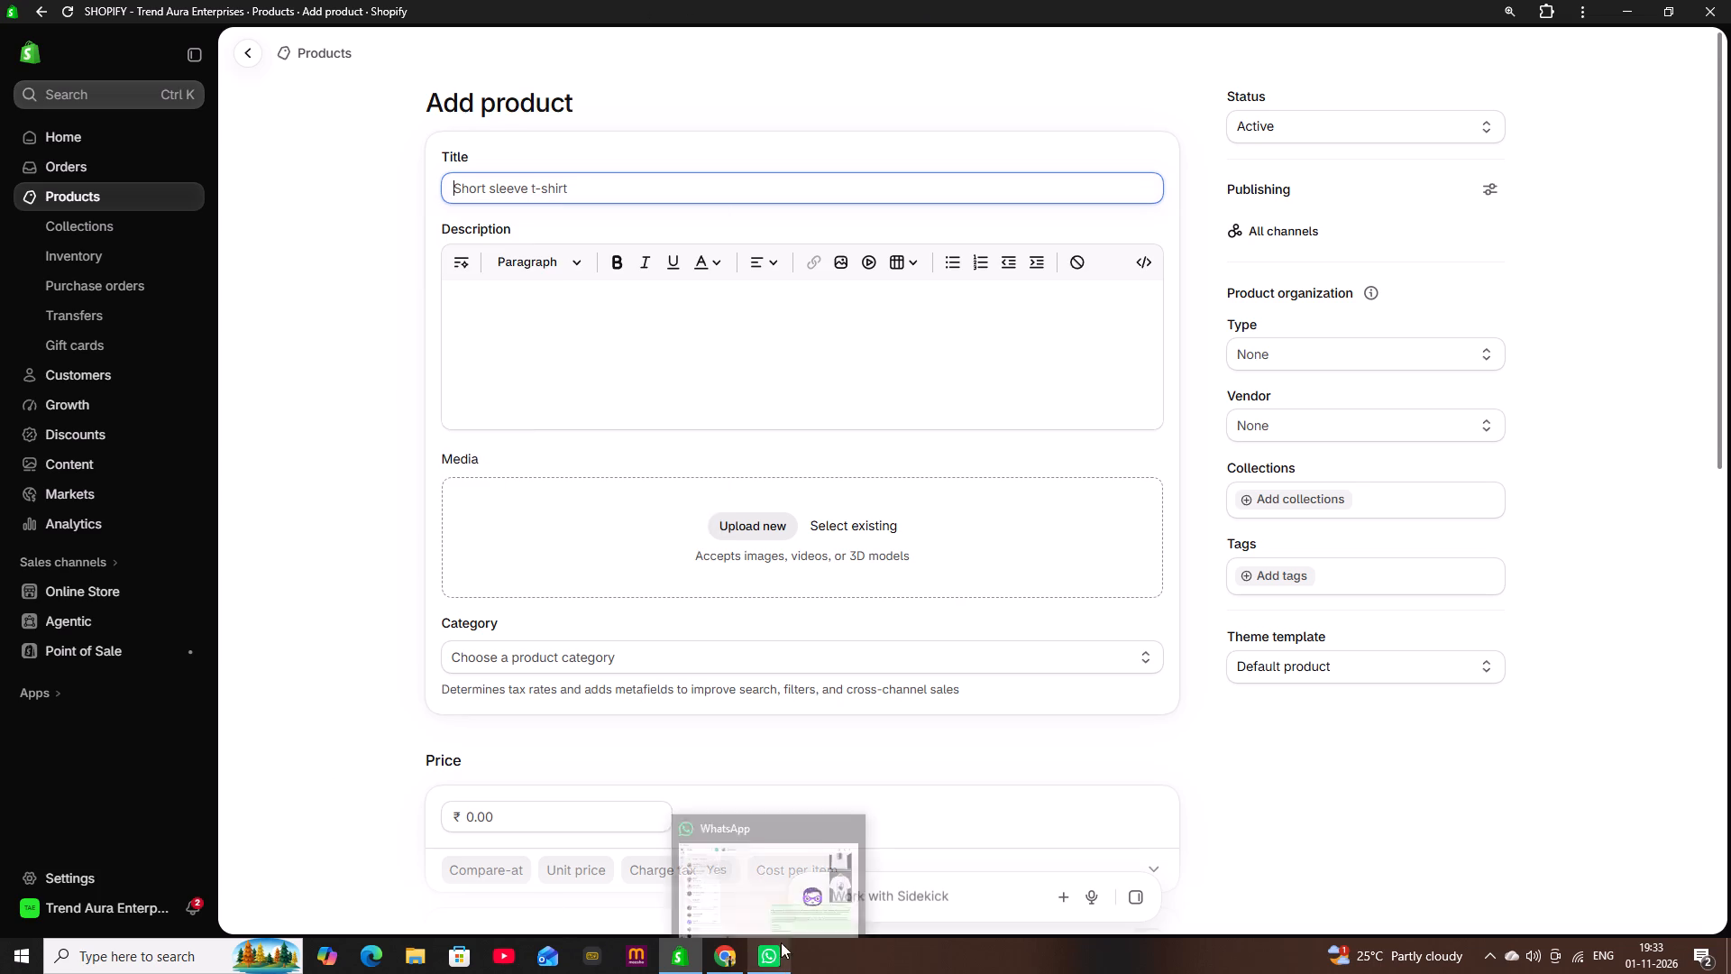
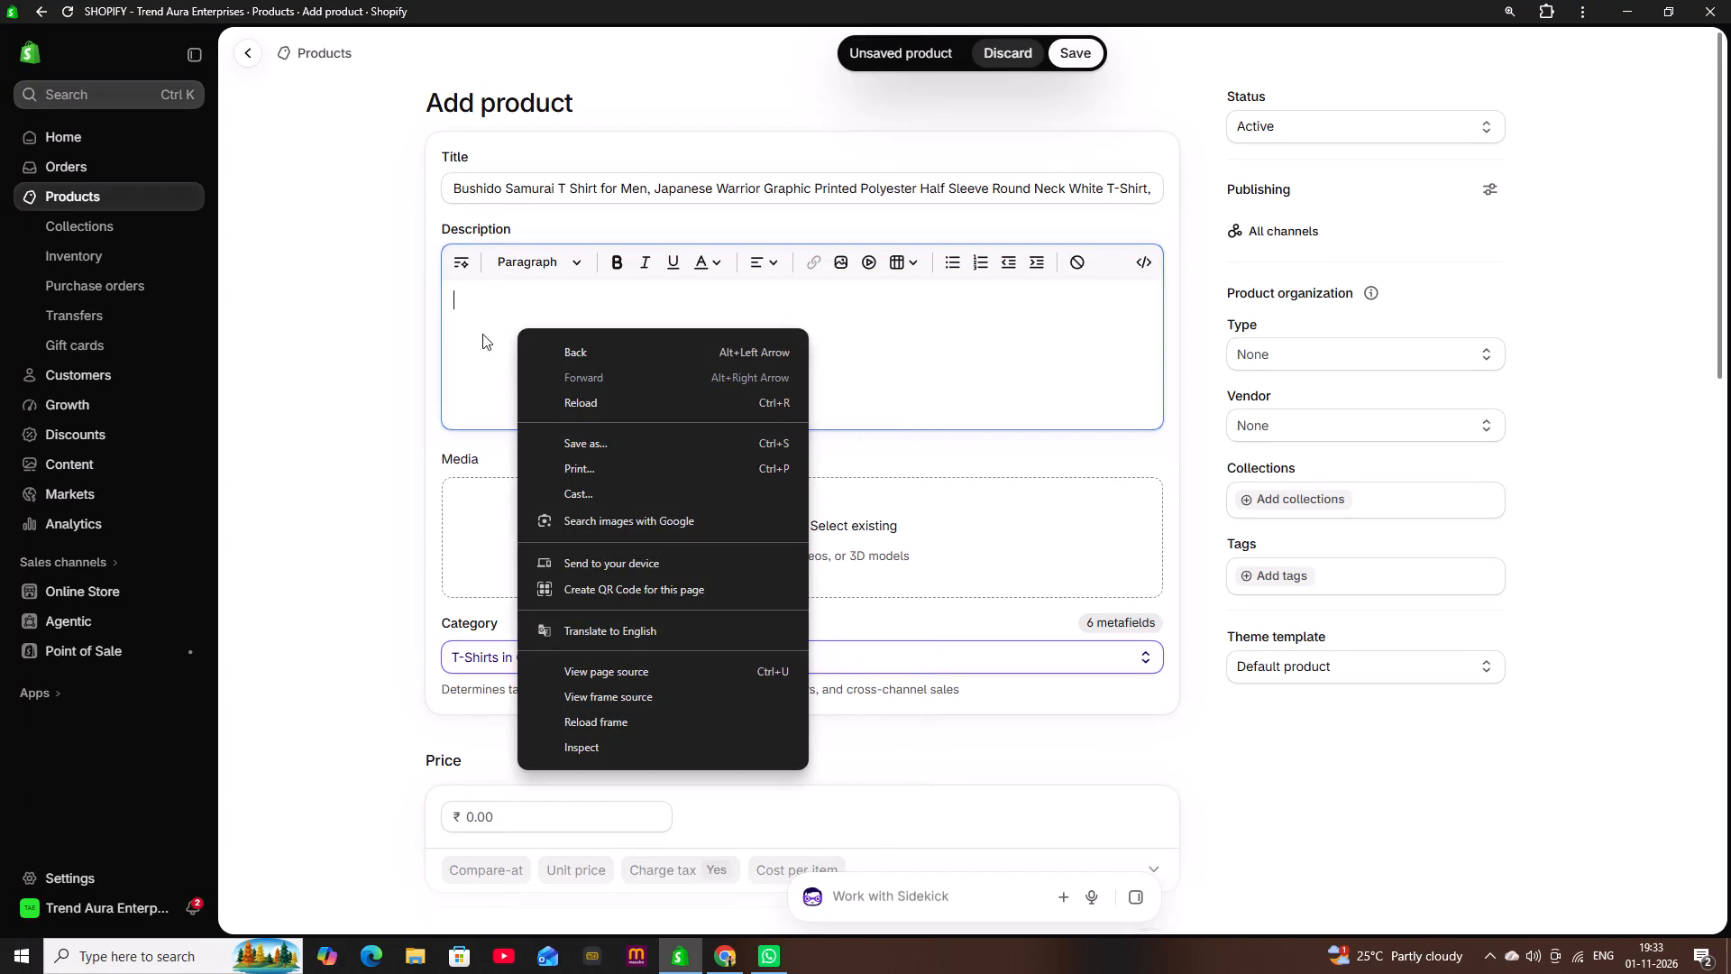
Paste the prepared Bushido Samurai T-shirt text, with its product details and keywords, into the product description.
click(469, 269)
click(459, 261)
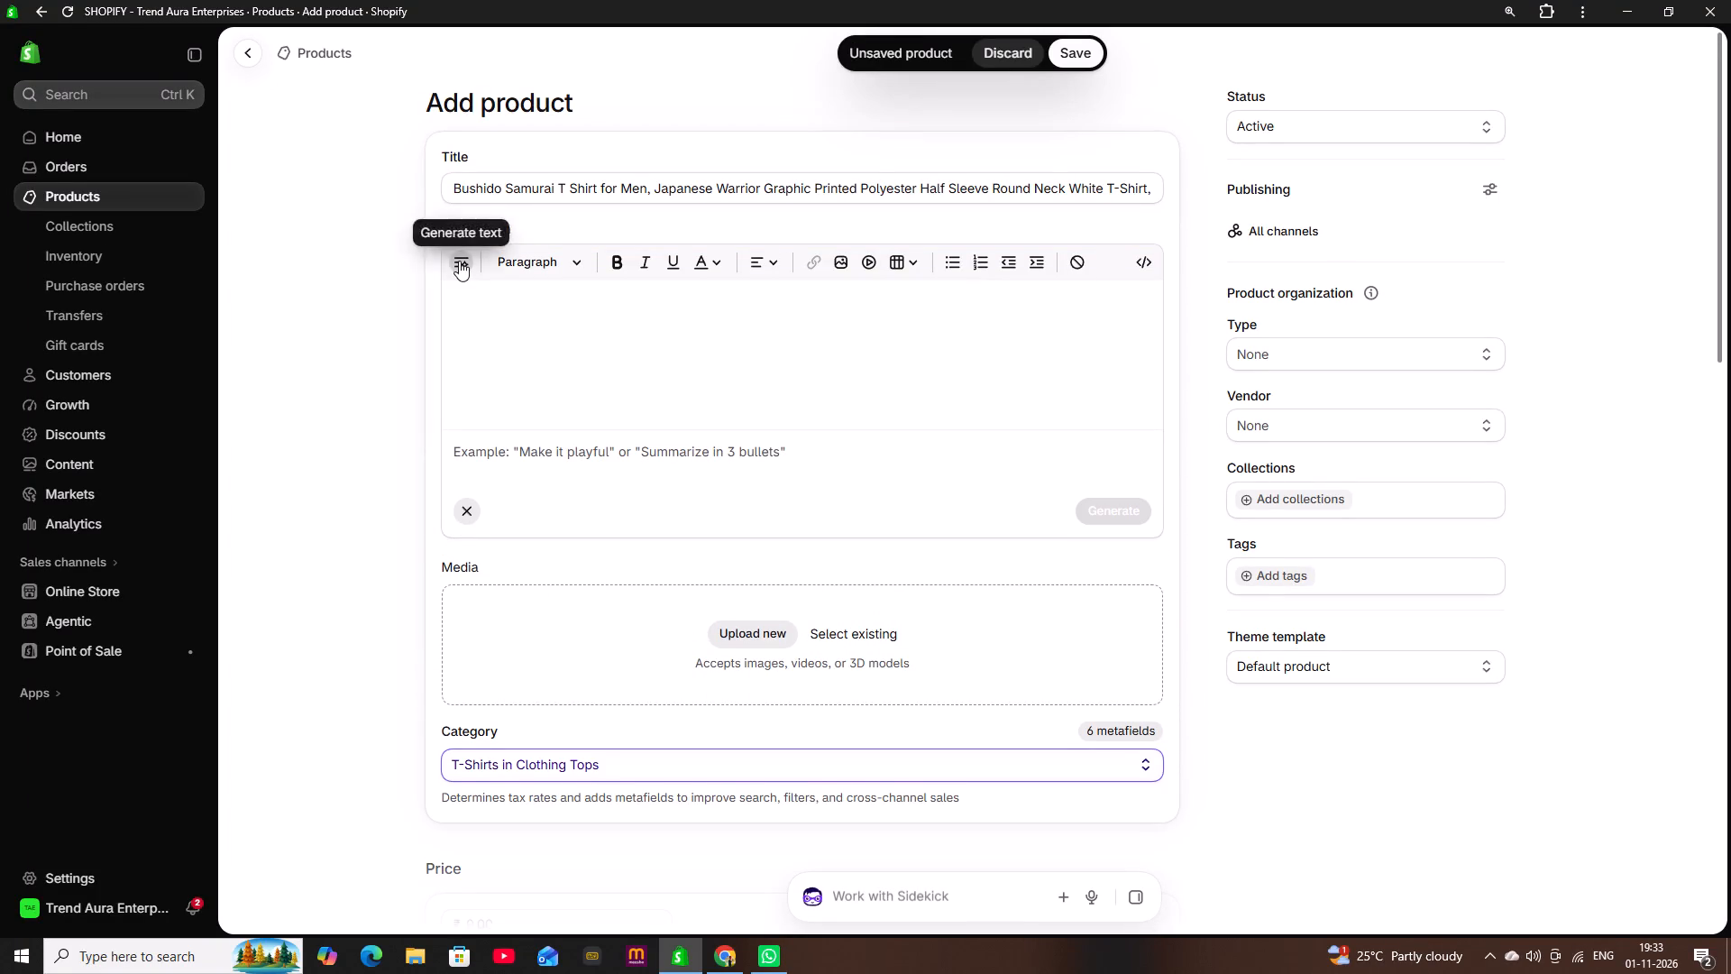
right_click(474, 304)
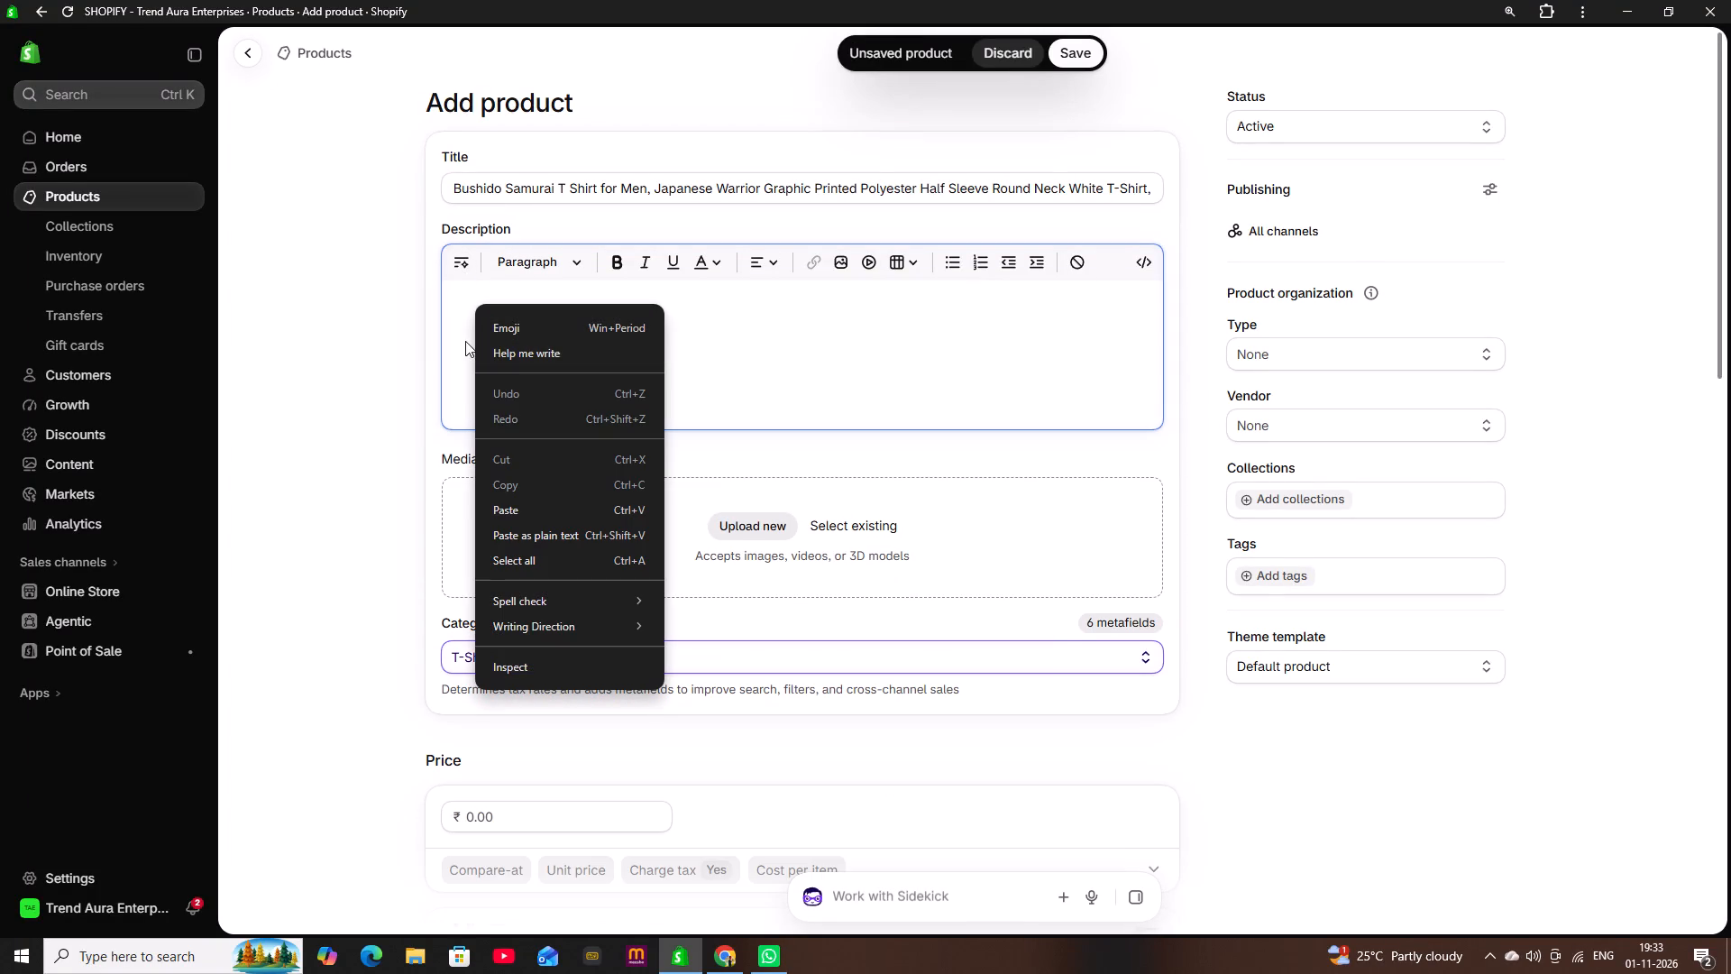
click(525, 501)
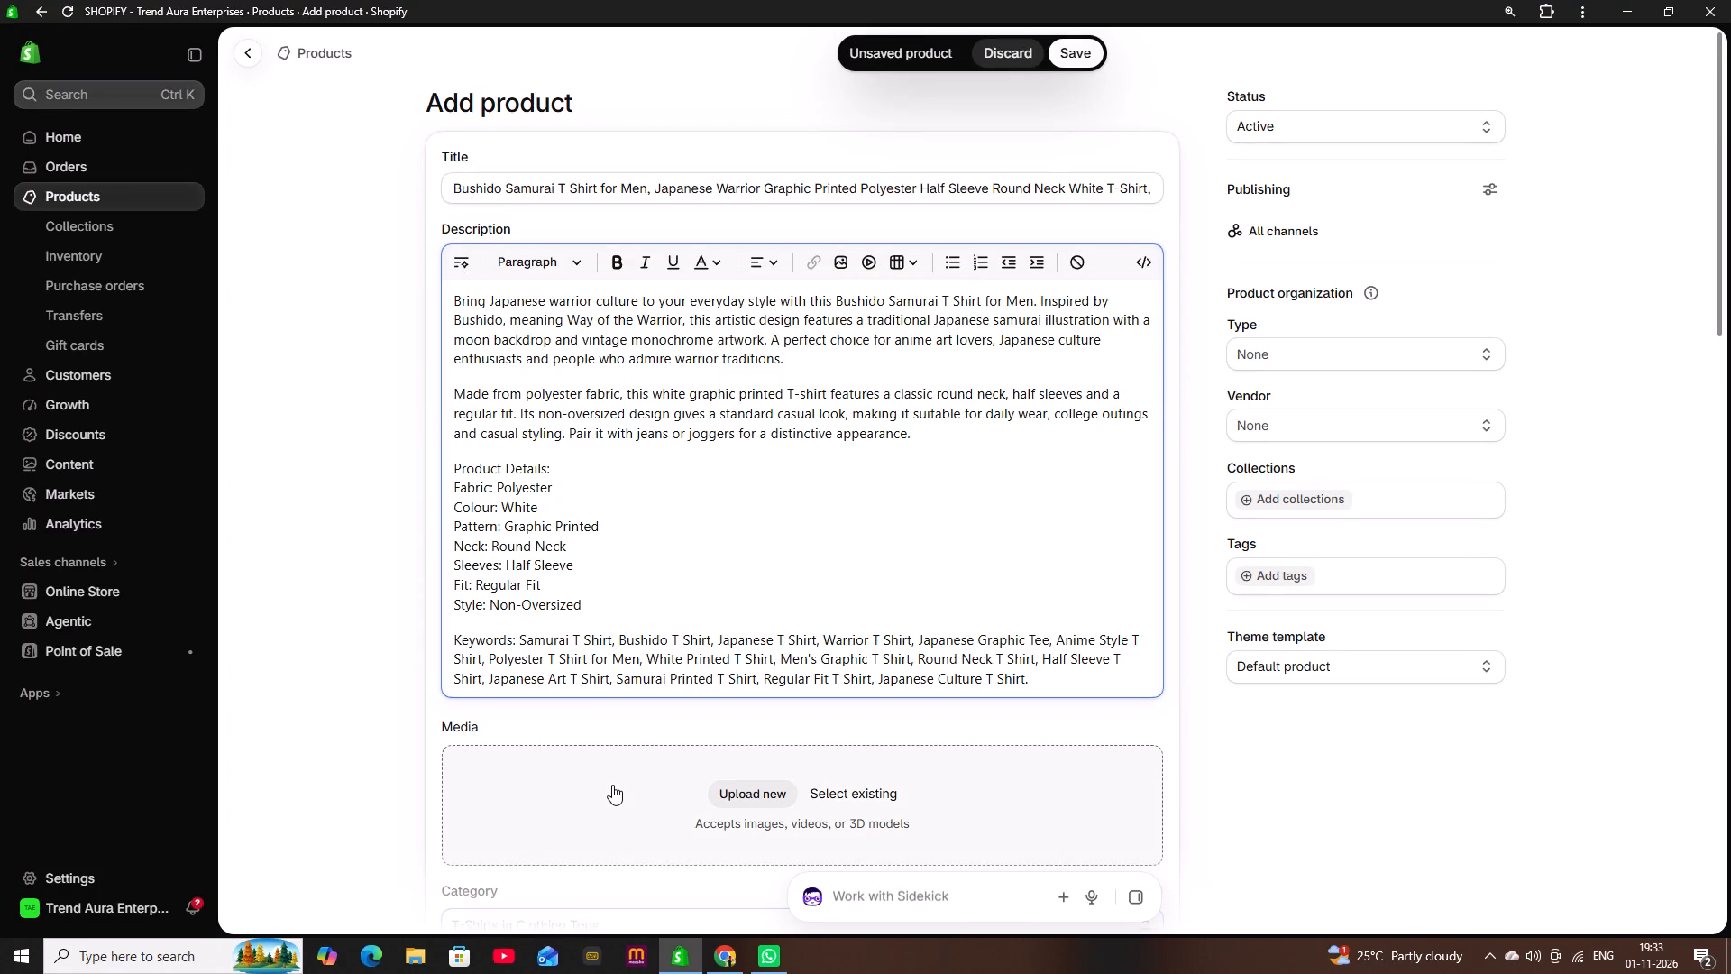
Start a media upload for the product and browse the MOCK UPS folder to its last T-shirt mockup images.
click(613, 788)
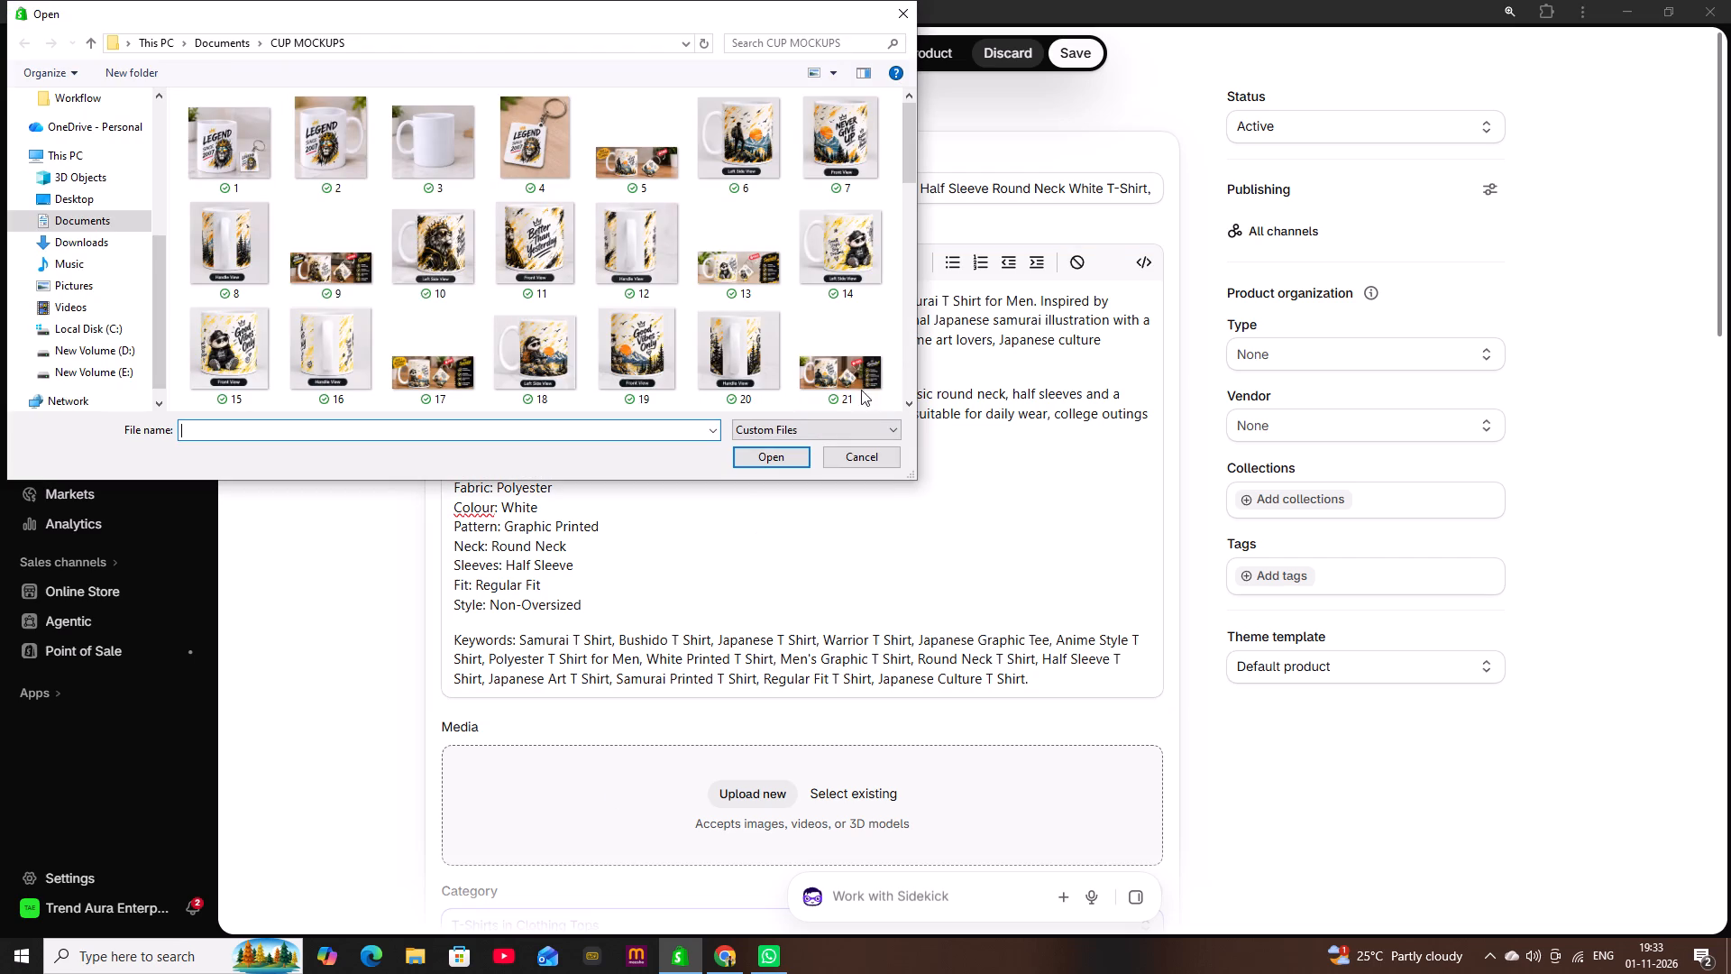
drag(162, 287, 153, 198)
click(87, 206)
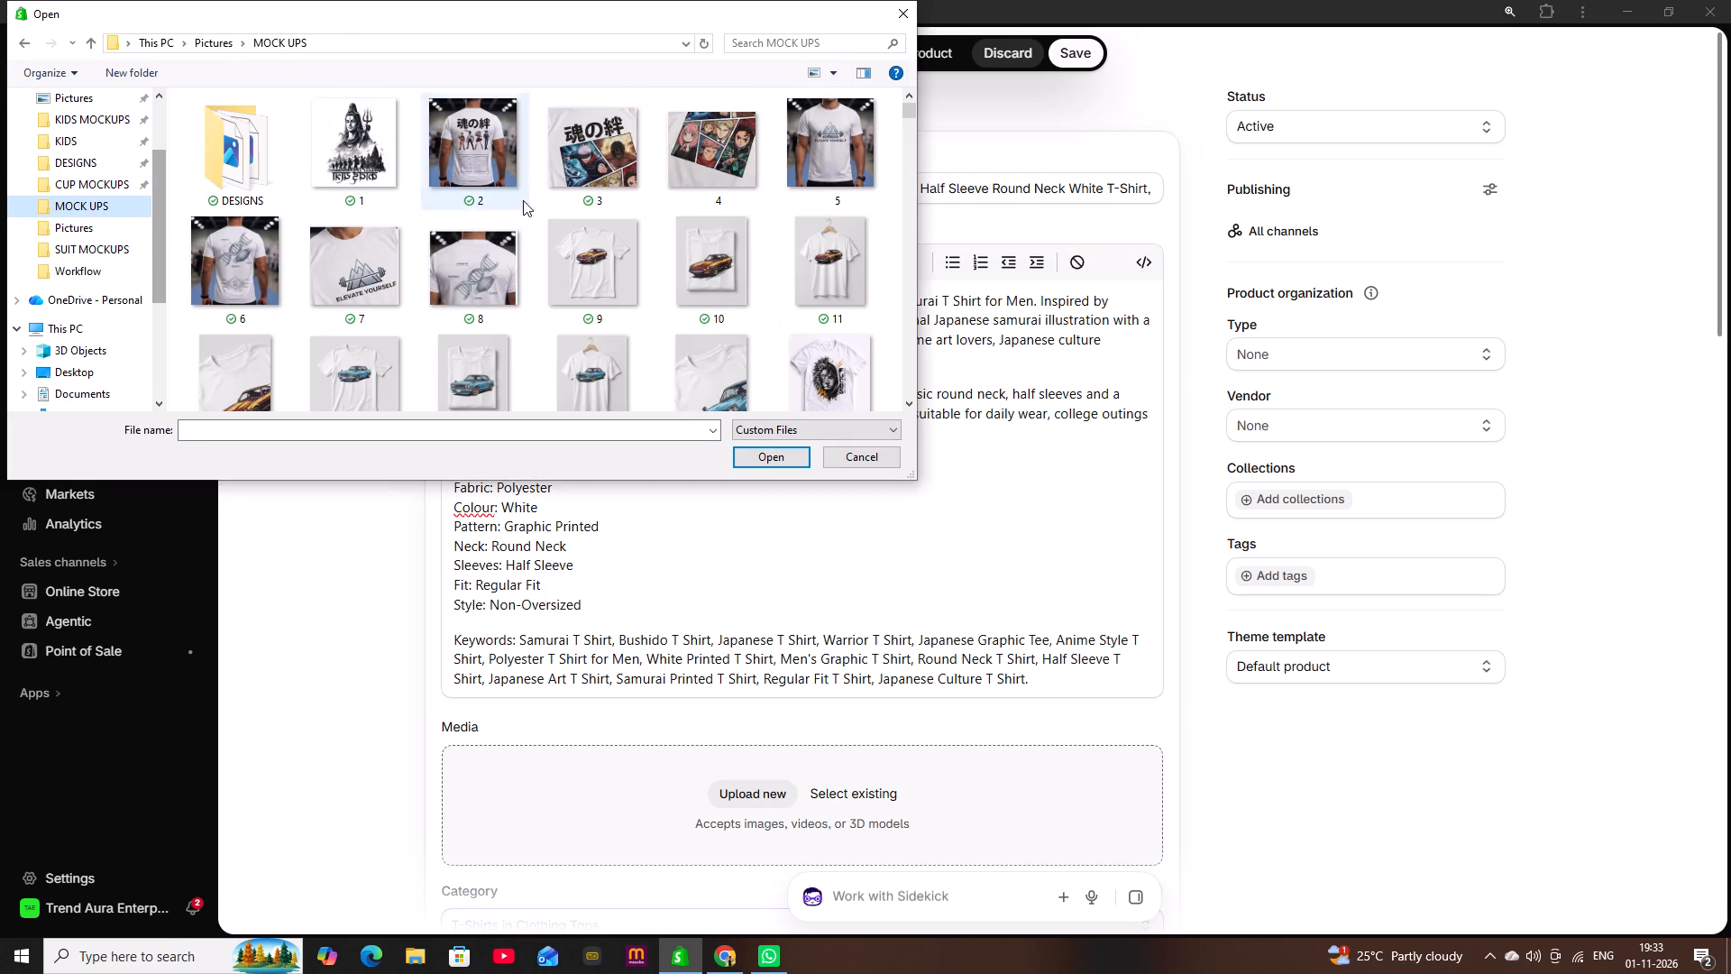
drag(910, 107, 910, 363)
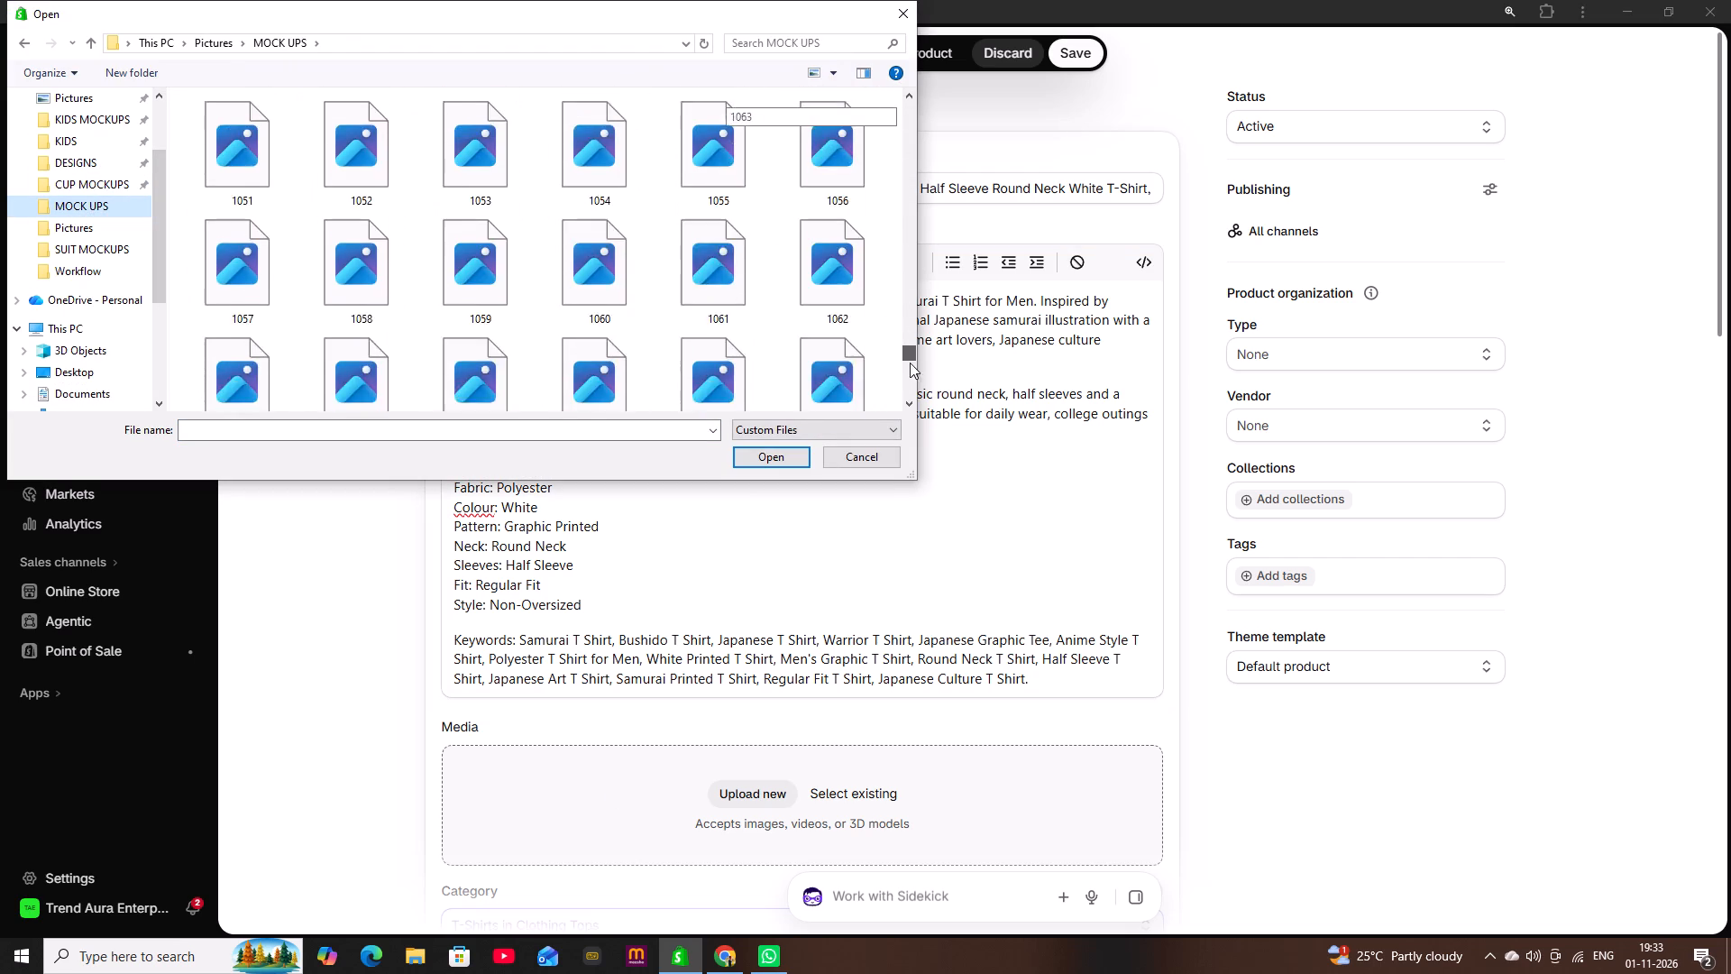
drag(910, 363, 910, 419)
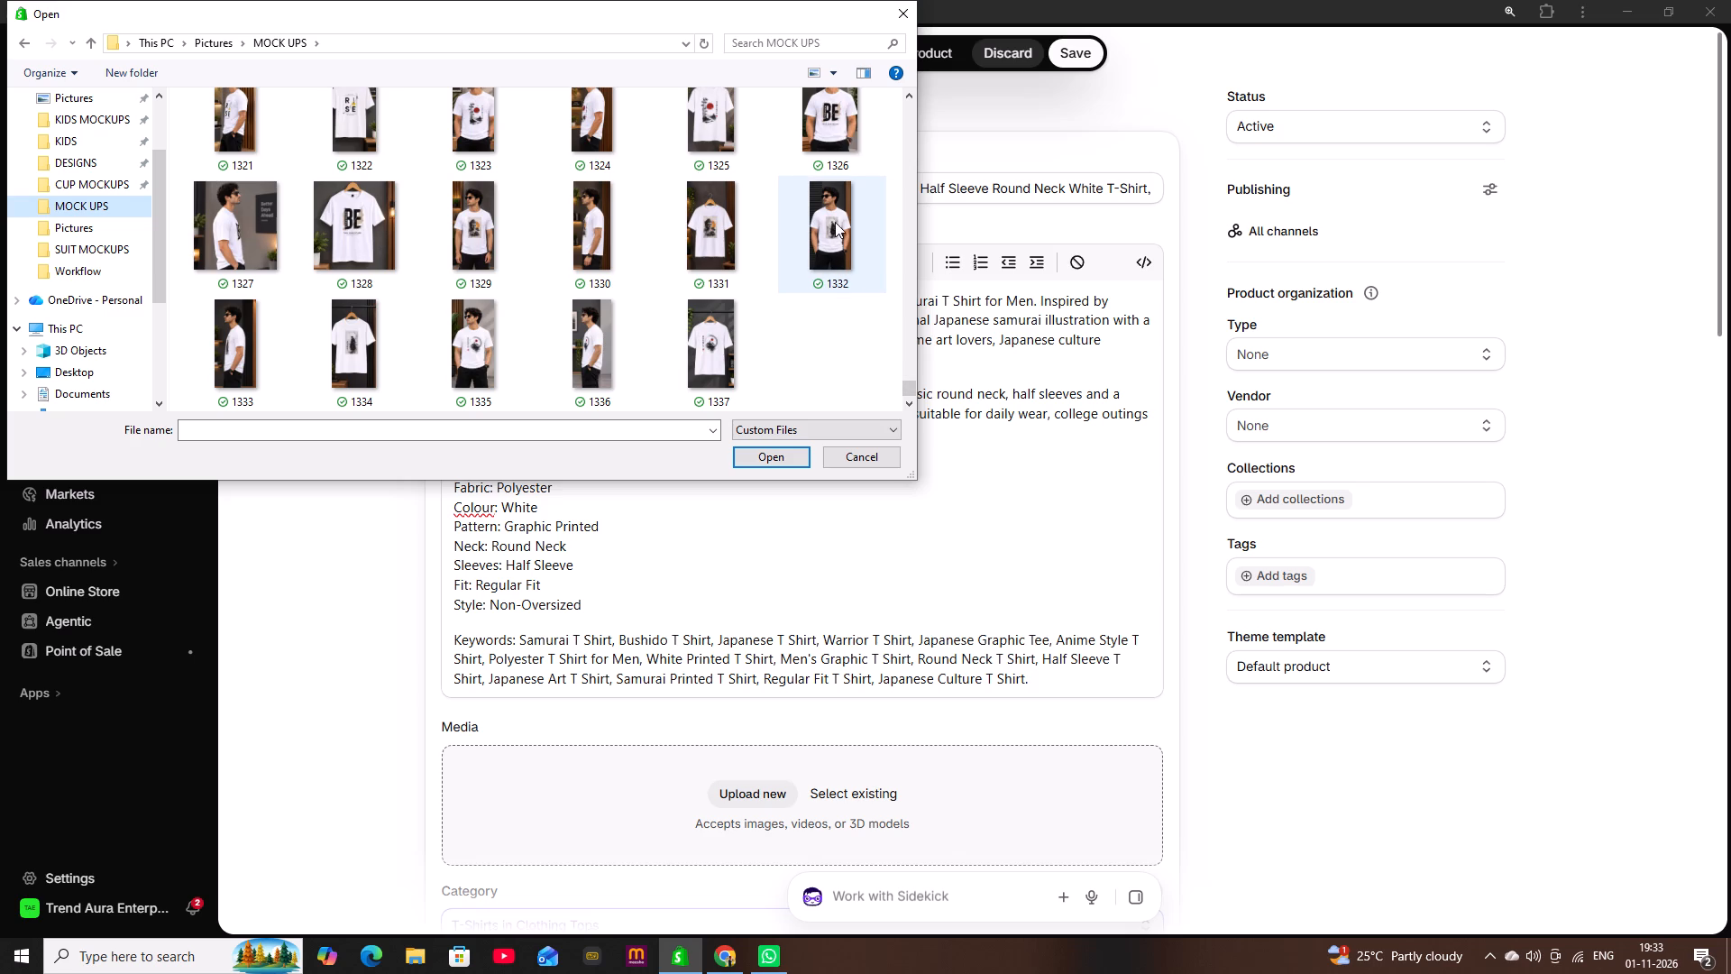
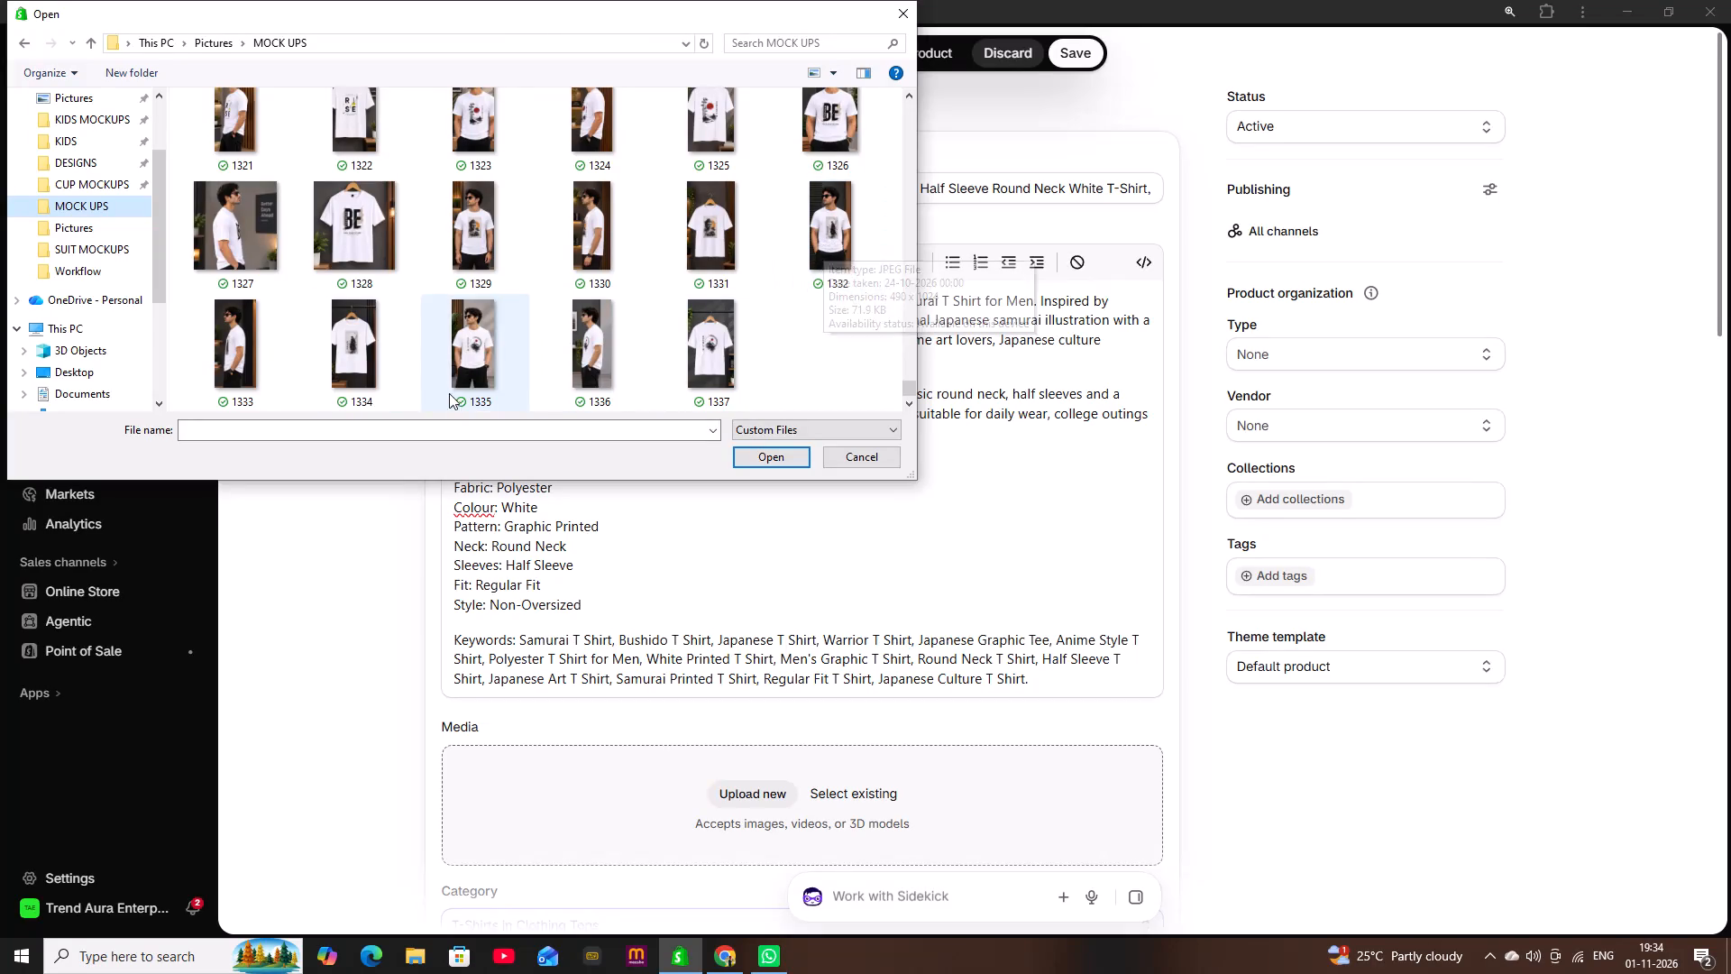
Upload mockup images 1333 and 1334 from the MOCK UPS folder to the product's media.
drag(207, 404, 364, 406)
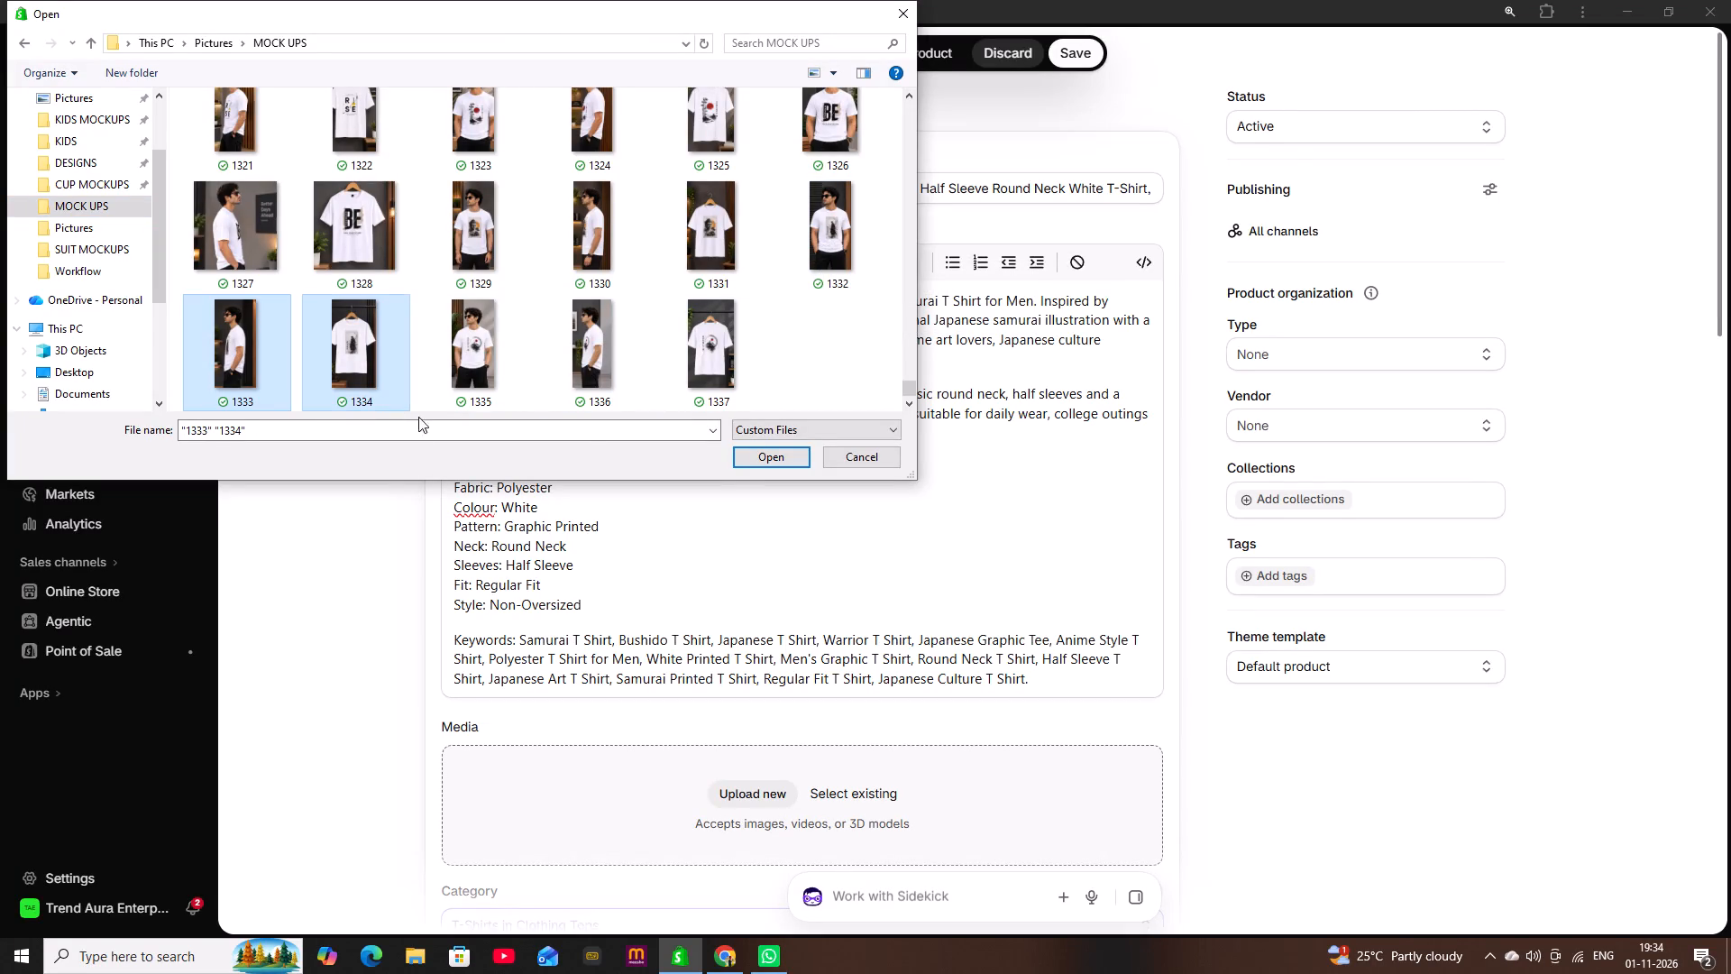
click(745, 465)
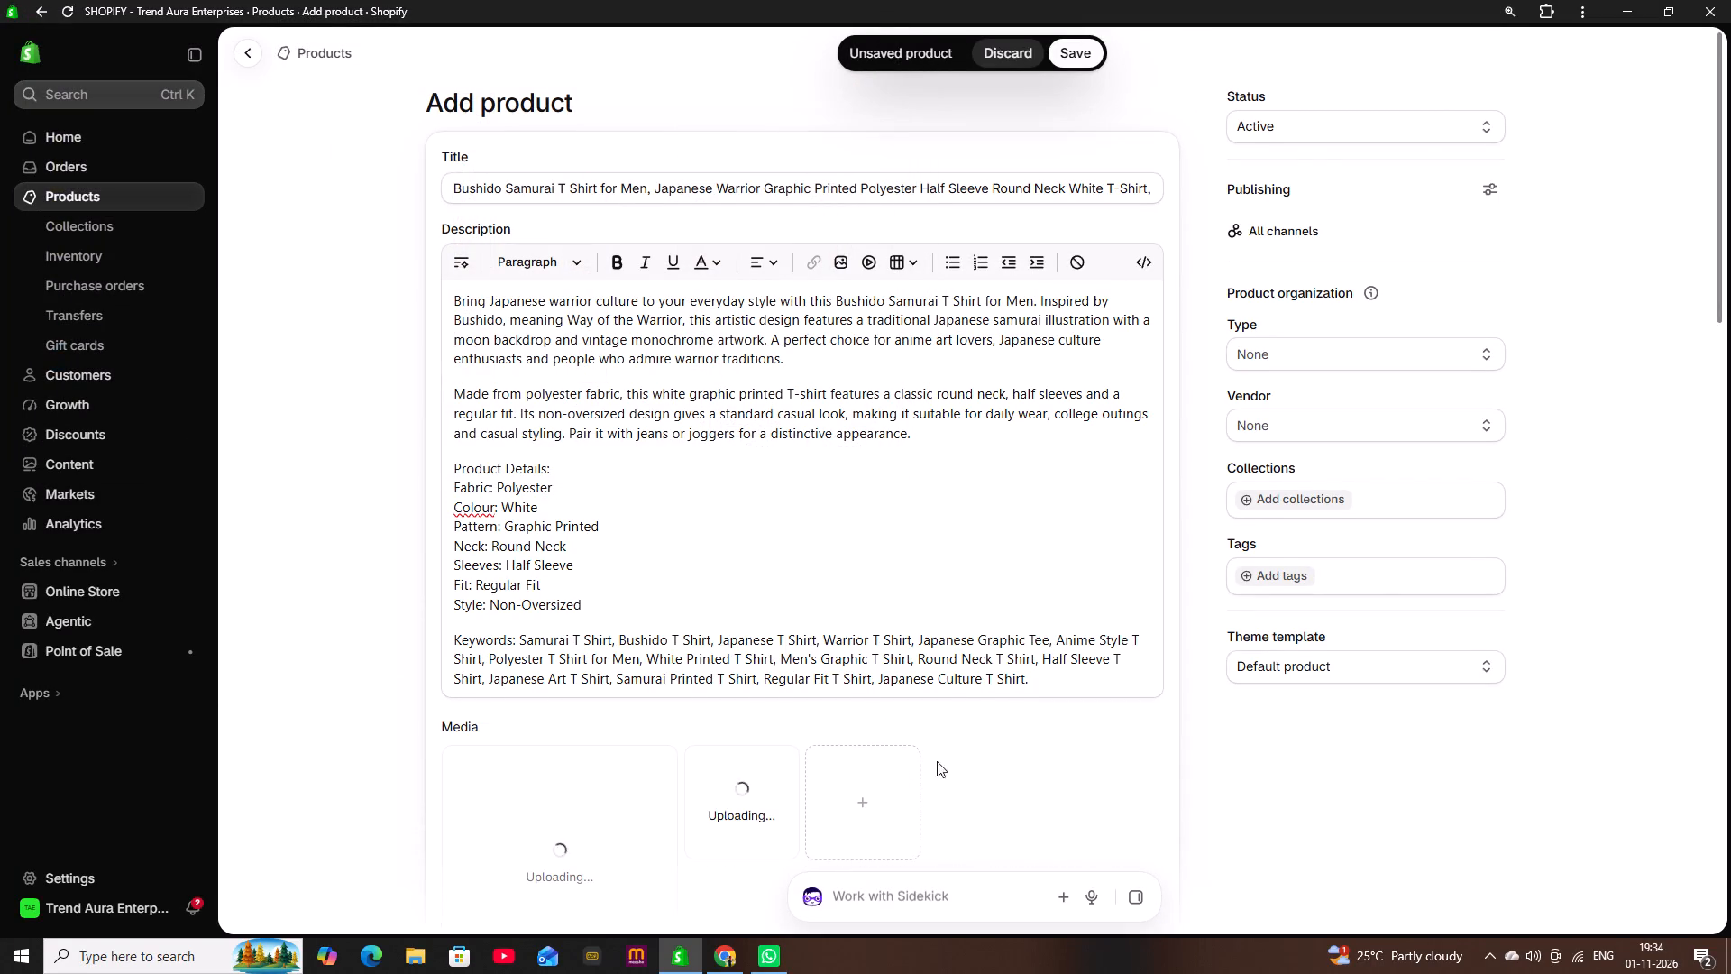
Set the product type to TSHIRT and the vendor to Trend Aura Enerprises.
scroll(1024, 725, down, 3)
scroll(1301, 570, up, 3)
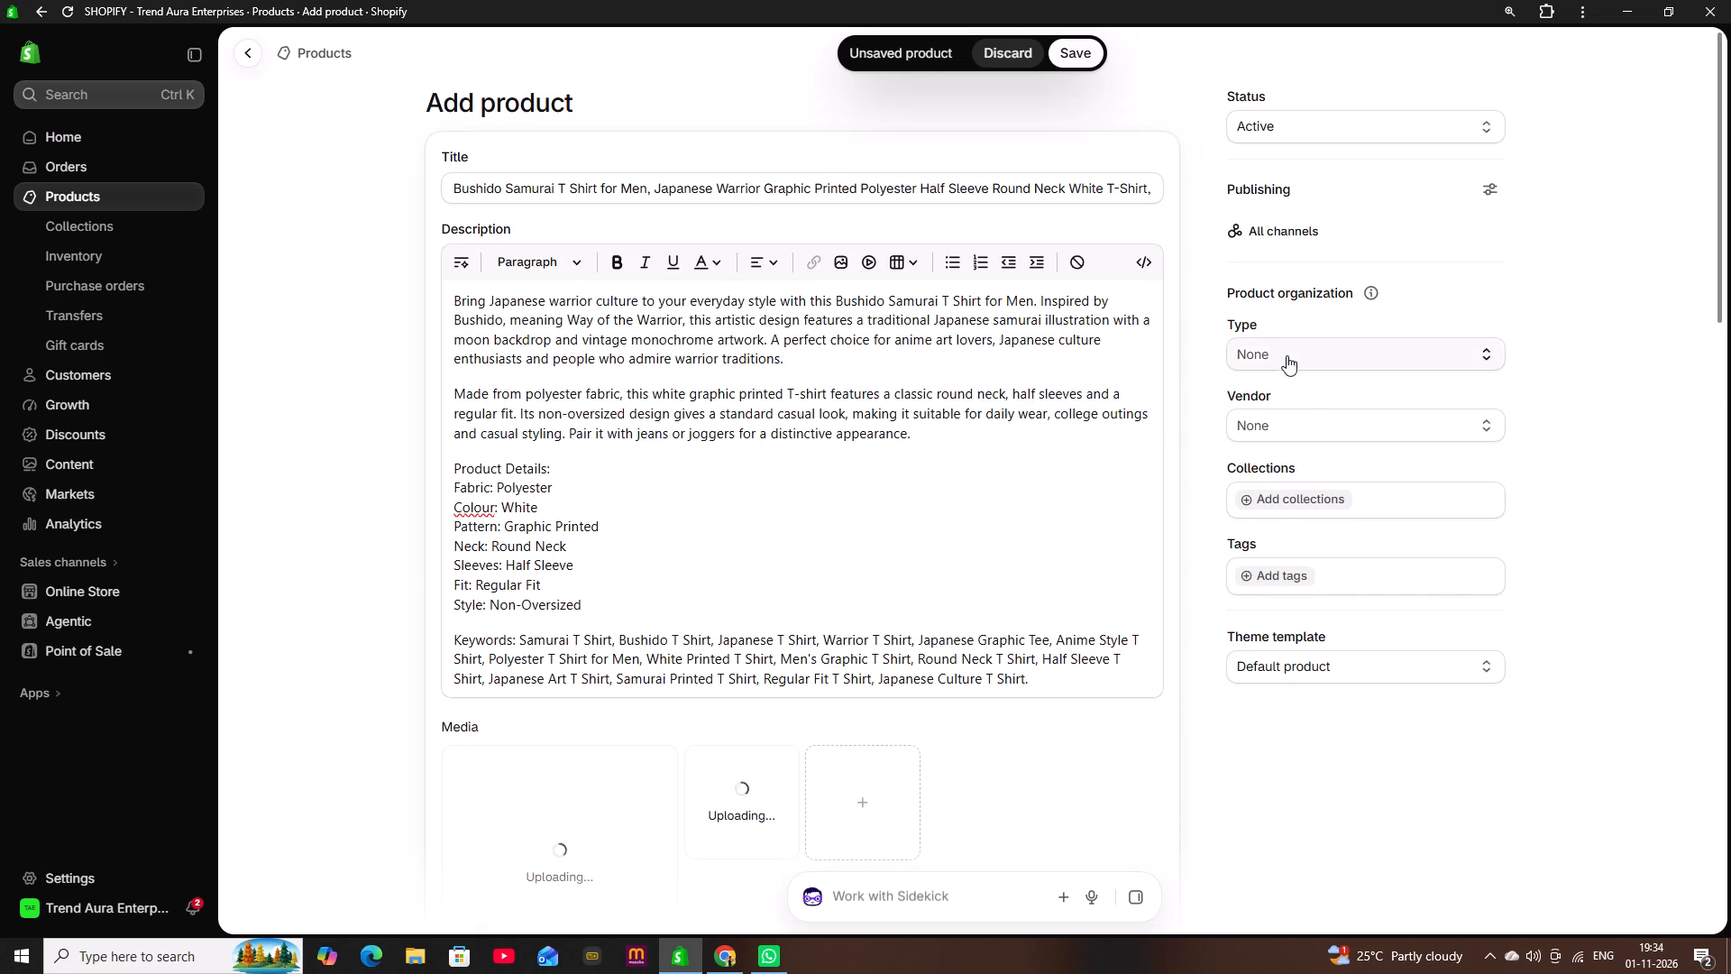
click(1286, 353)
click(1291, 434)
click(1263, 415)
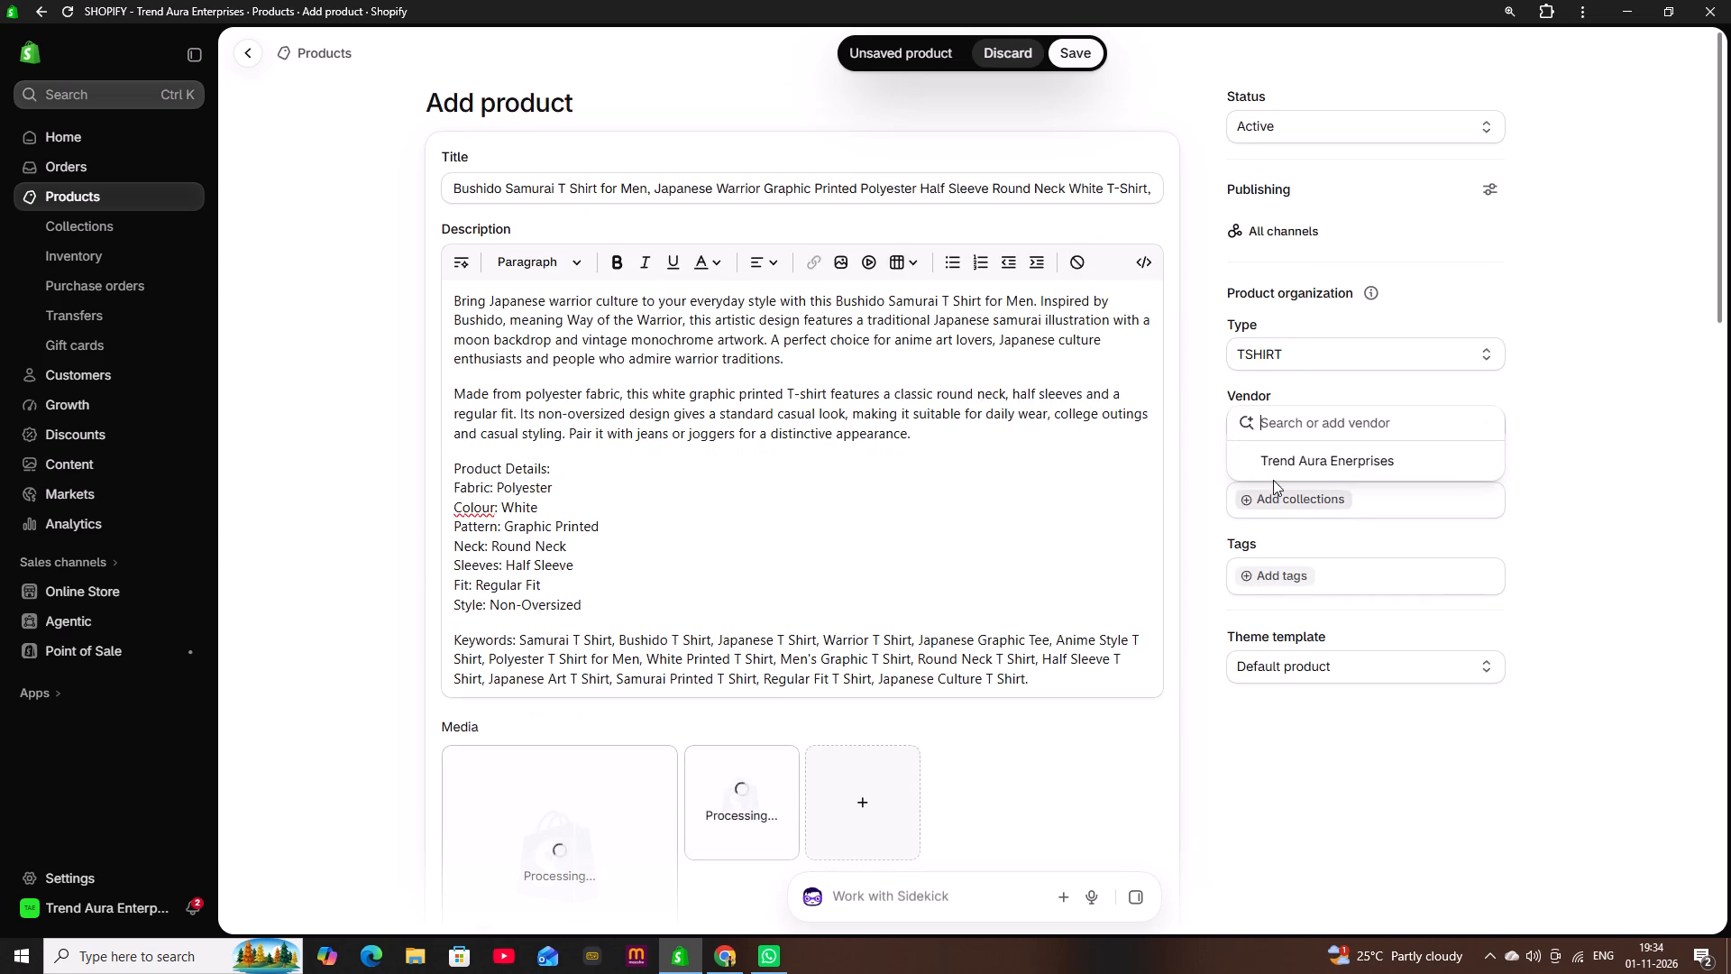
click(1273, 470)
click(1230, 760)
Set the product price to ₹120.
scroll(1230, 755, down, 5)
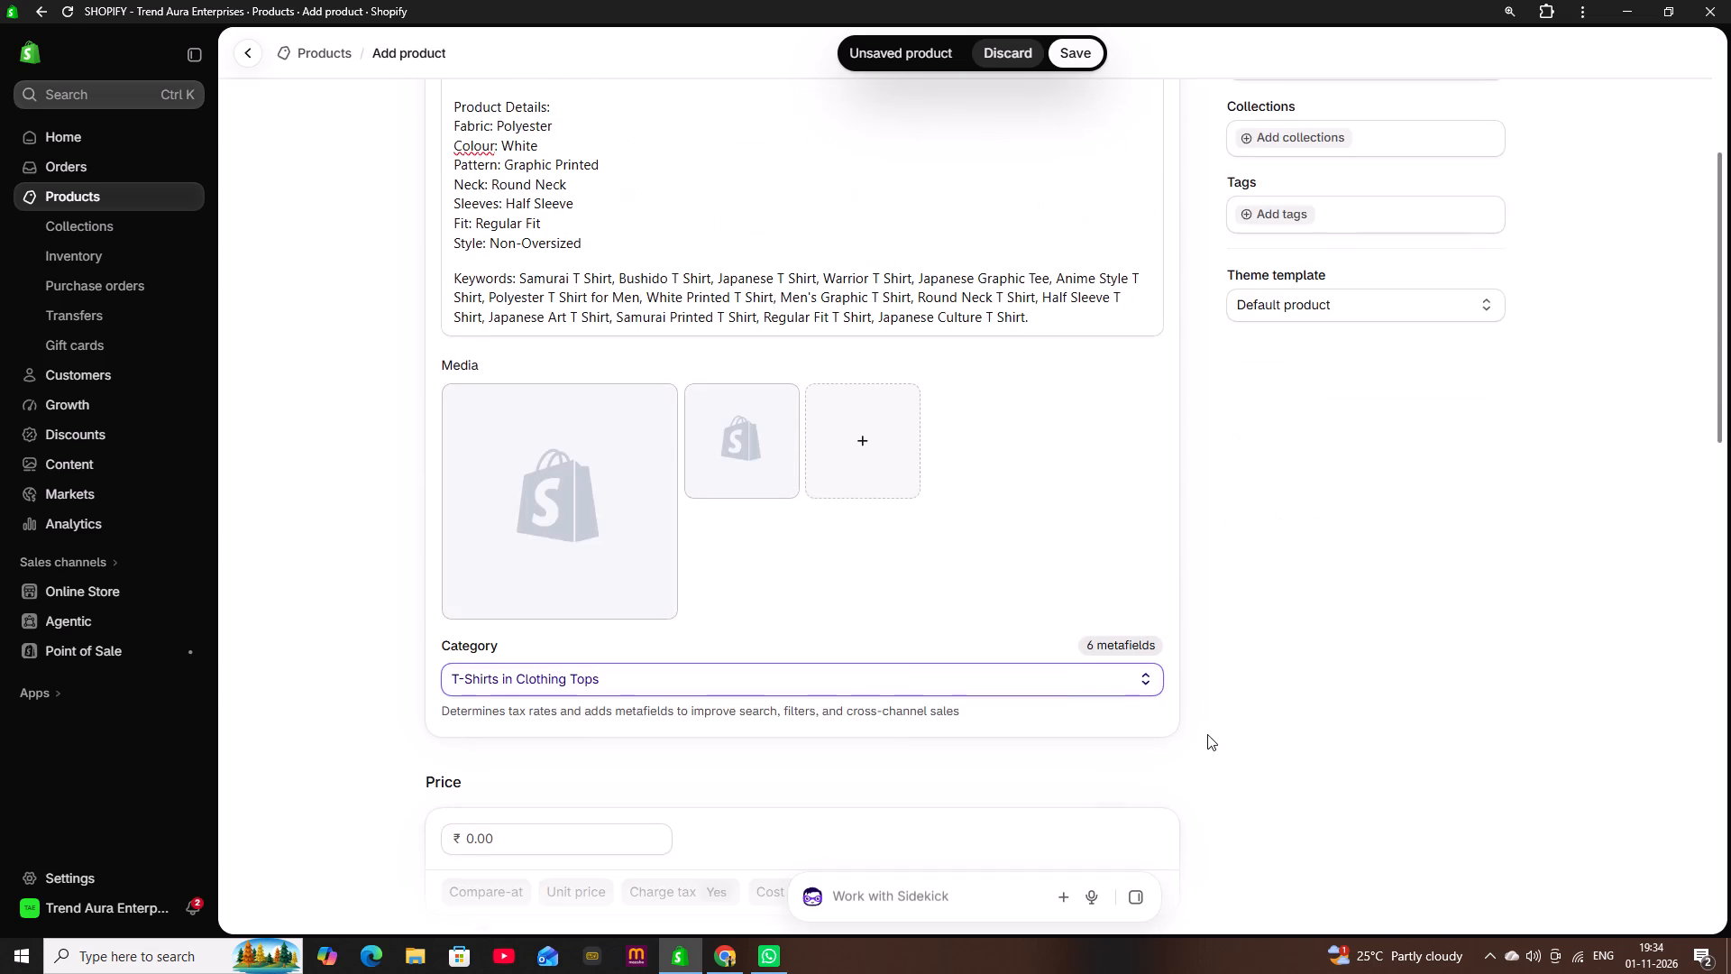
click(581, 758)
text(12)
key(0)
click(763, 688)
Set the tracked inventory quantity to 100.
scroll(763, 688, down, 4)
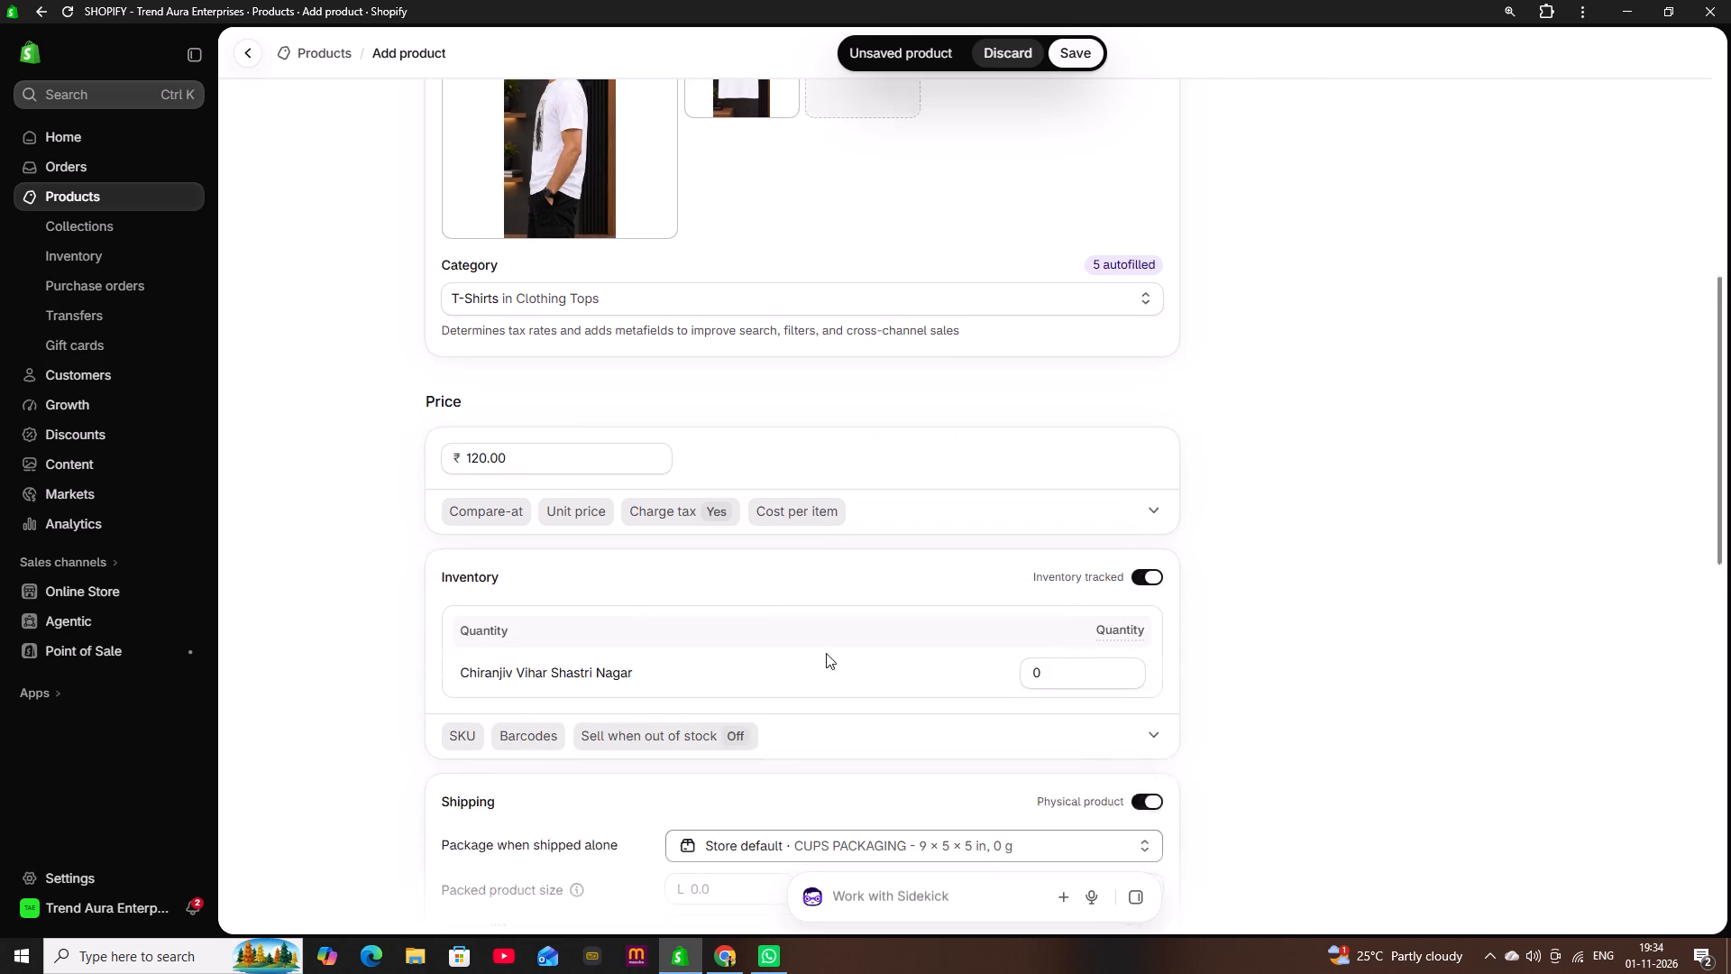
click(1073, 616)
text(100)
click(1241, 628)
Choose Trend Packaging as the shipping package and set the packed product size to 10 × 12 × 2 cm.
scroll(1241, 628, down, 2)
click(865, 596)
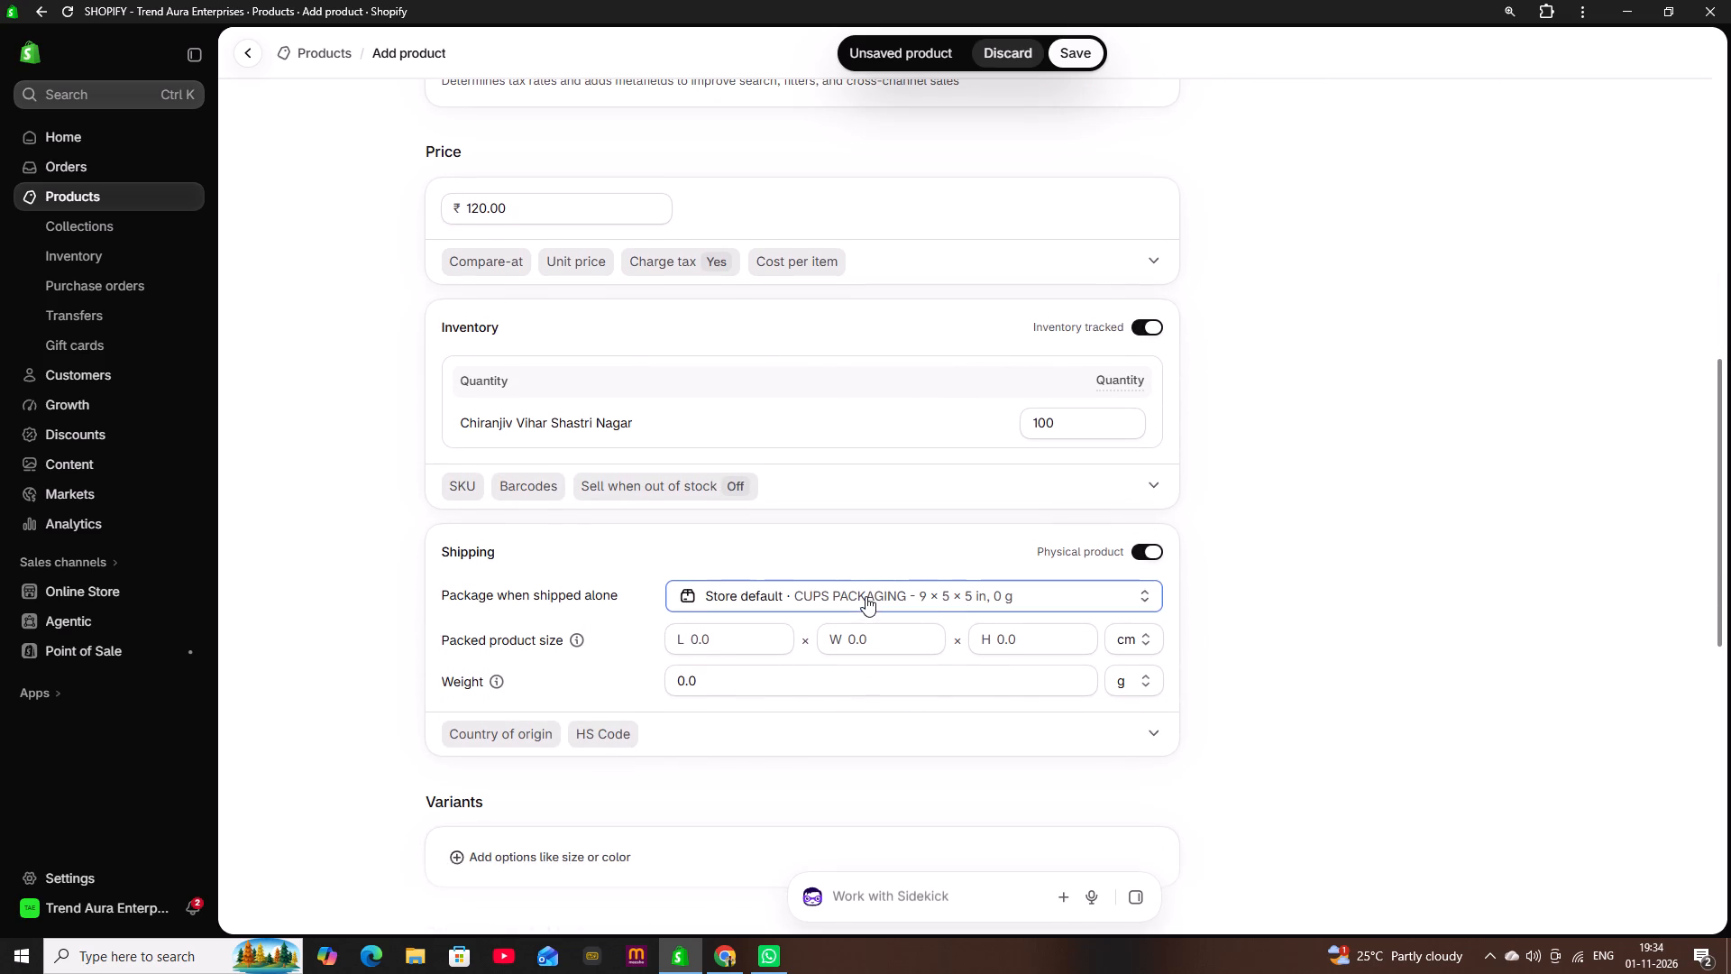
click(830, 848)
click(727, 645)
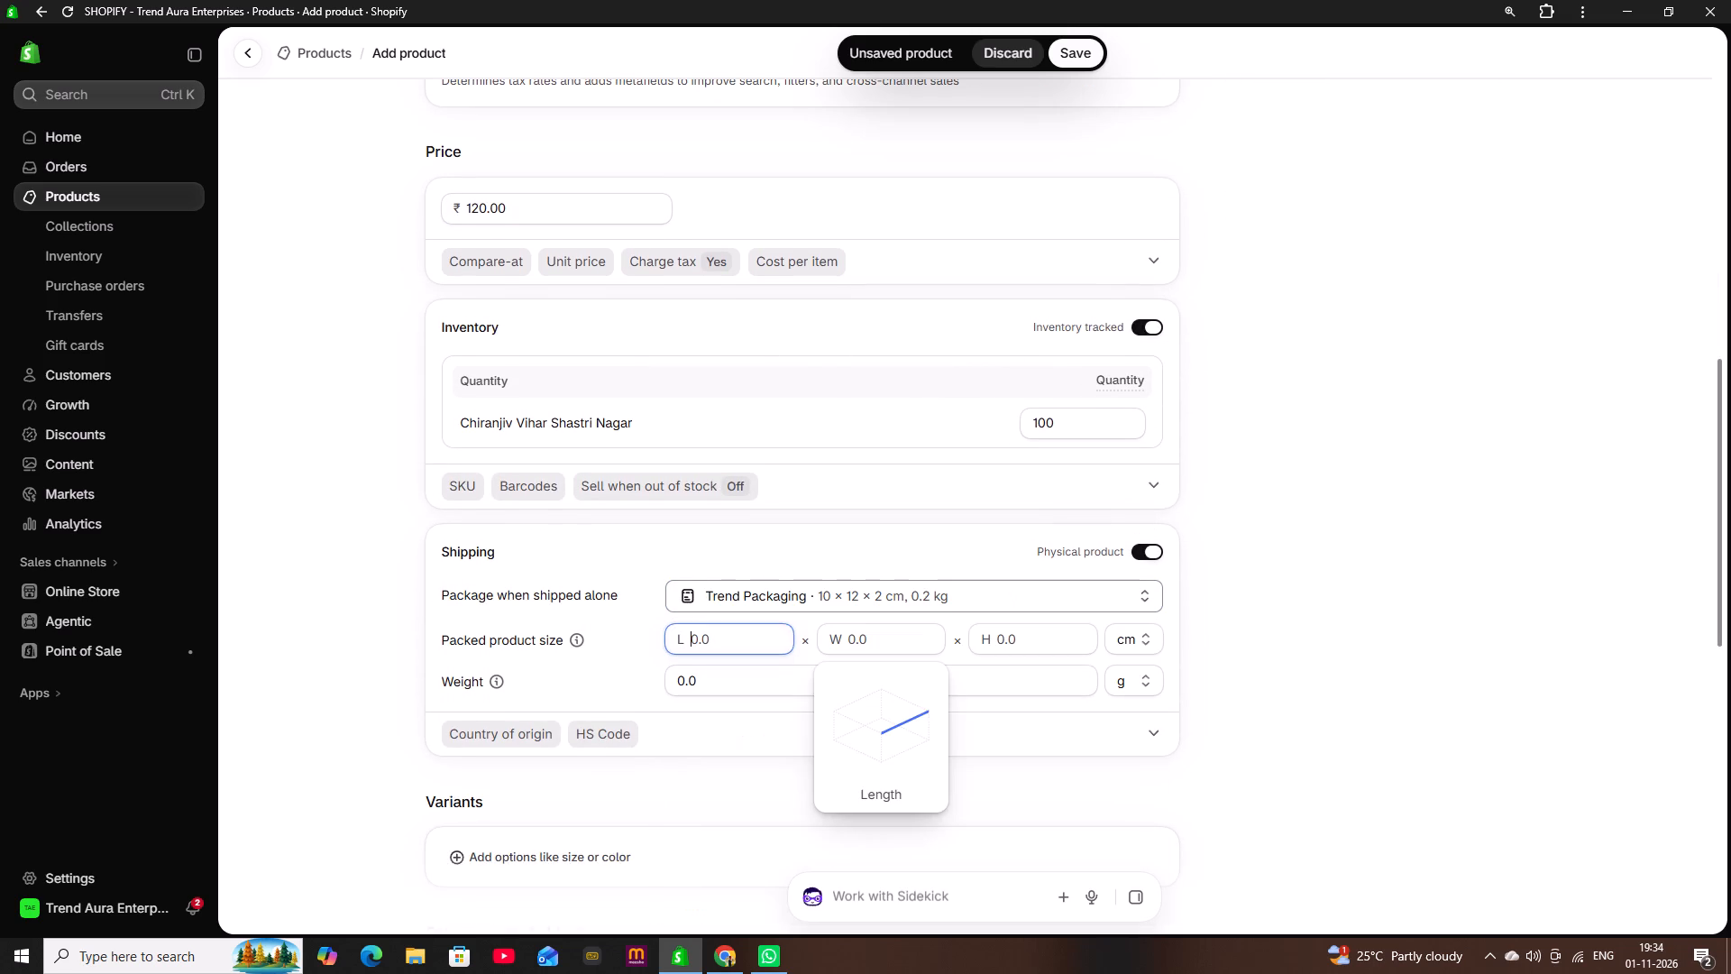
text(10)
click(840, 647)
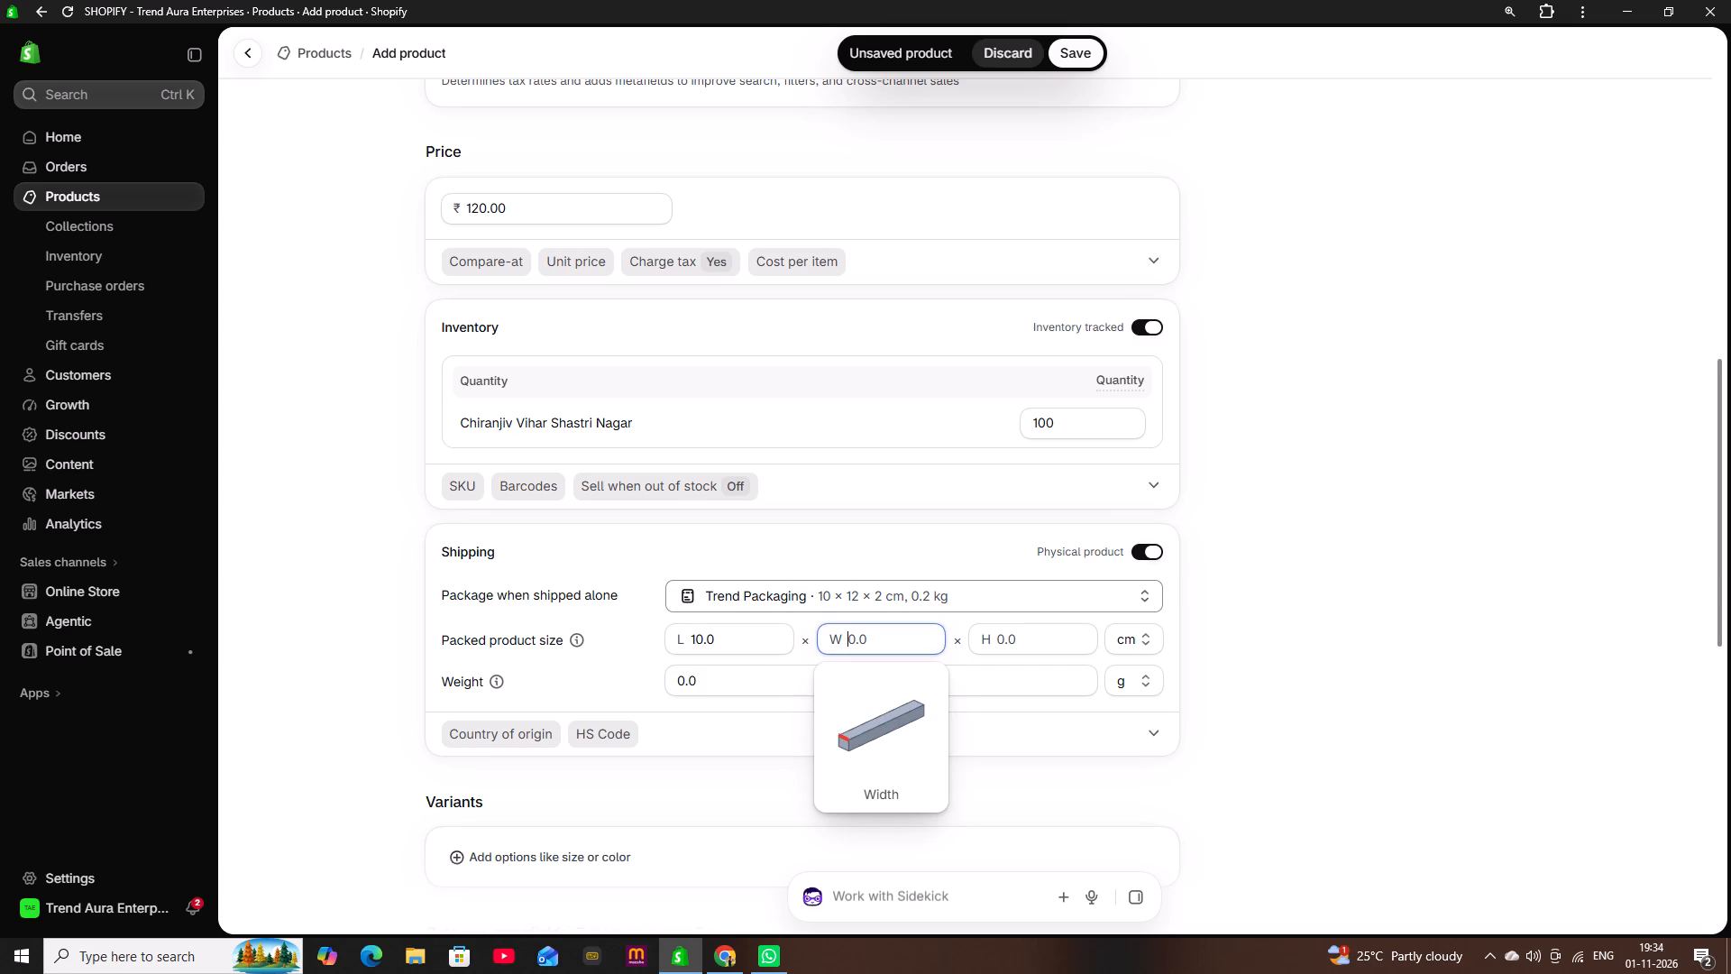
text(12)
click(1024, 635)
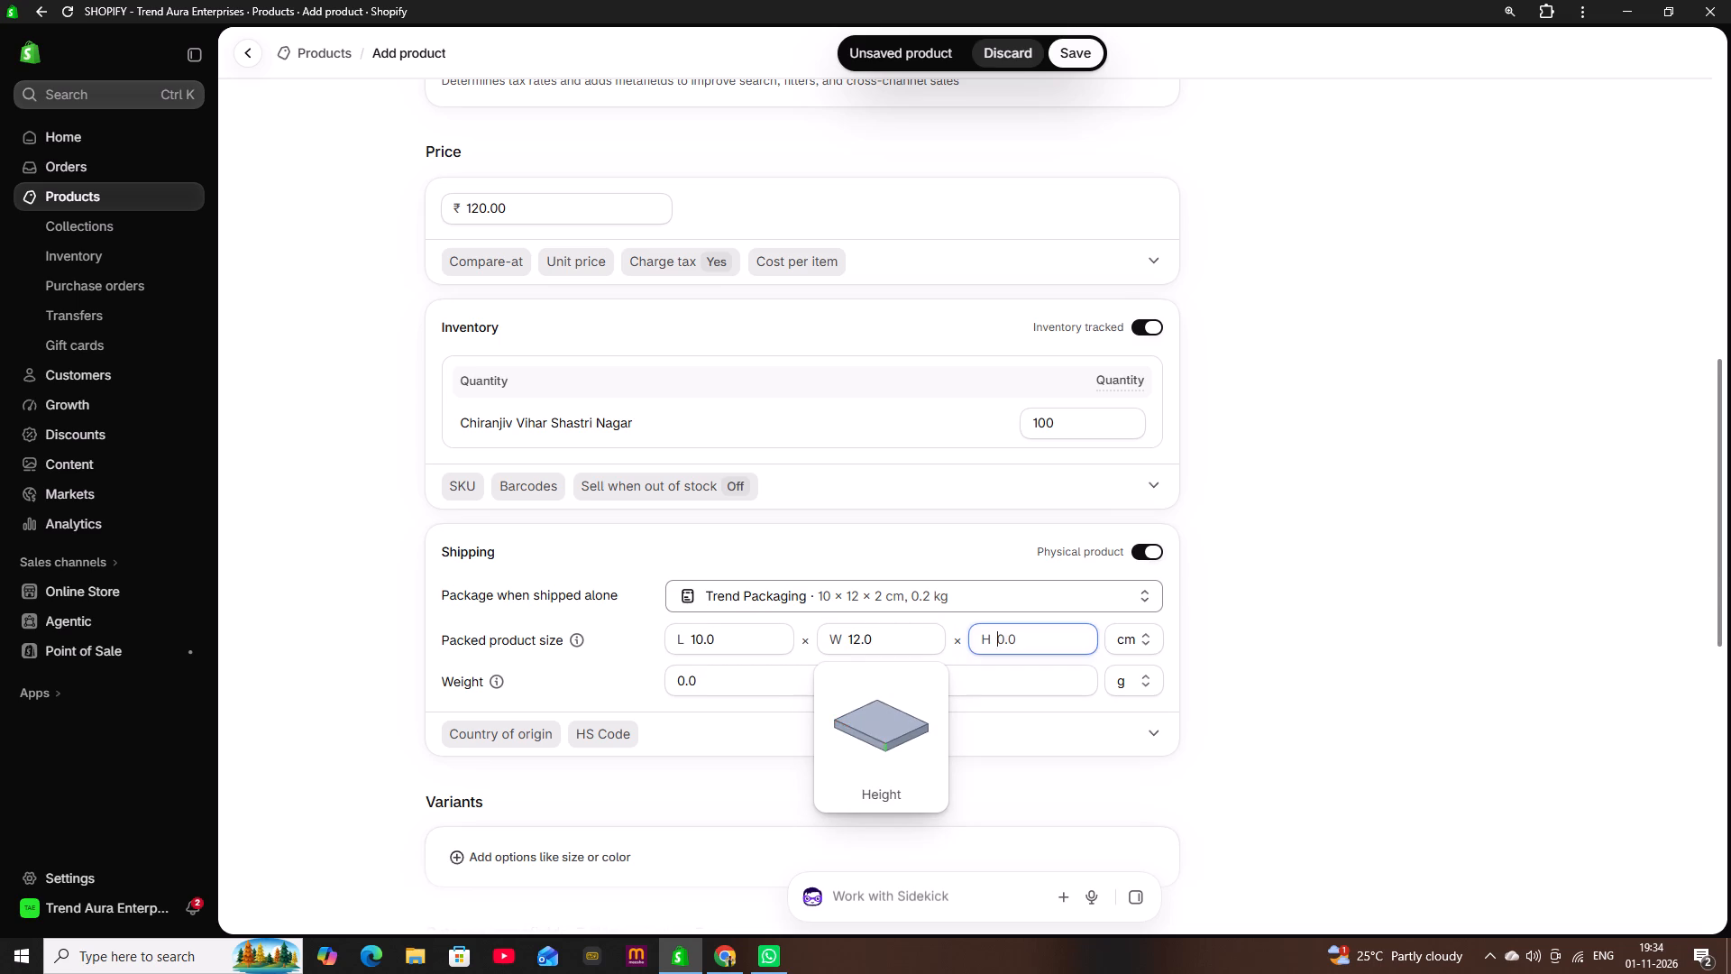
key(2)
Set the product's shipping weight to 150 g.
click(752, 675)
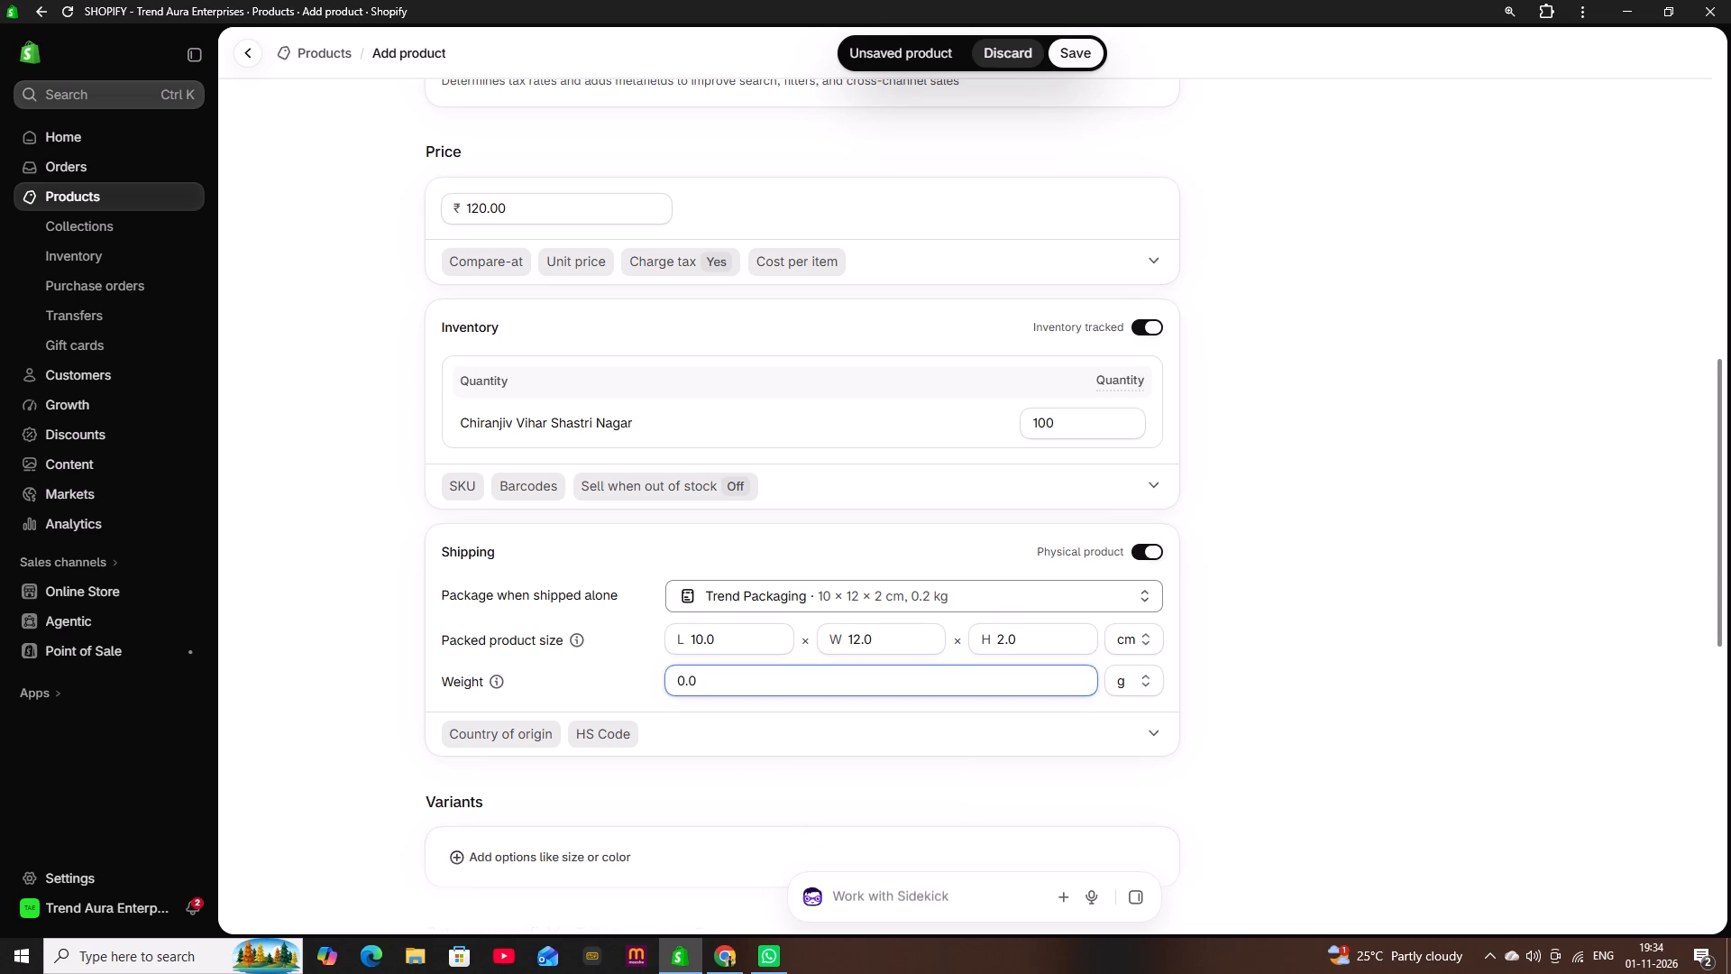
key(BackSpace)
key(BackSpace)
key(BackSpace)
text(150)
click(1264, 616)
Expand the additional shipping details and set the country of origin to India.
scroll(1264, 616, down, 2)
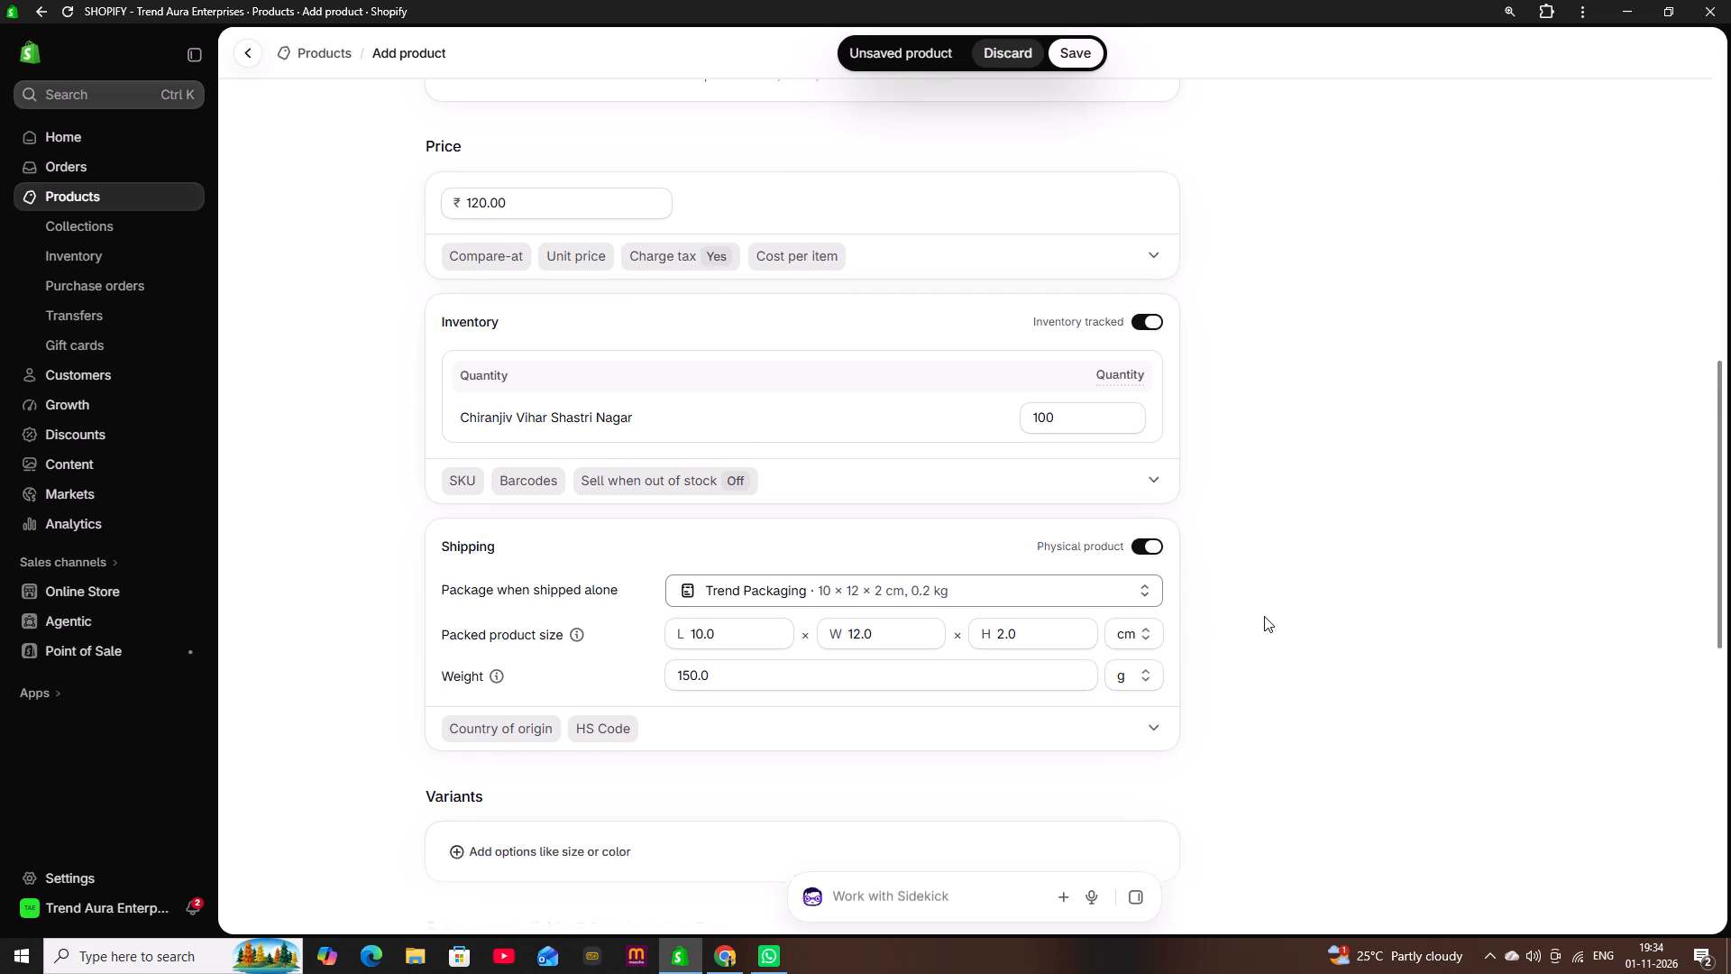
scroll(1264, 616, down, 2)
click(519, 372)
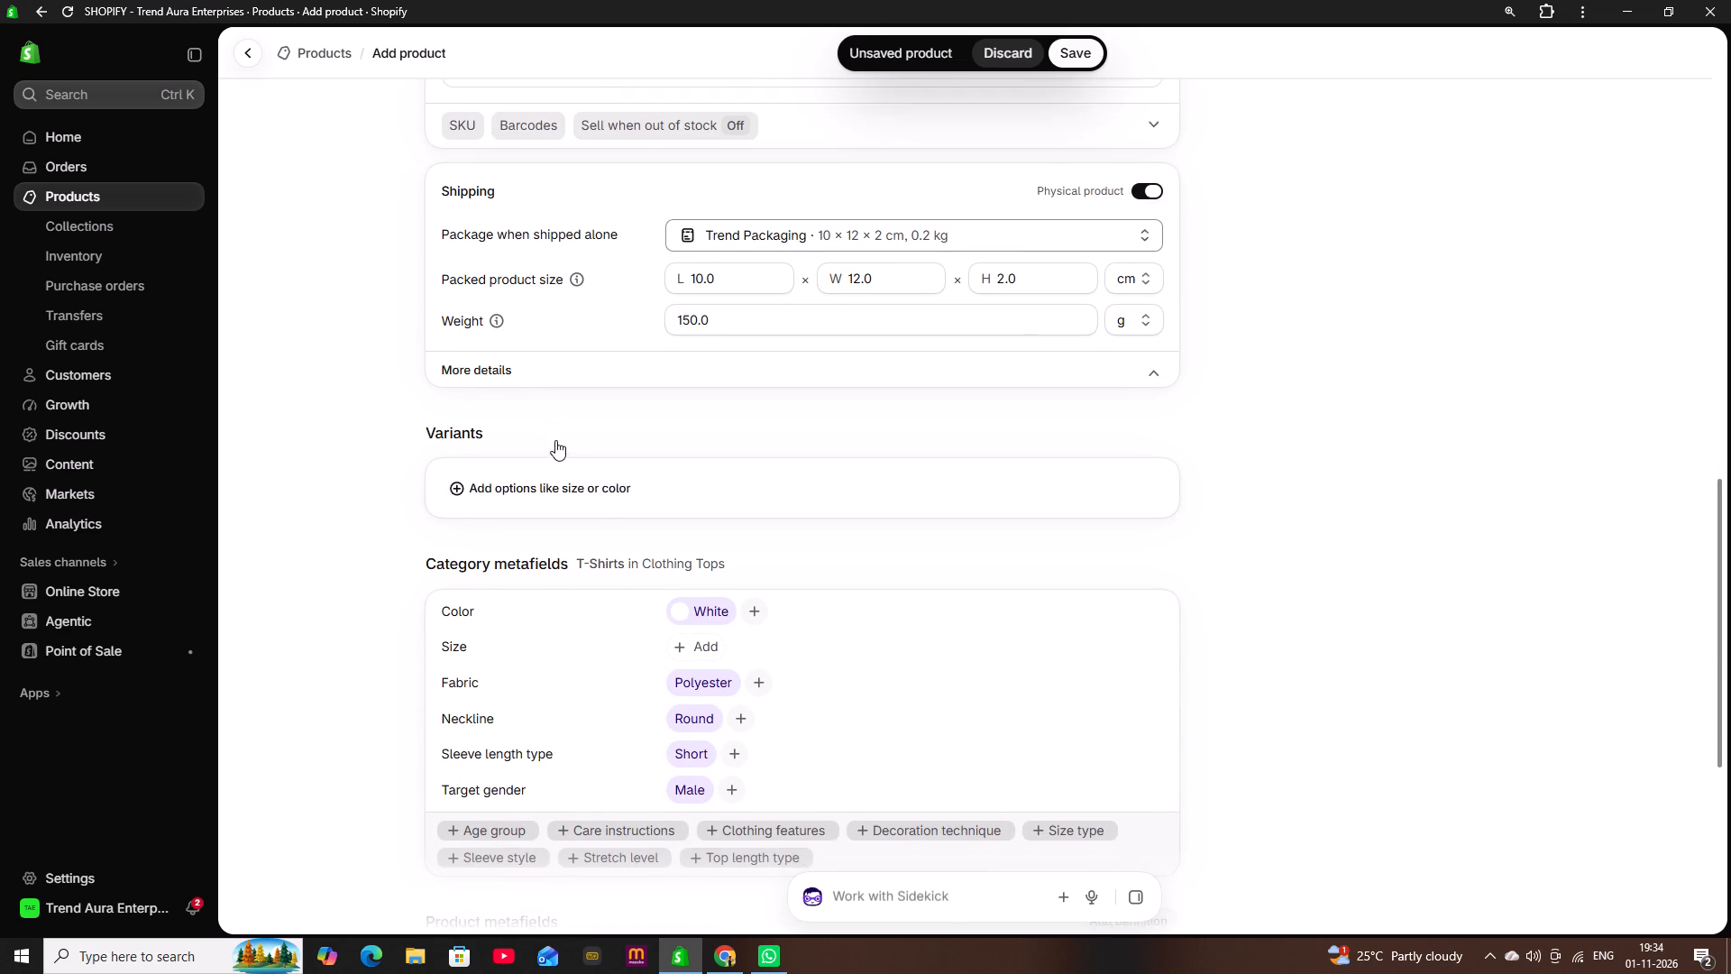
click(552, 446)
scroll(596, 560, down, 12)
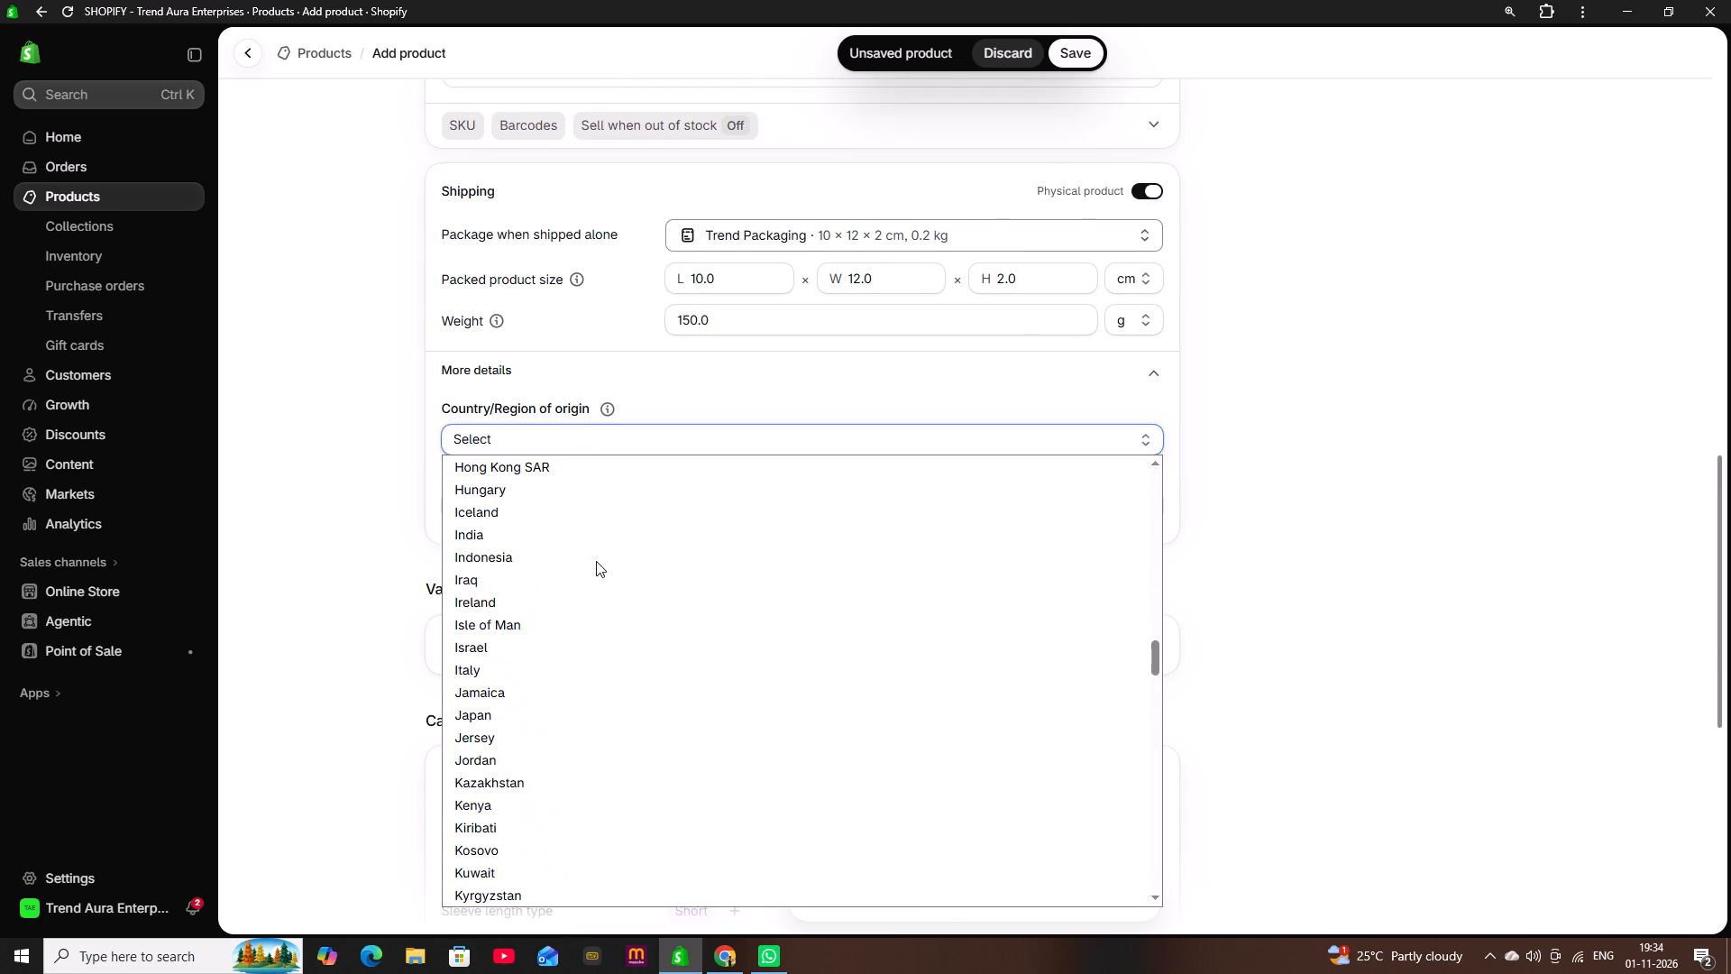
click(546, 536)
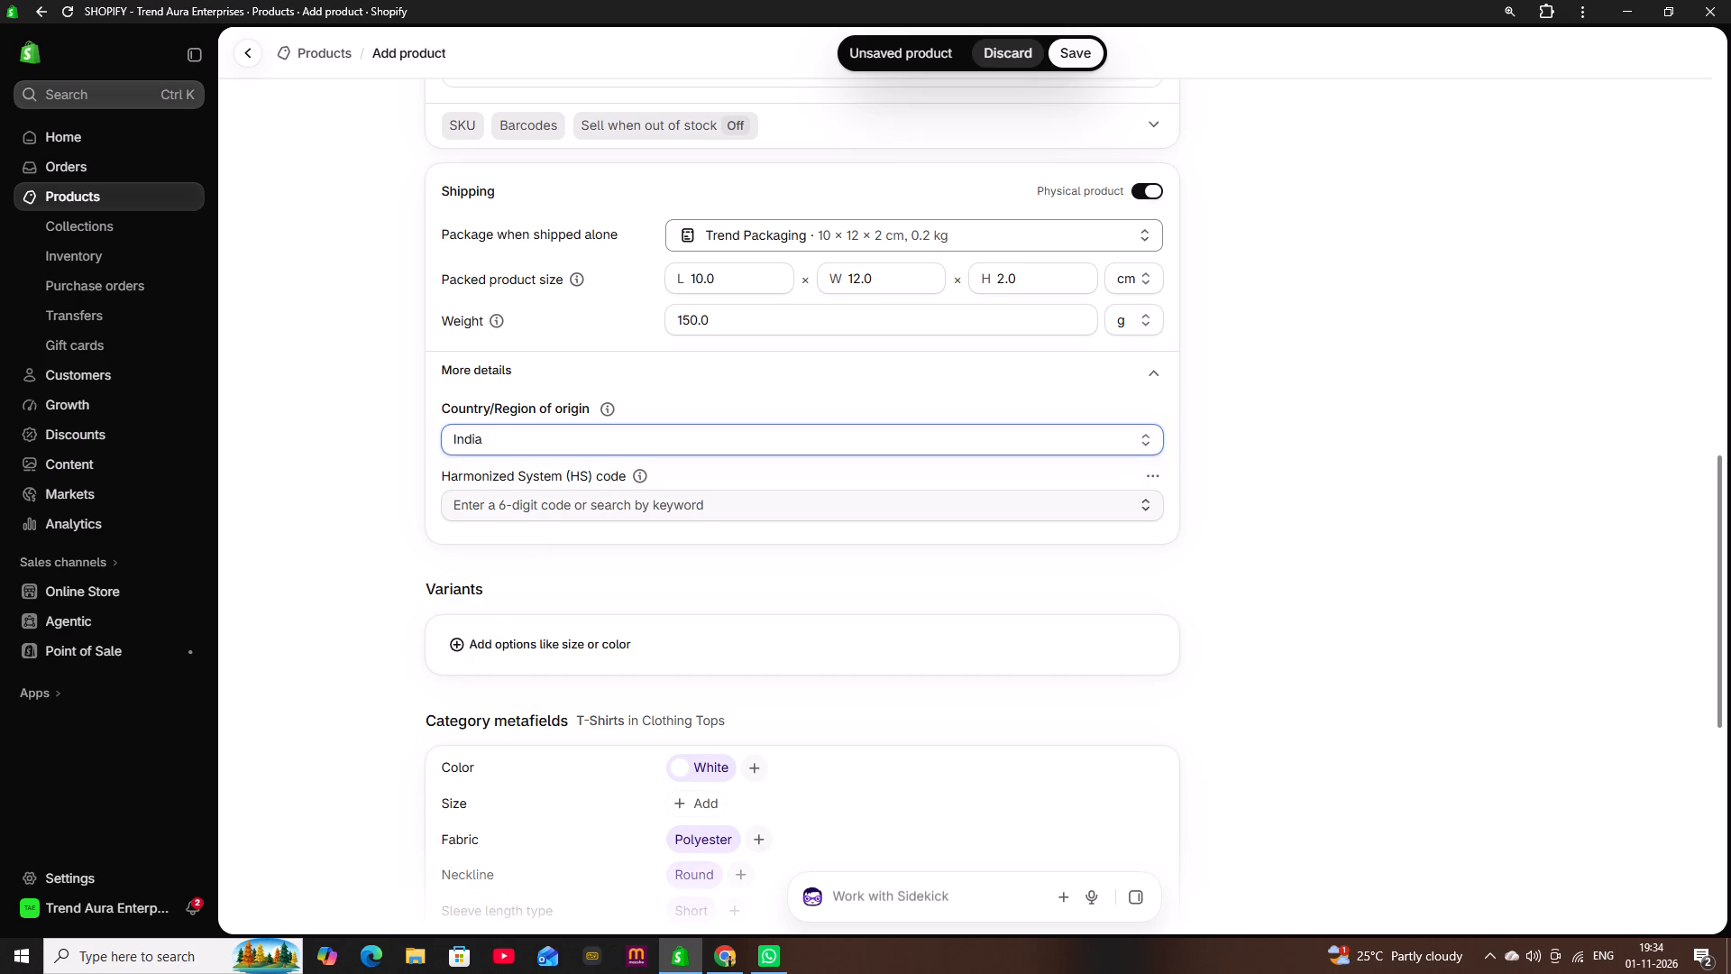
Search the HS codes for 6109 and assign 6109.90, T-shirts of other textile materials.
click(570, 517)
text(610)
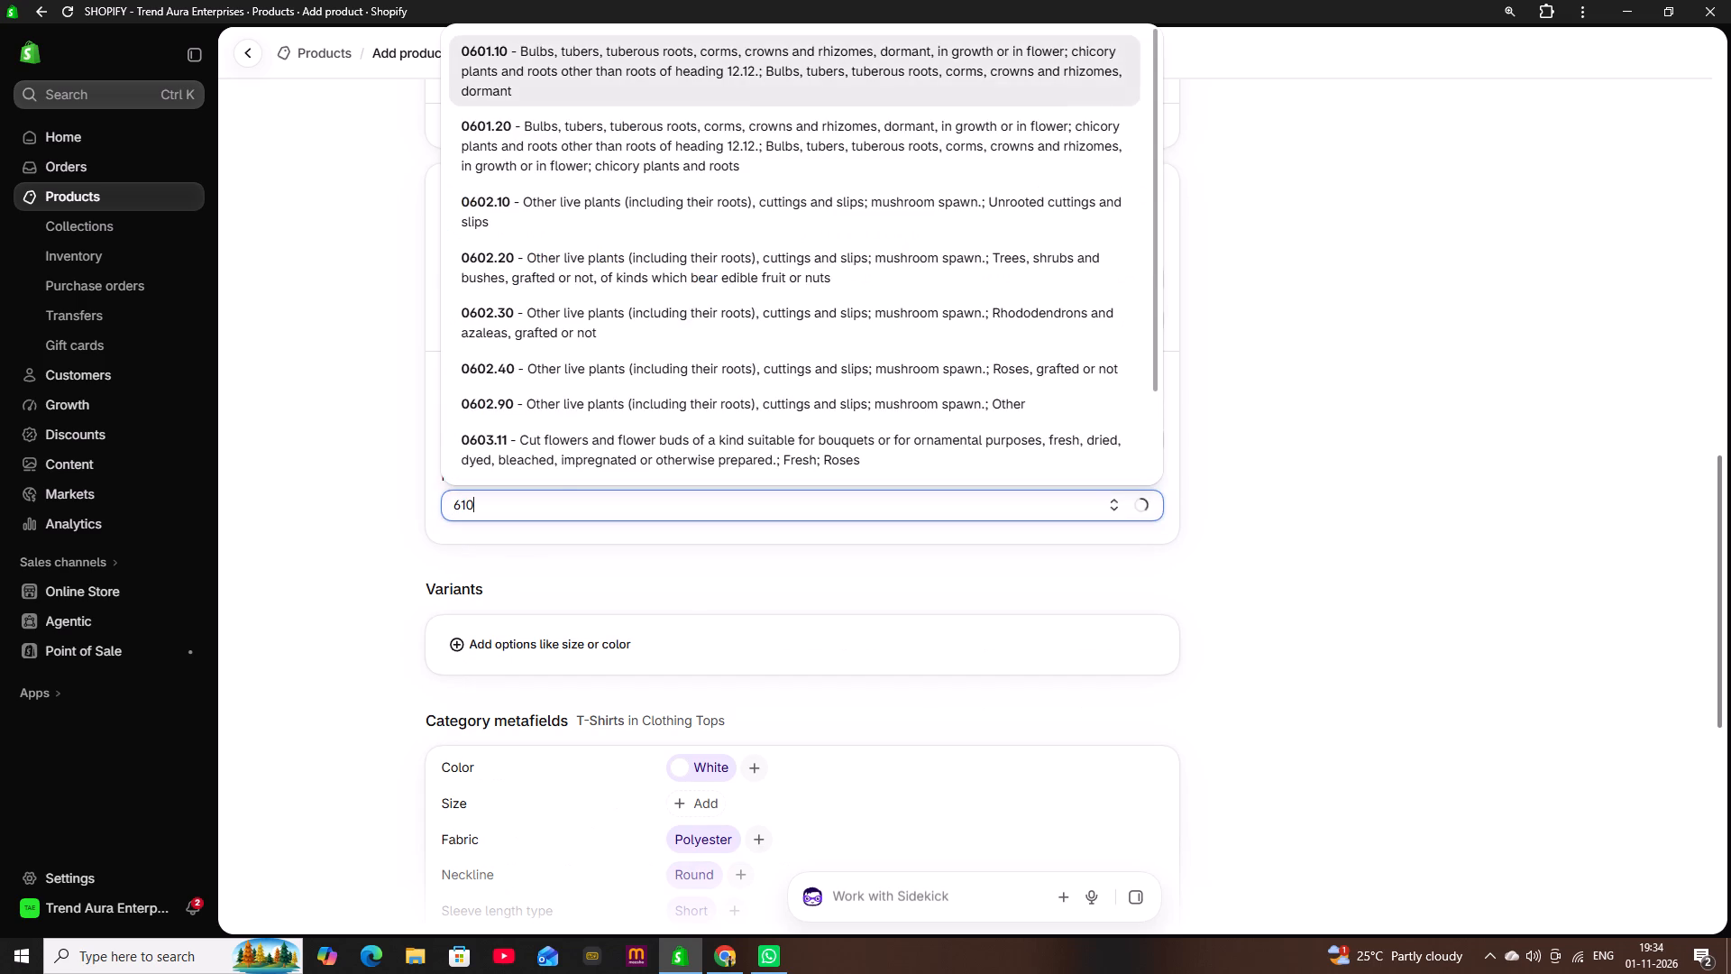
key(9)
click(584, 588)
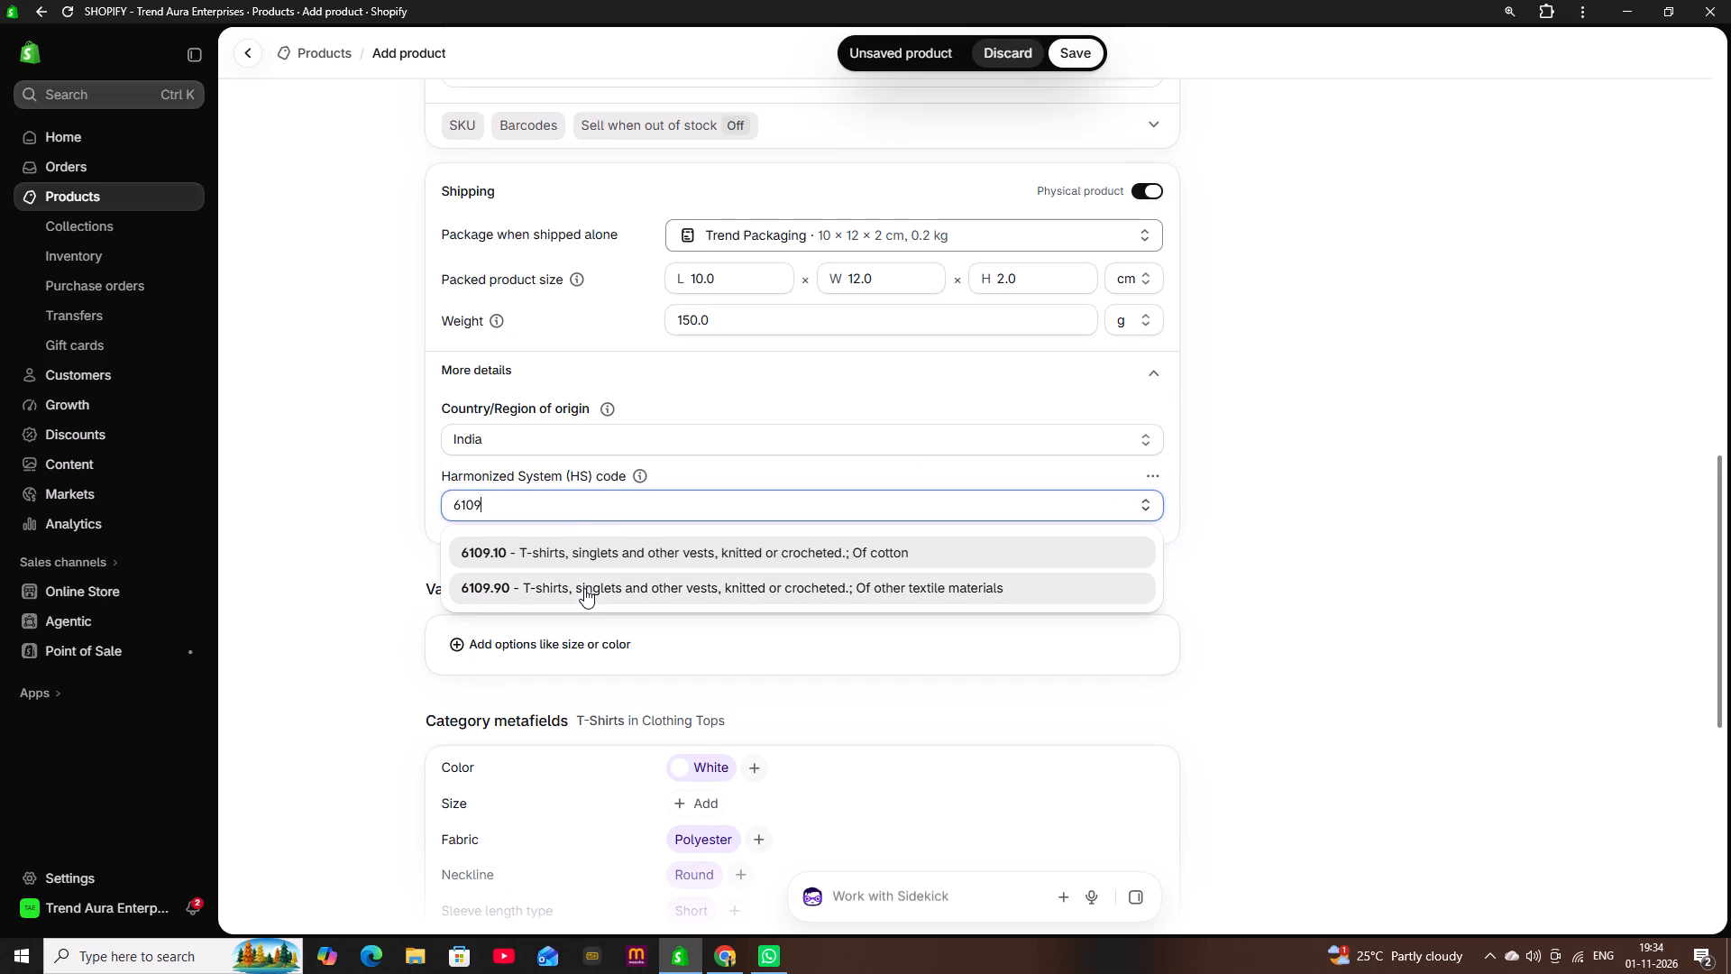
Add sizes S, M, L, XL and 2XL to the Size category metafield.
click(703, 804)
click(691, 612)
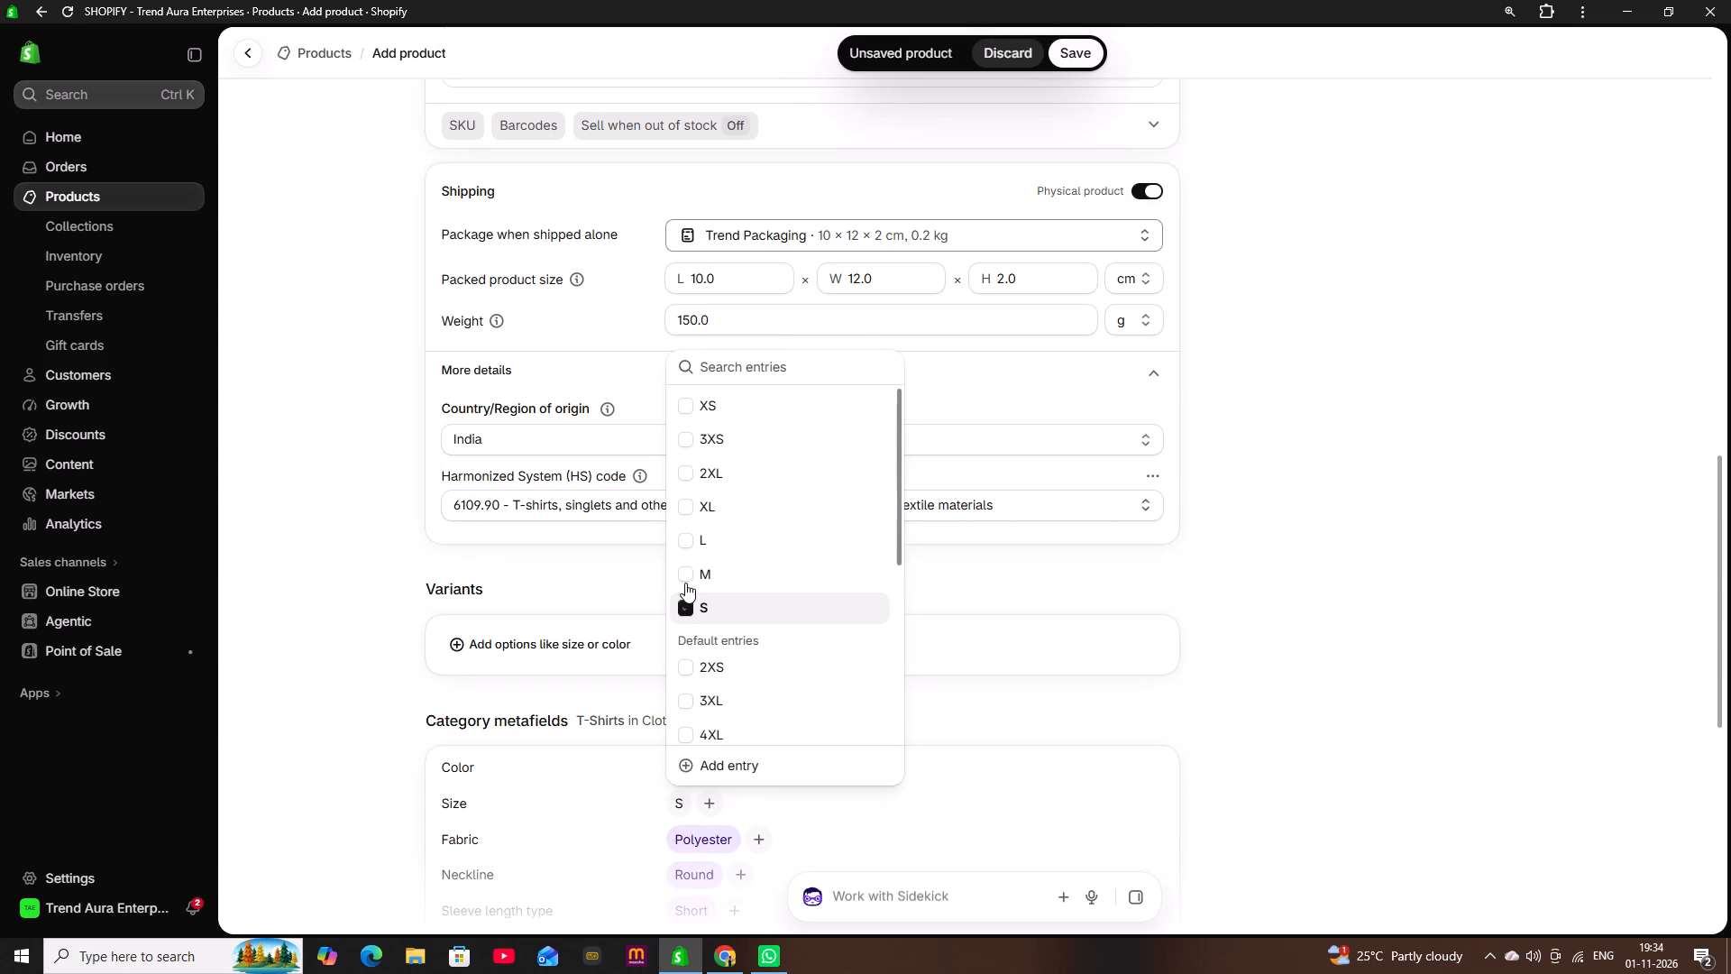
click(685, 581)
click(685, 540)
click(689, 502)
click(689, 475)
click(1273, 473)
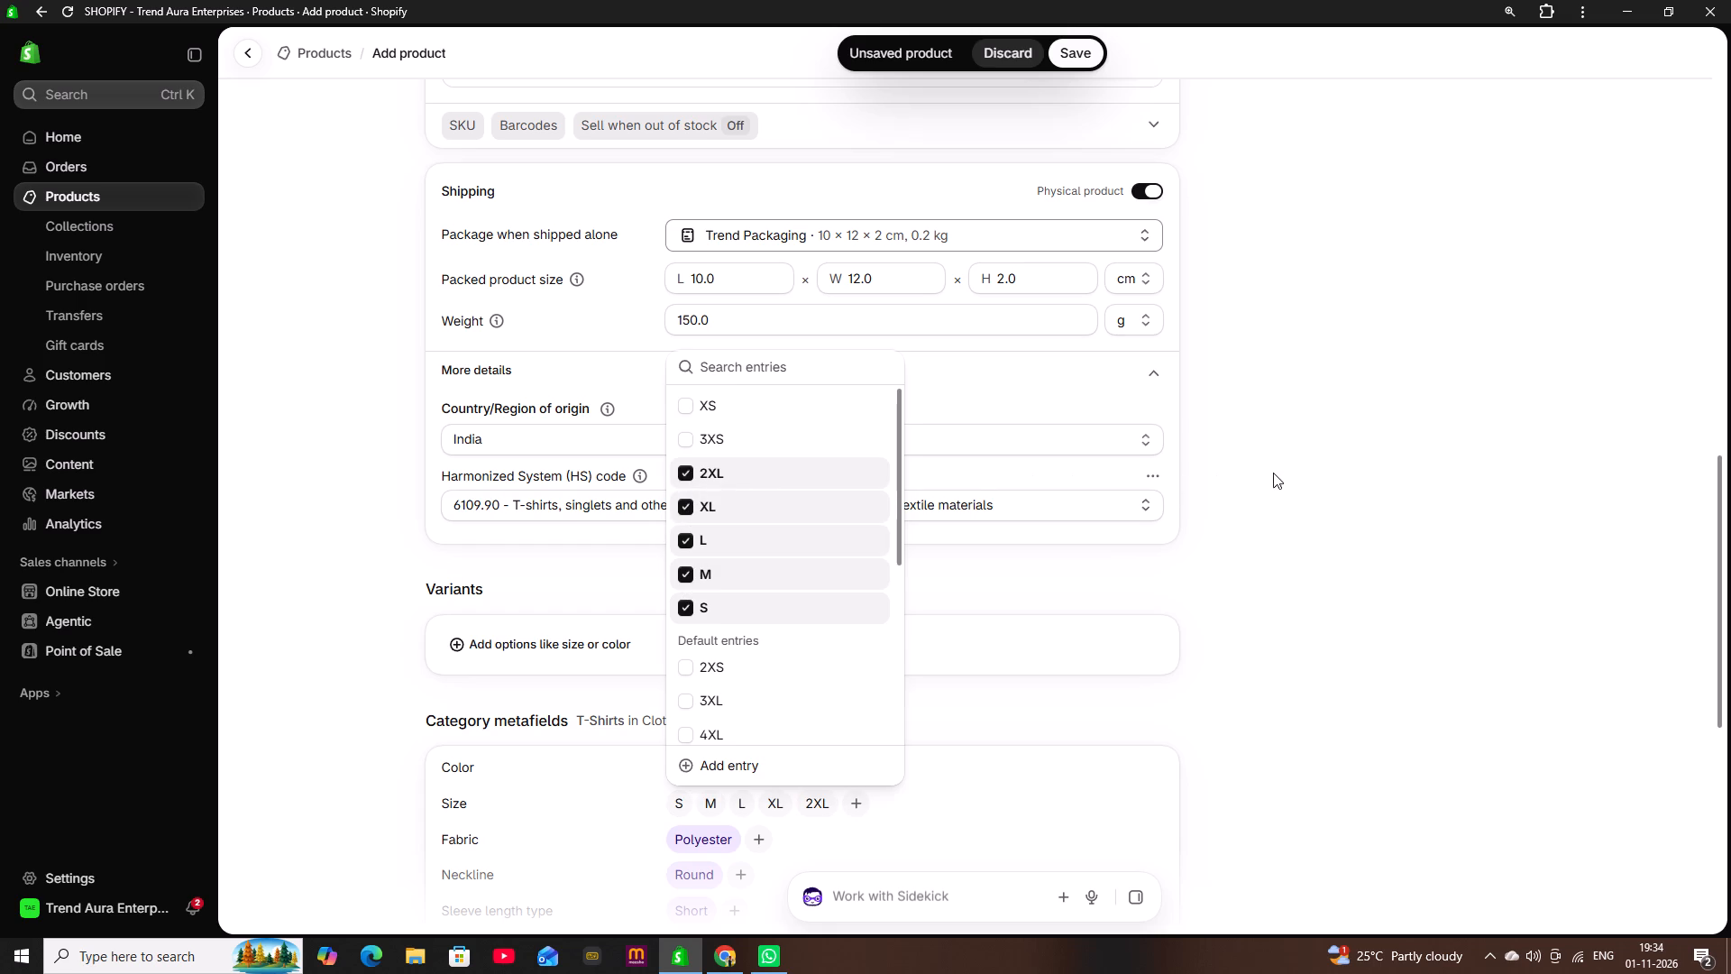
Upload the front-view mockup image 1332 from the MOCK UPS folder as additional product media.
scroll(1202, 486, up, 1)
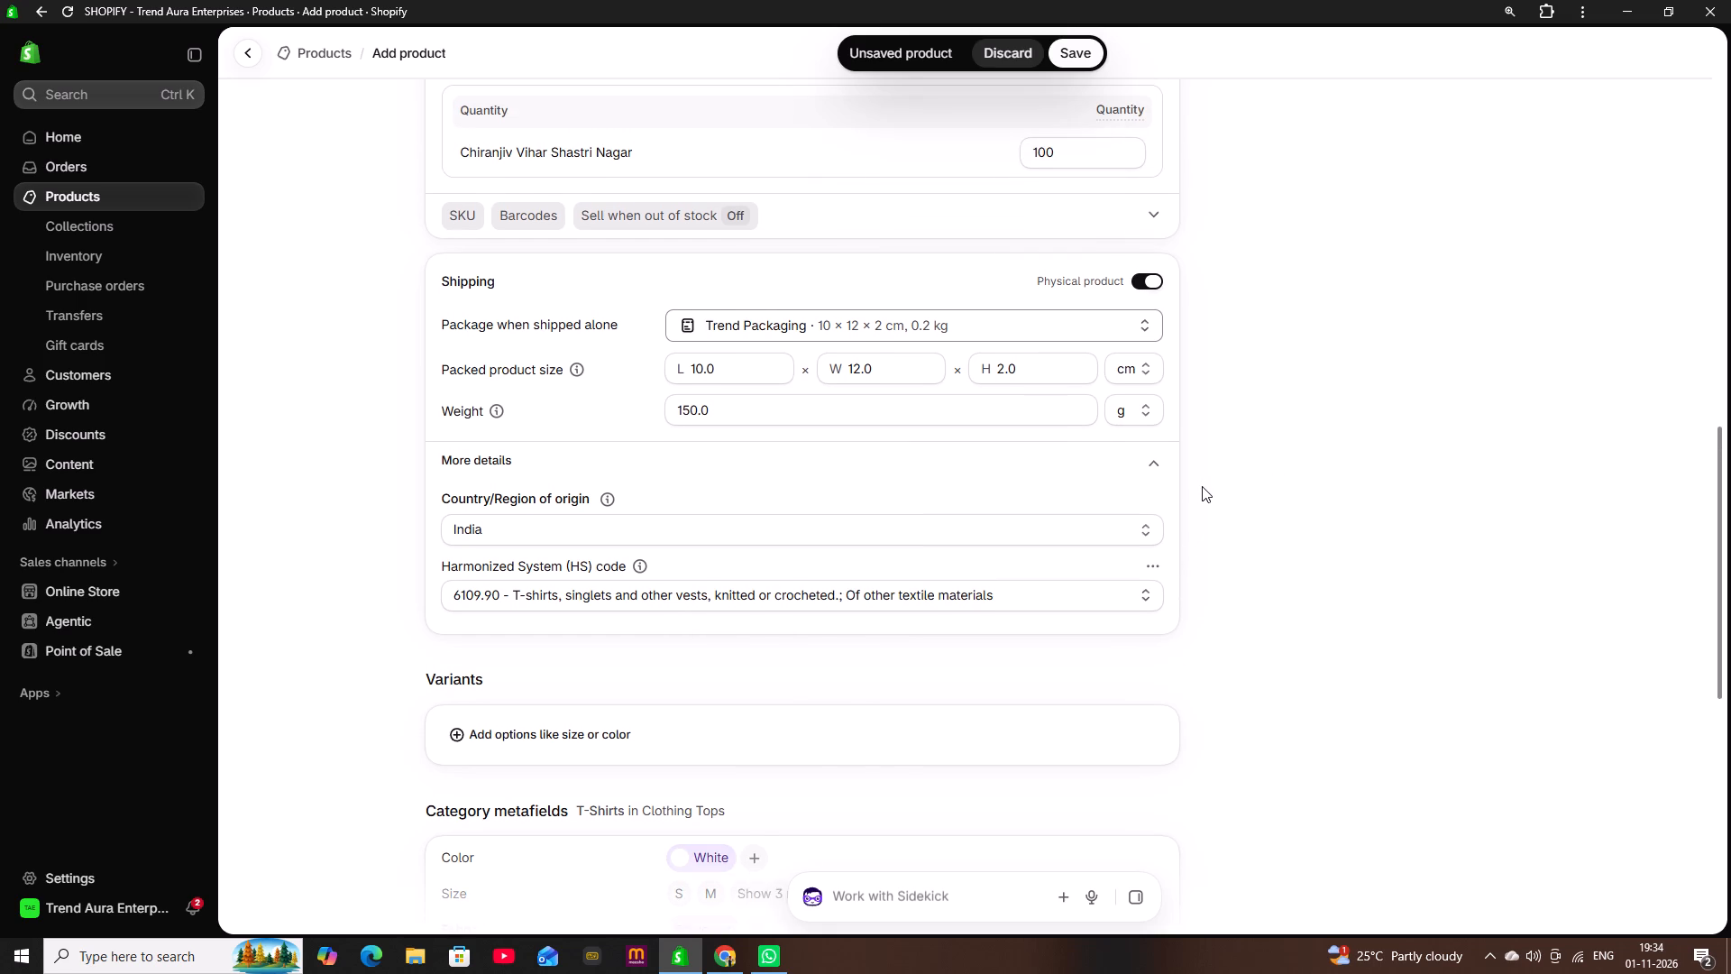
scroll(1202, 486, up, 3)
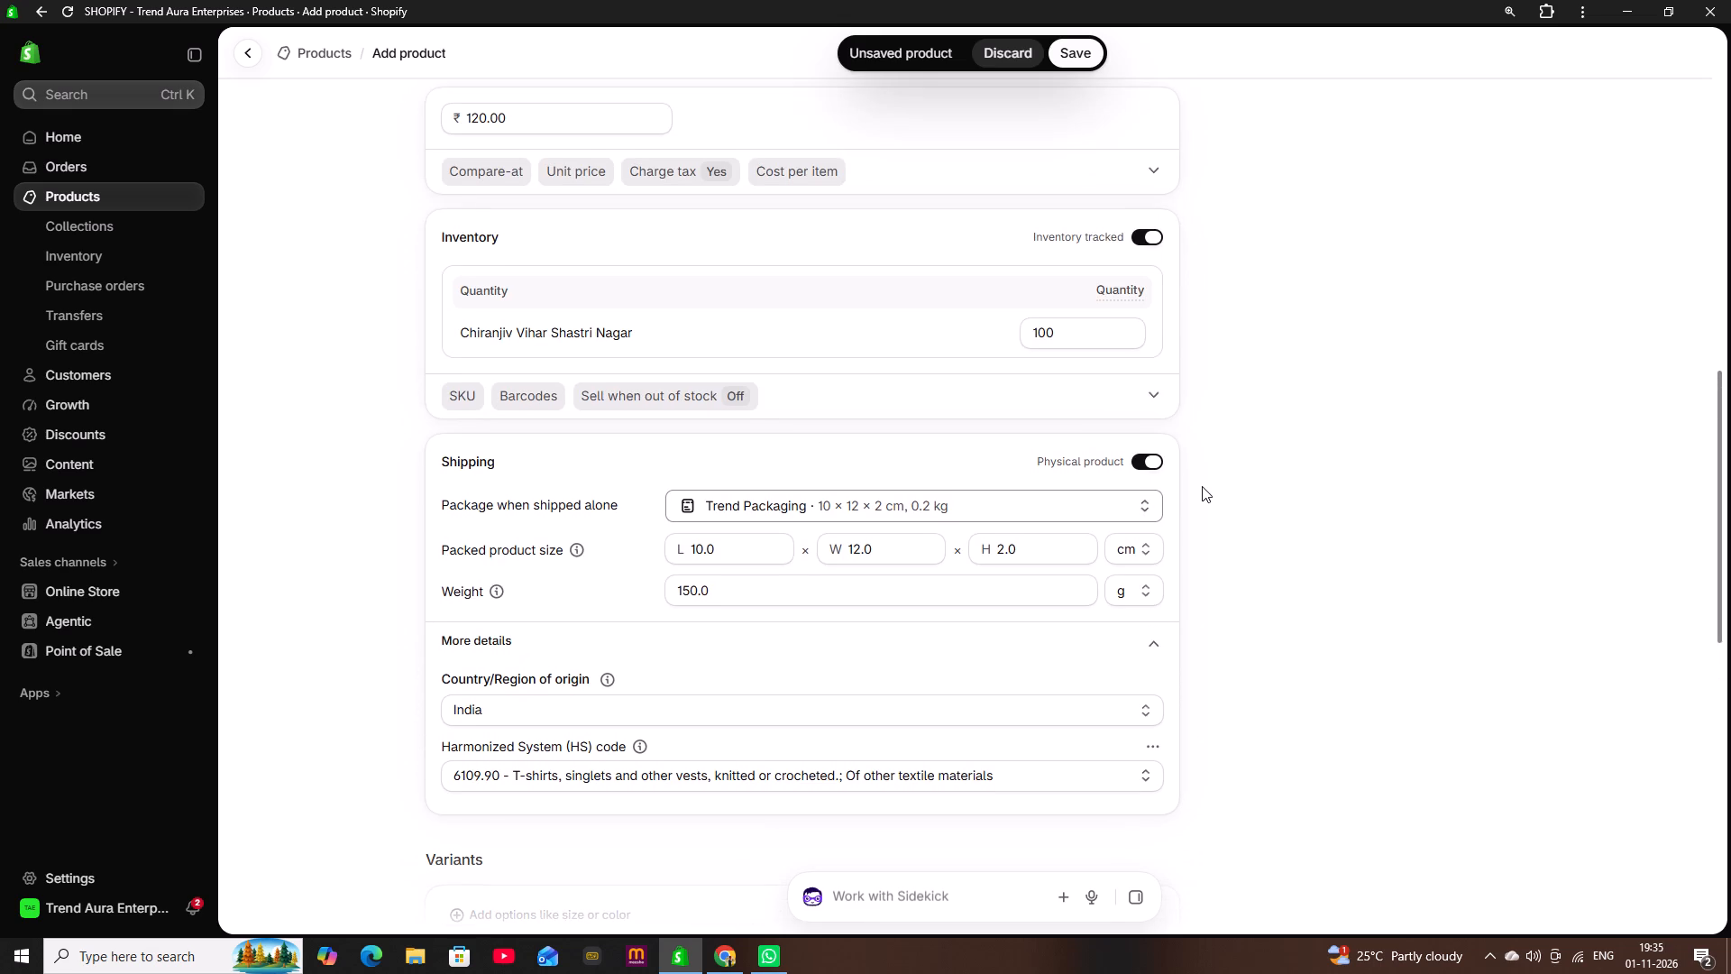
scroll(1202, 486, up, 5)
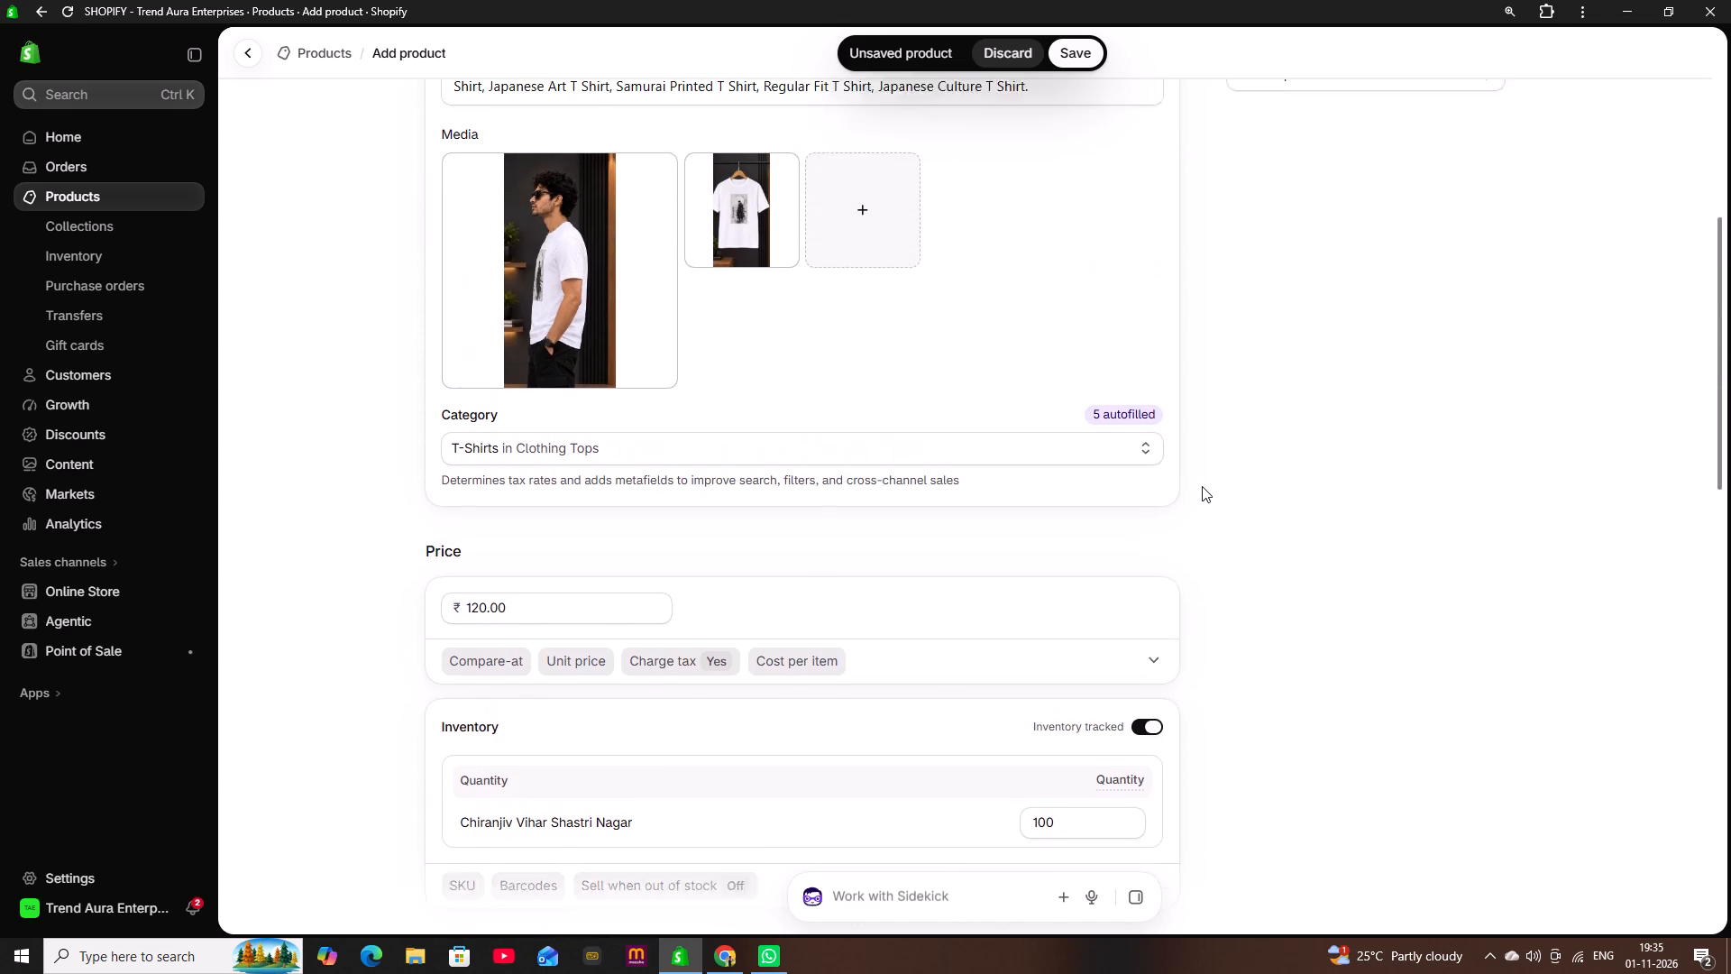
scroll(1202, 486, up, 2)
click(843, 467)
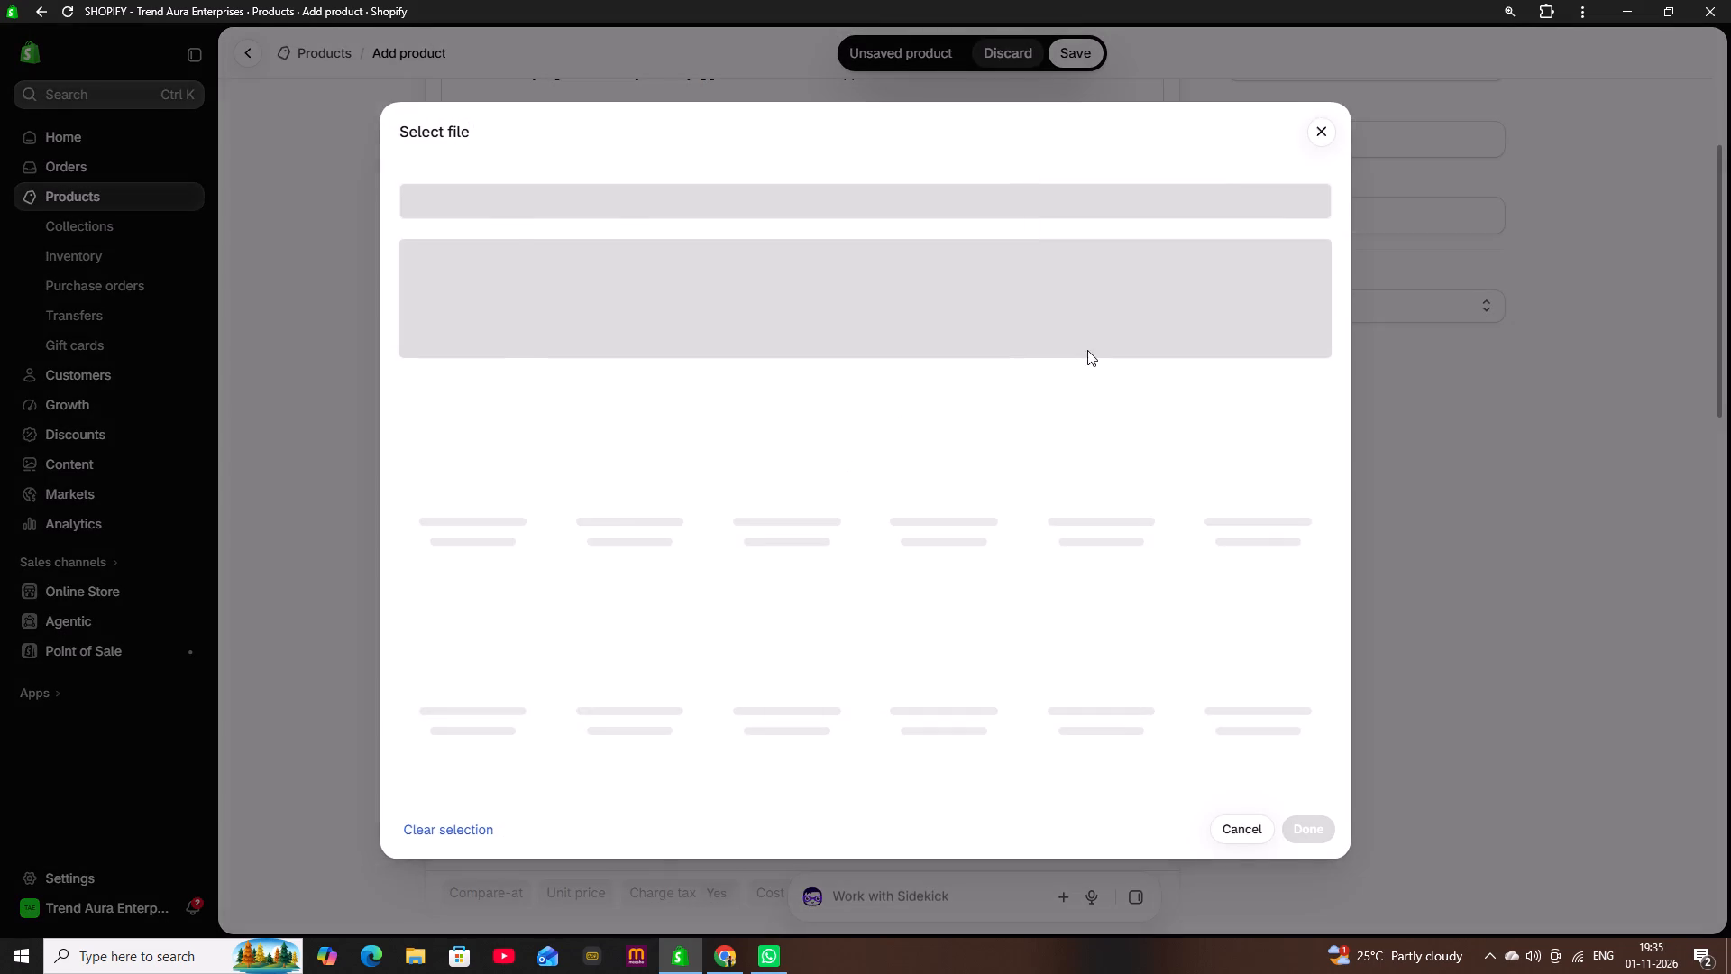
click(586, 361)
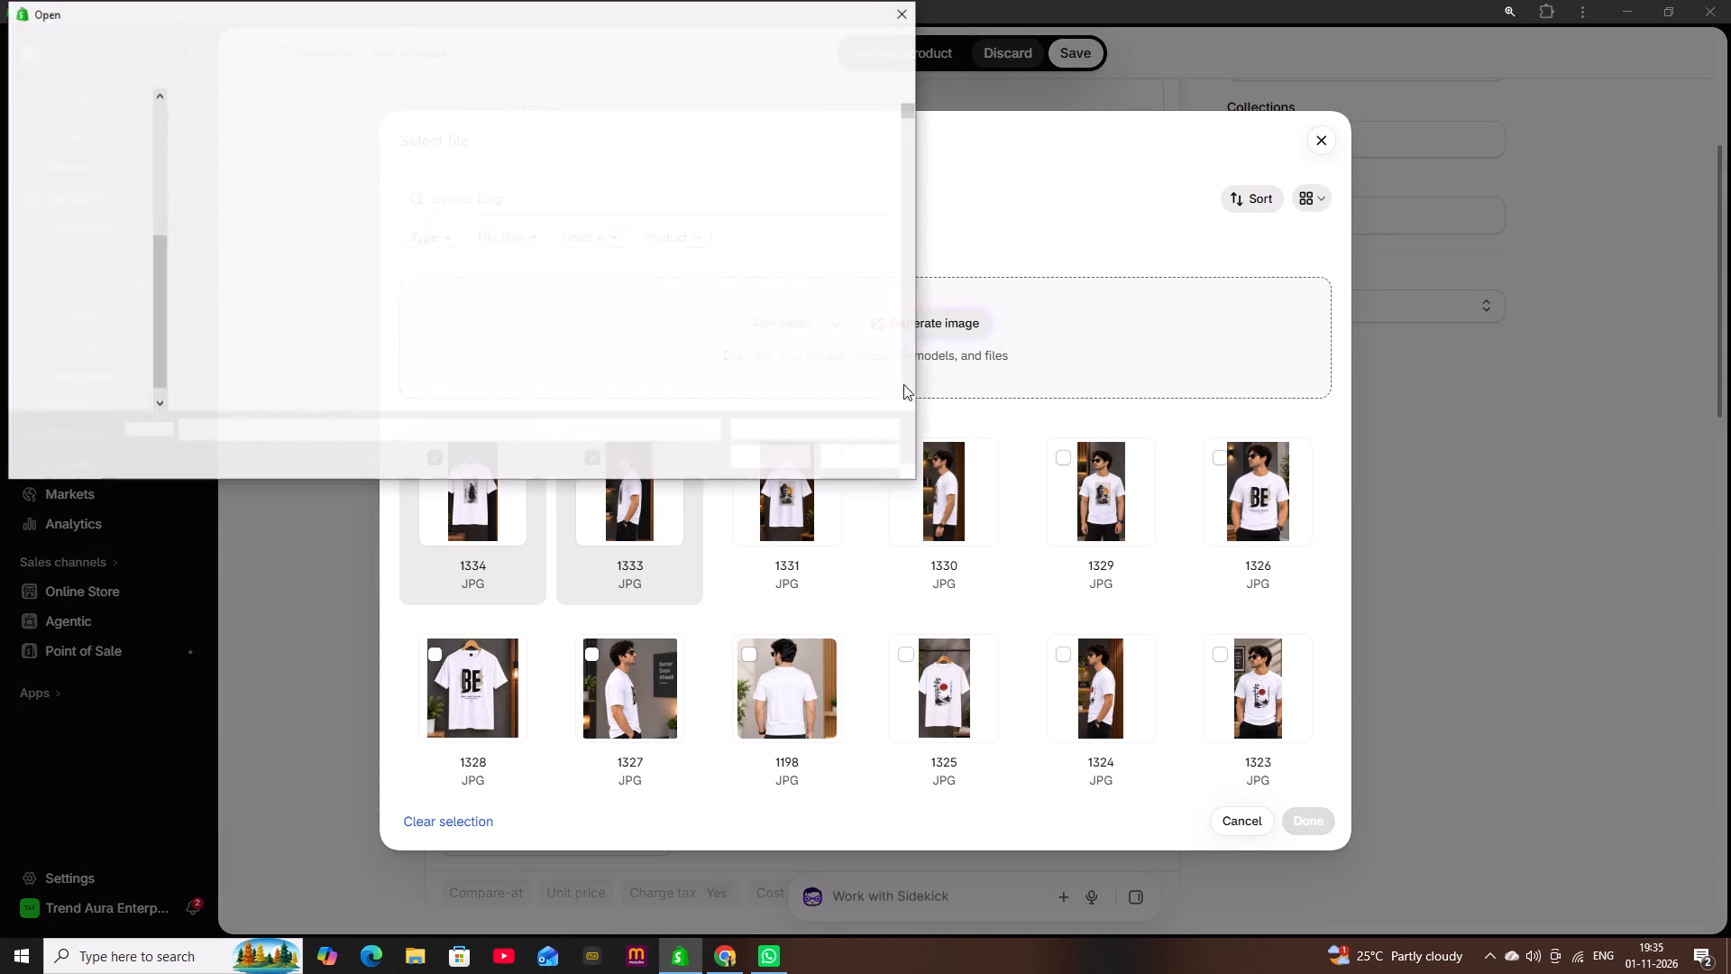
drag(910, 109, 911, 398)
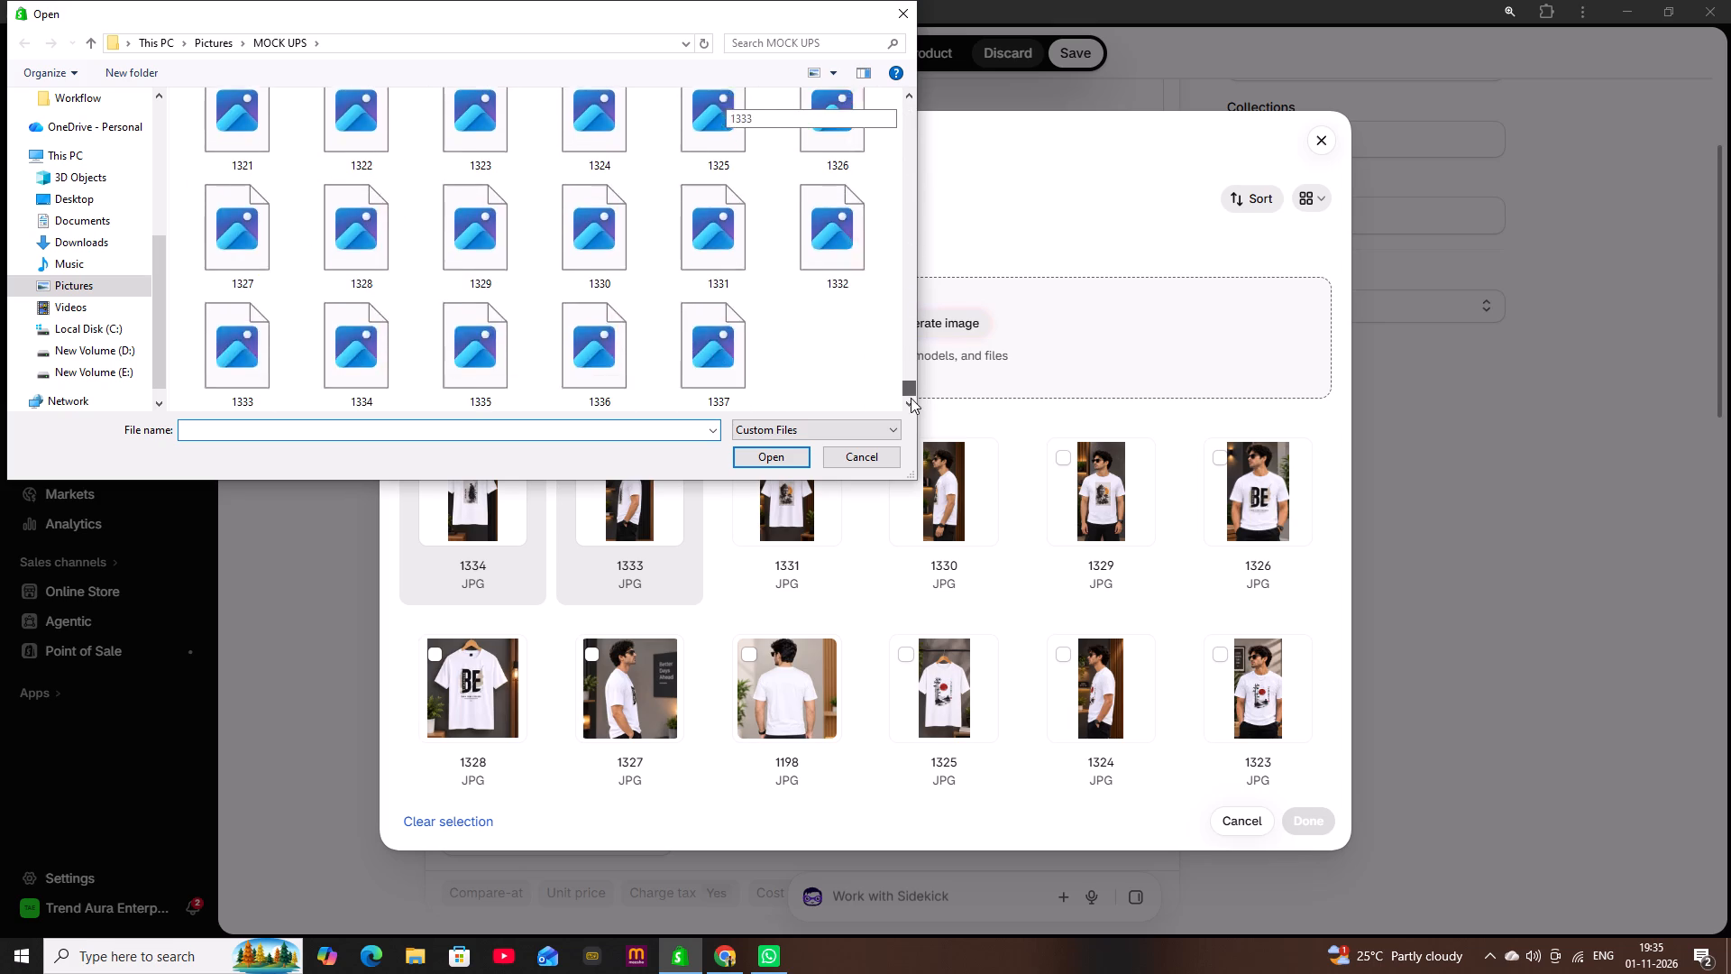
drag(911, 398, 912, 401)
double_click(824, 233)
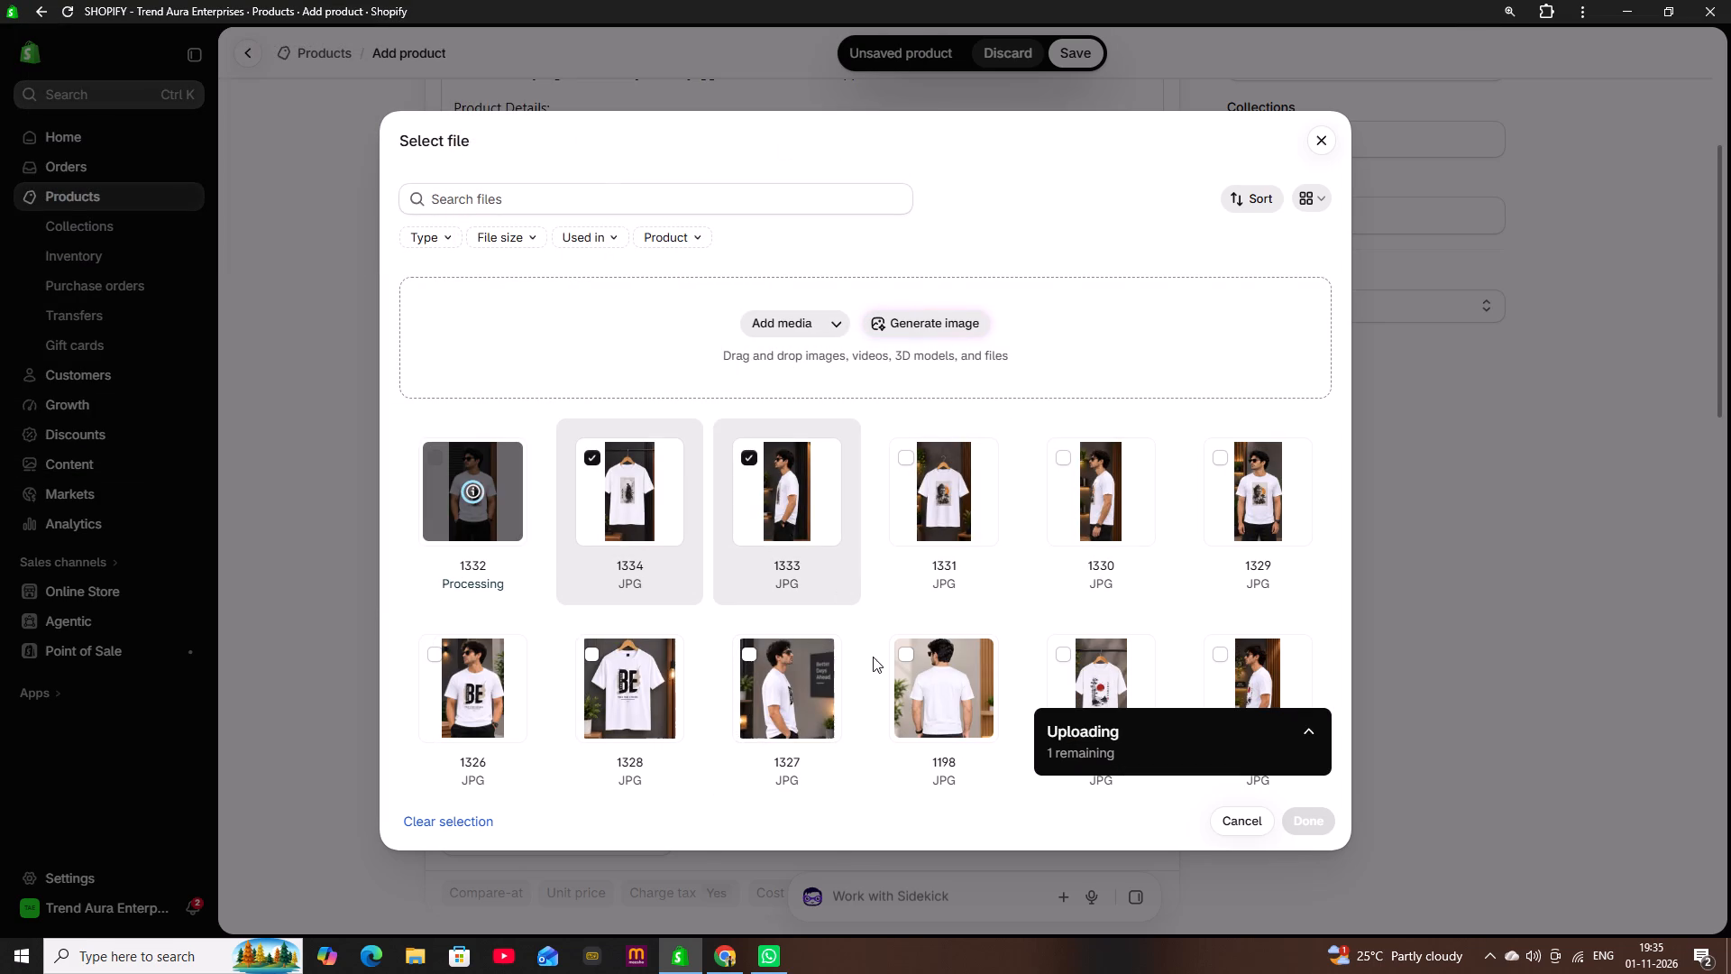
Select the existing back-view image 1198 as well and add the chosen files to the product's media.
click(902, 653)
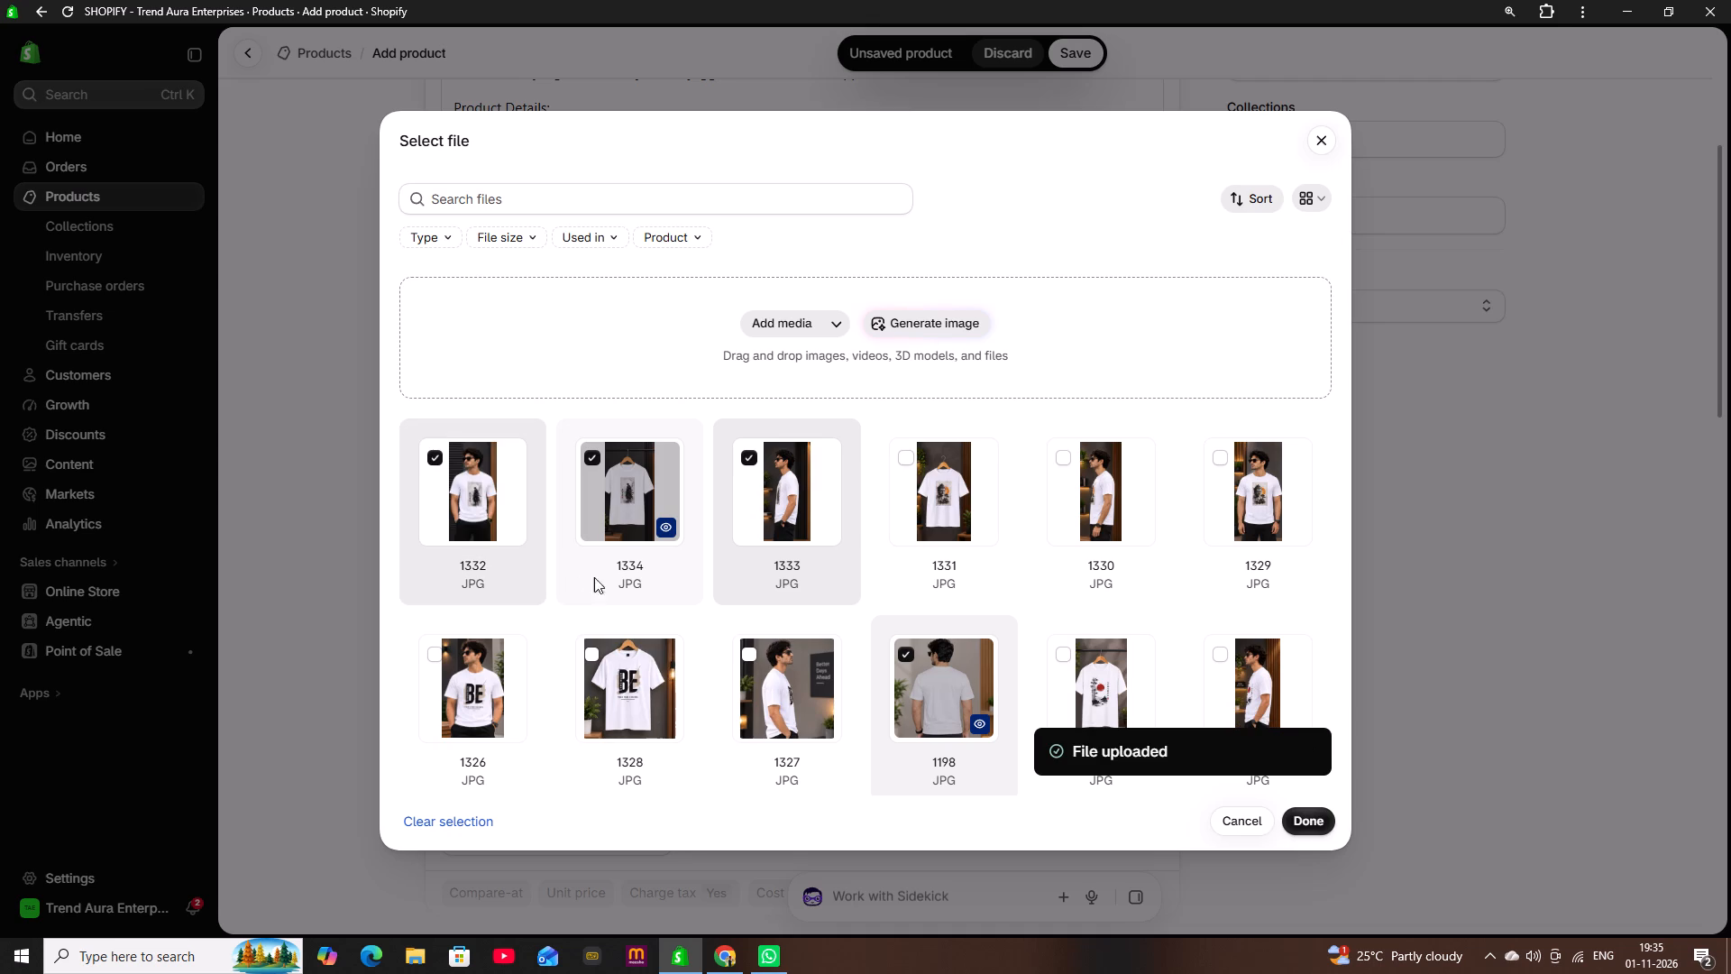
click(1299, 817)
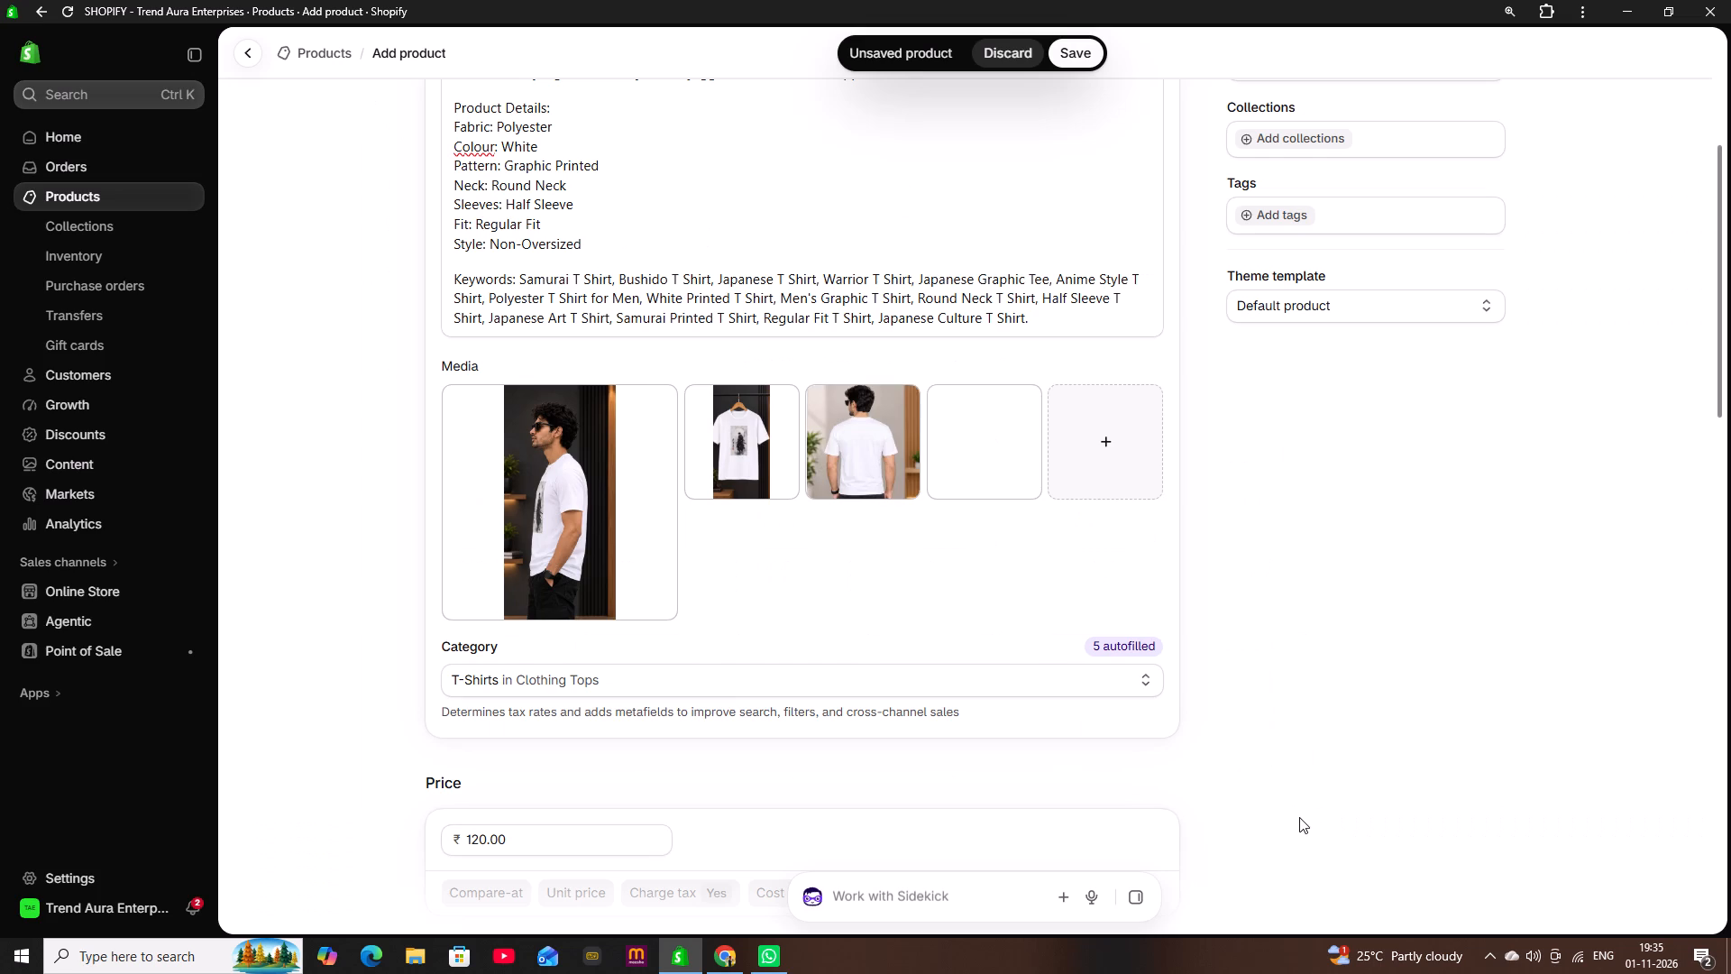
Reorder the media so the hanging T-shirt image comes first and the model's front view second.
drag(742, 467, 725, 469)
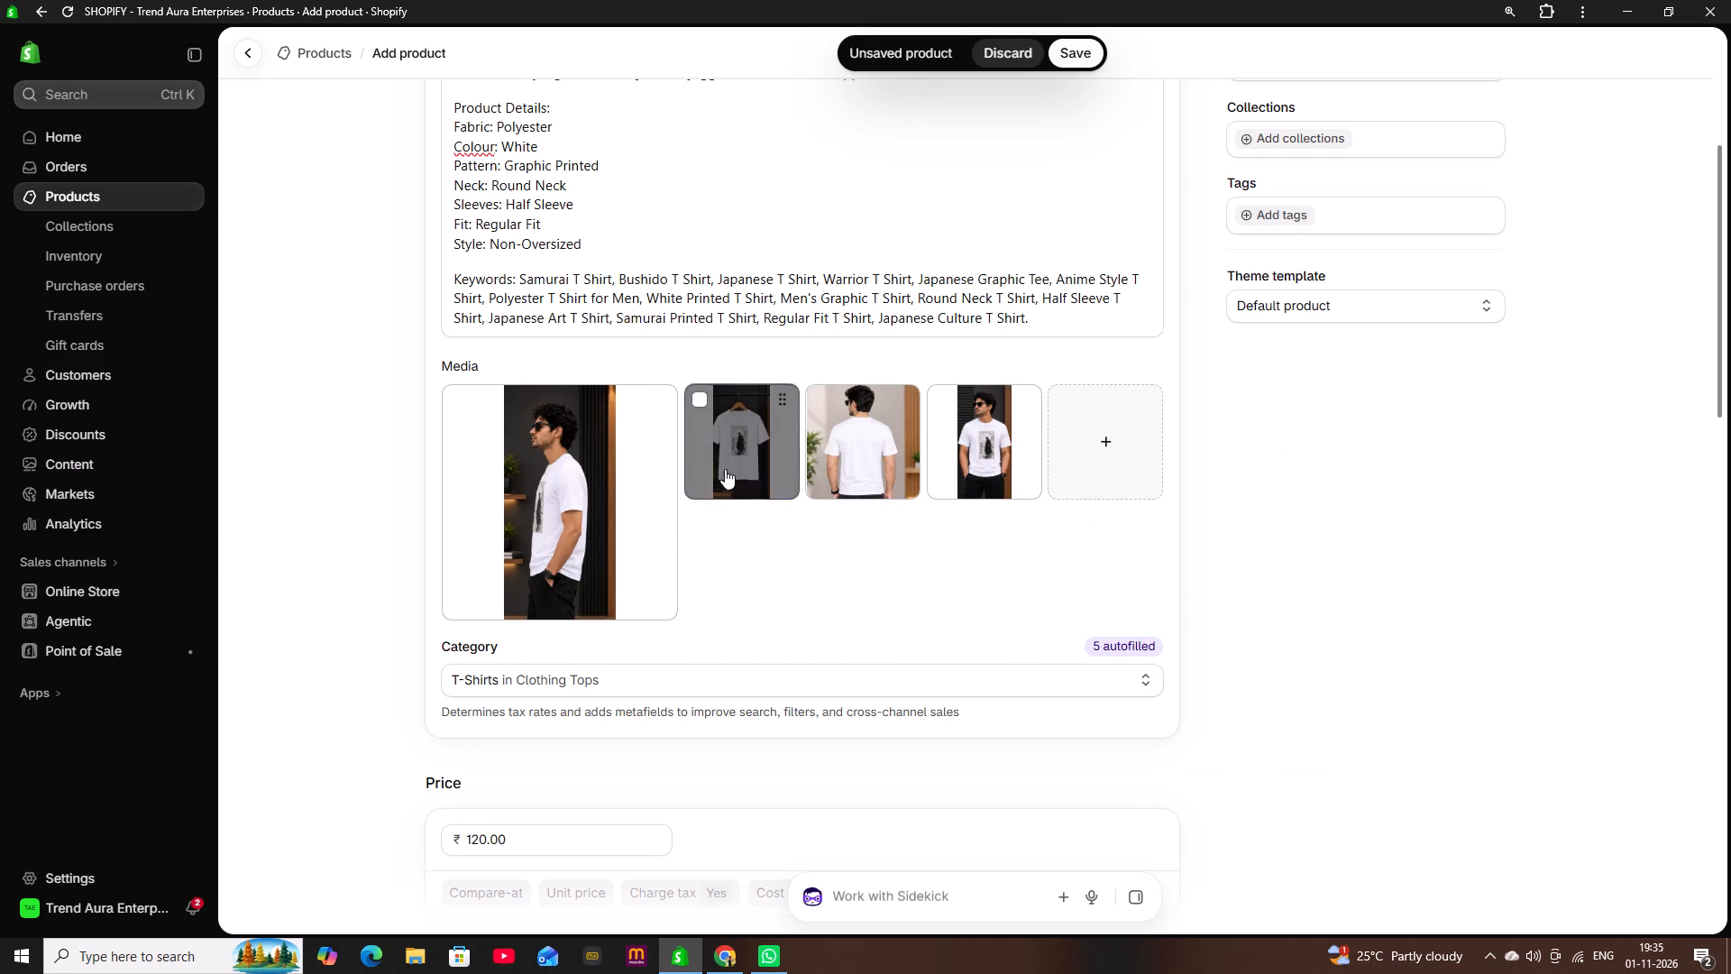
drag(725, 469, 609, 492)
drag(978, 449, 957, 453)
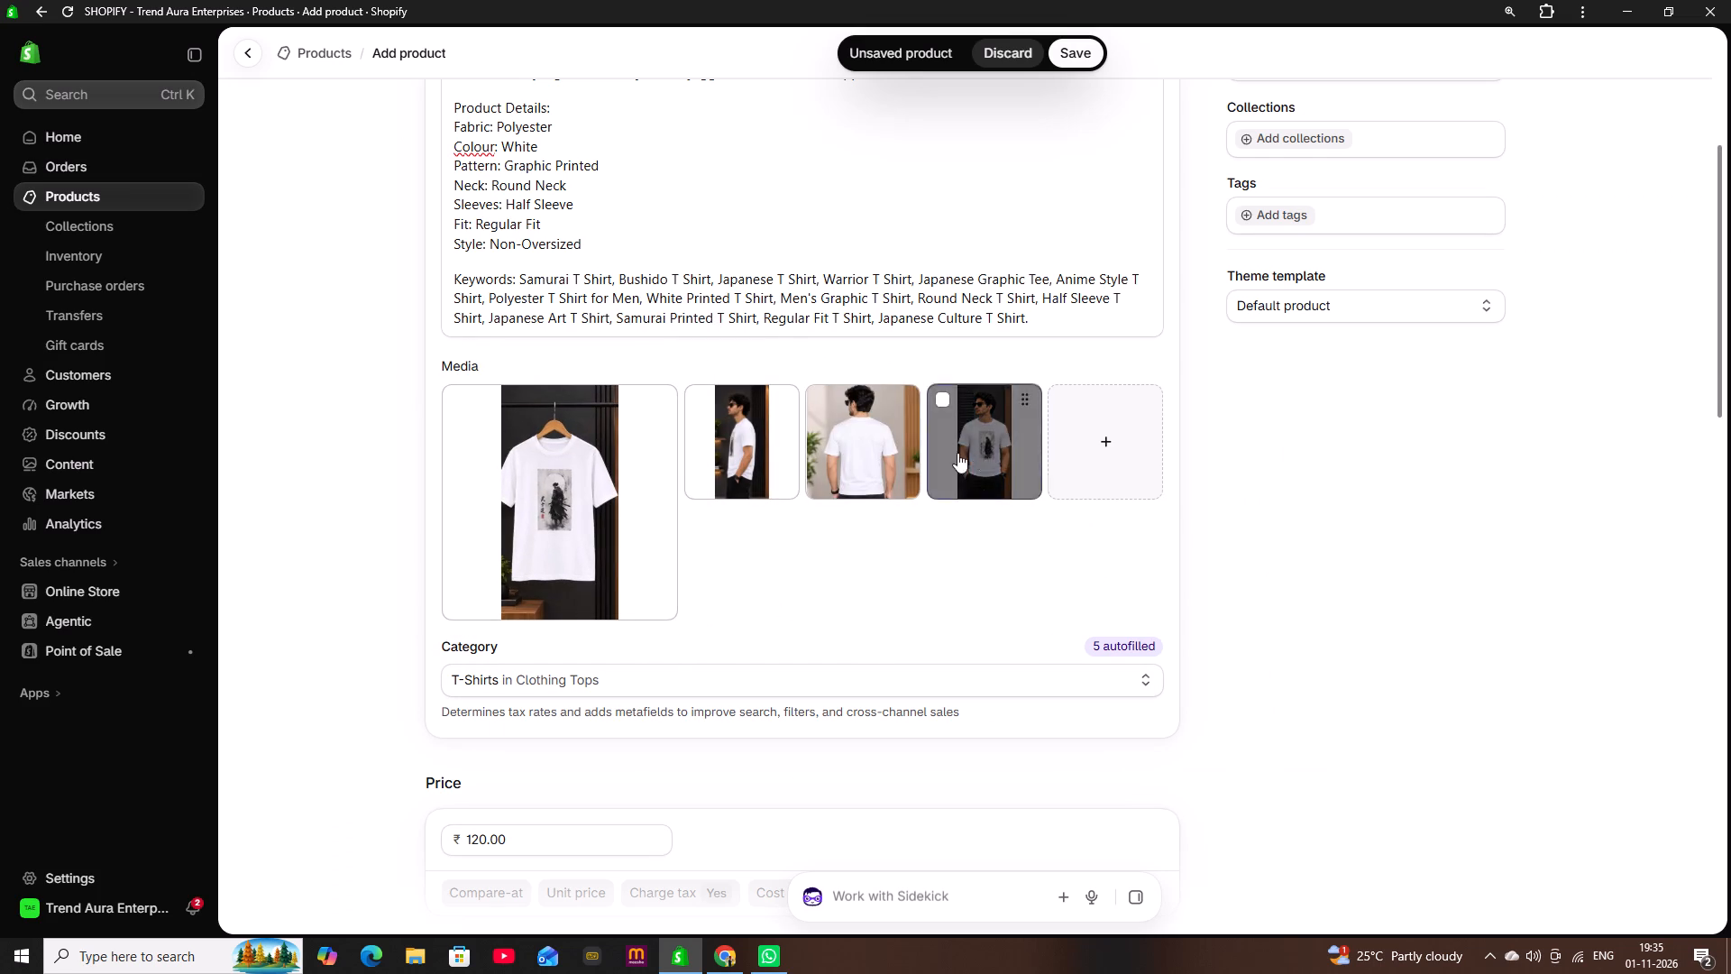
drag(957, 453, 776, 455)
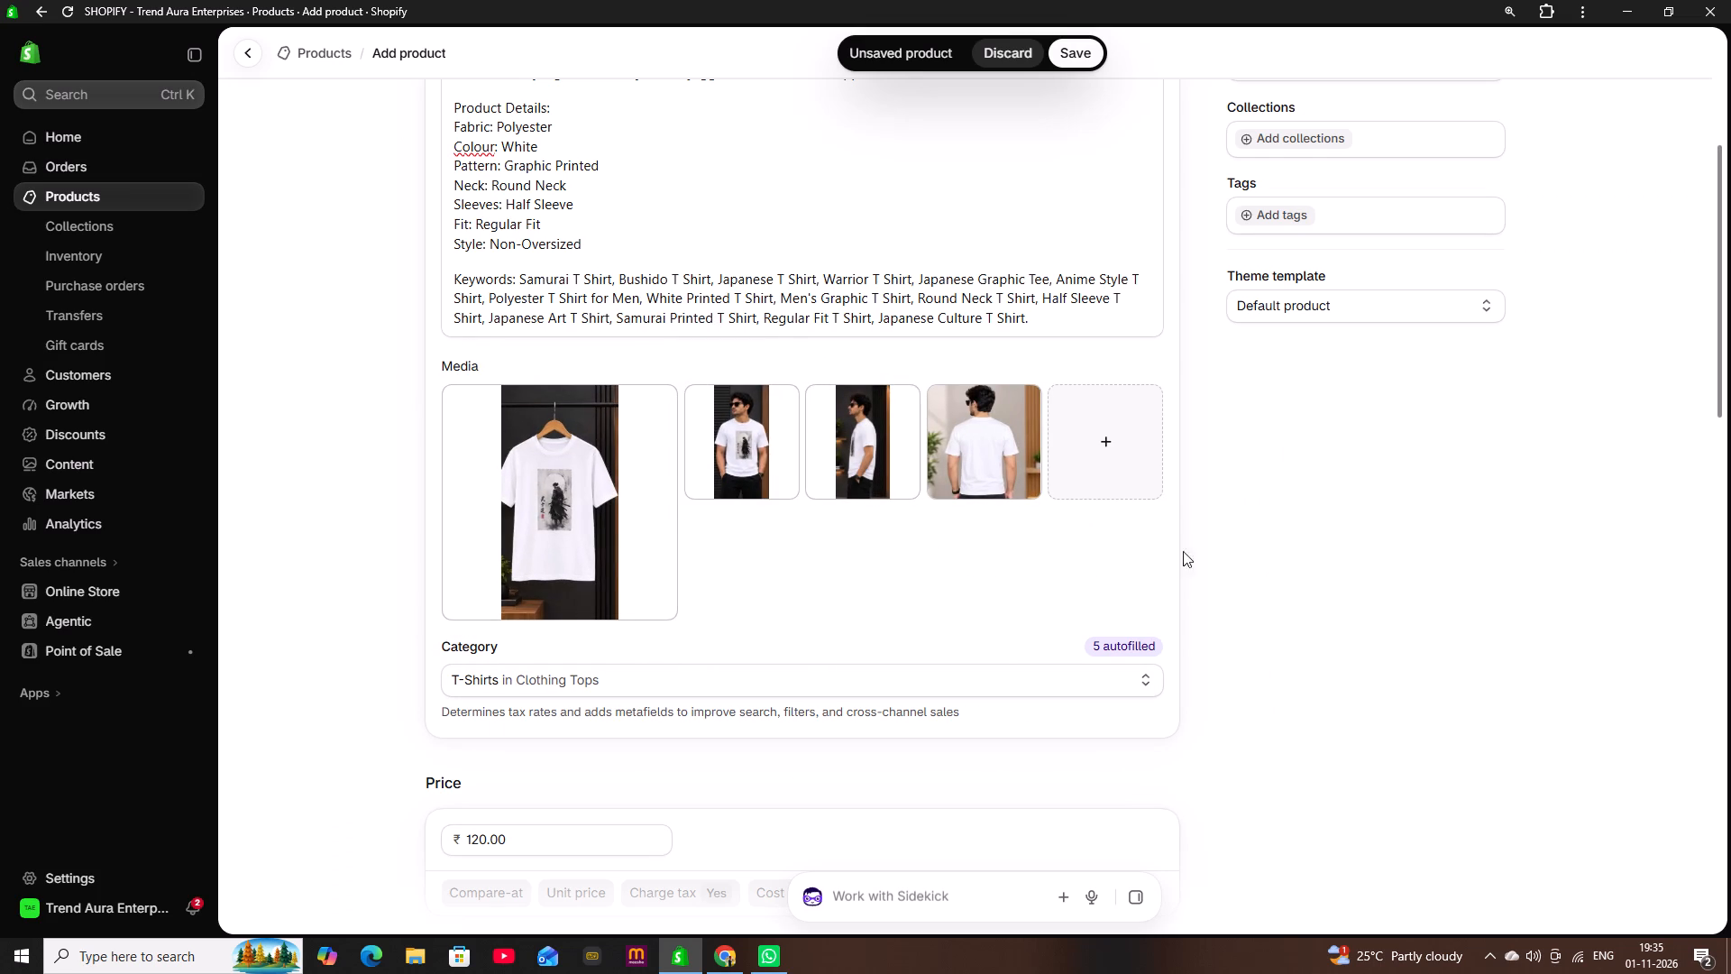
Review the whole product form, from media, price and inventory to shipping, metafields and search engine listing.
scroll(1241, 541, up, 2)
scroll(1241, 541, down, 3)
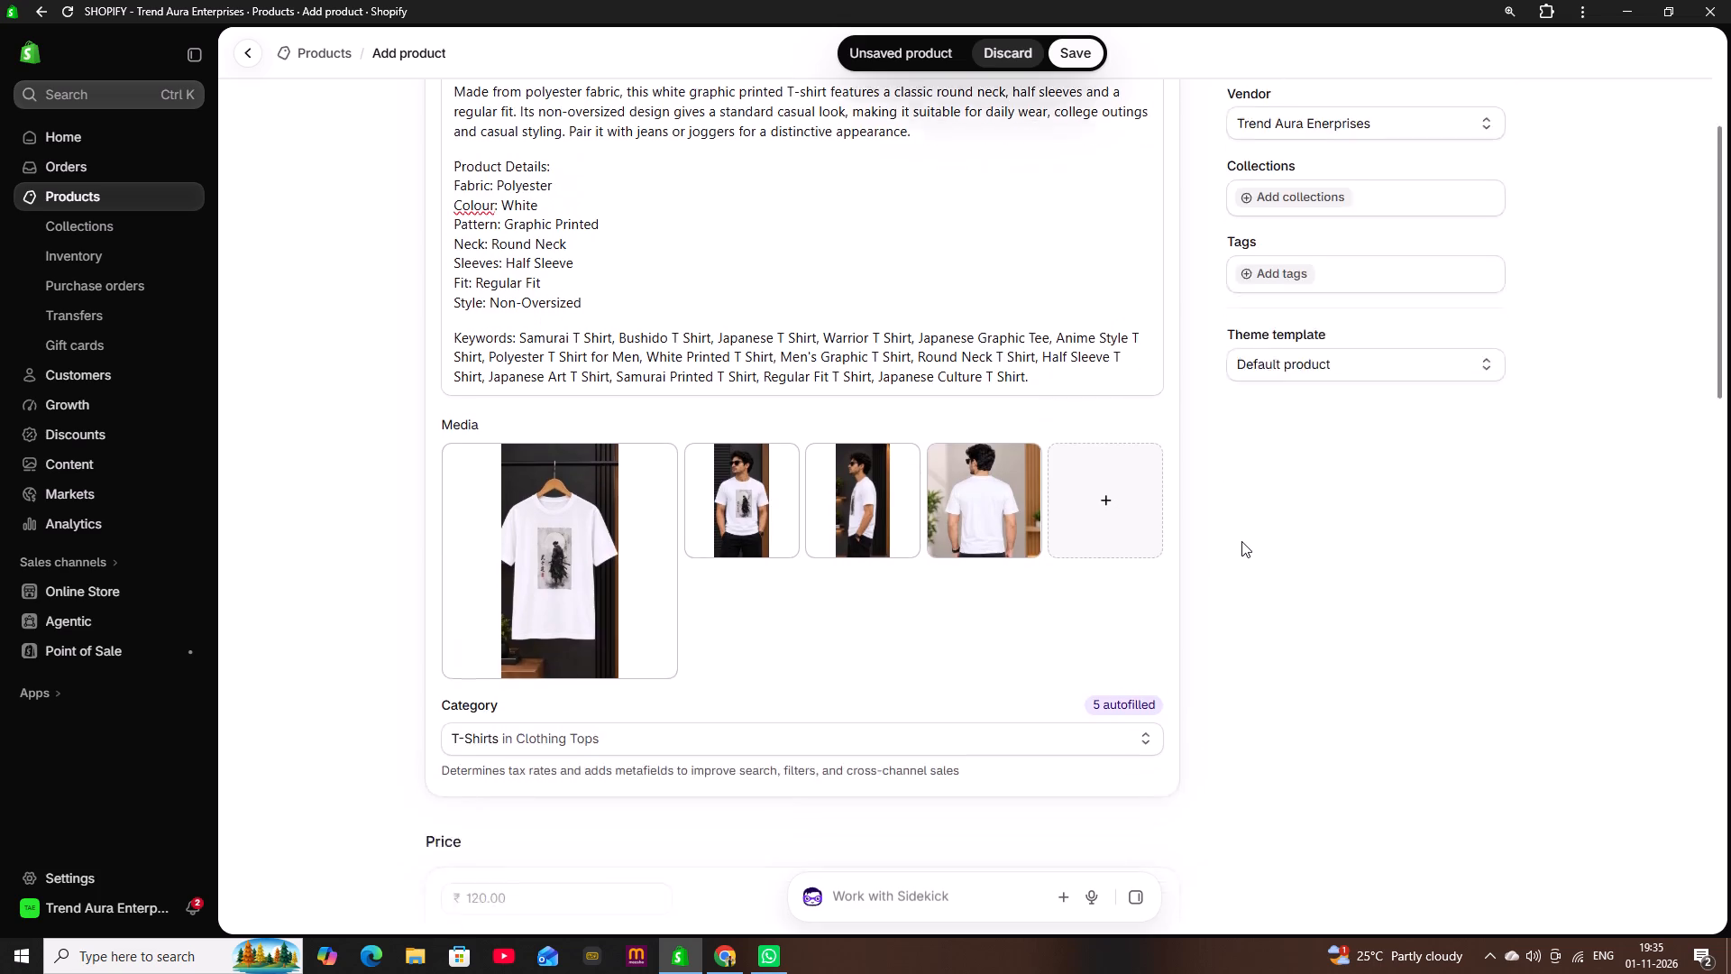
scroll(1241, 541, down, 6)
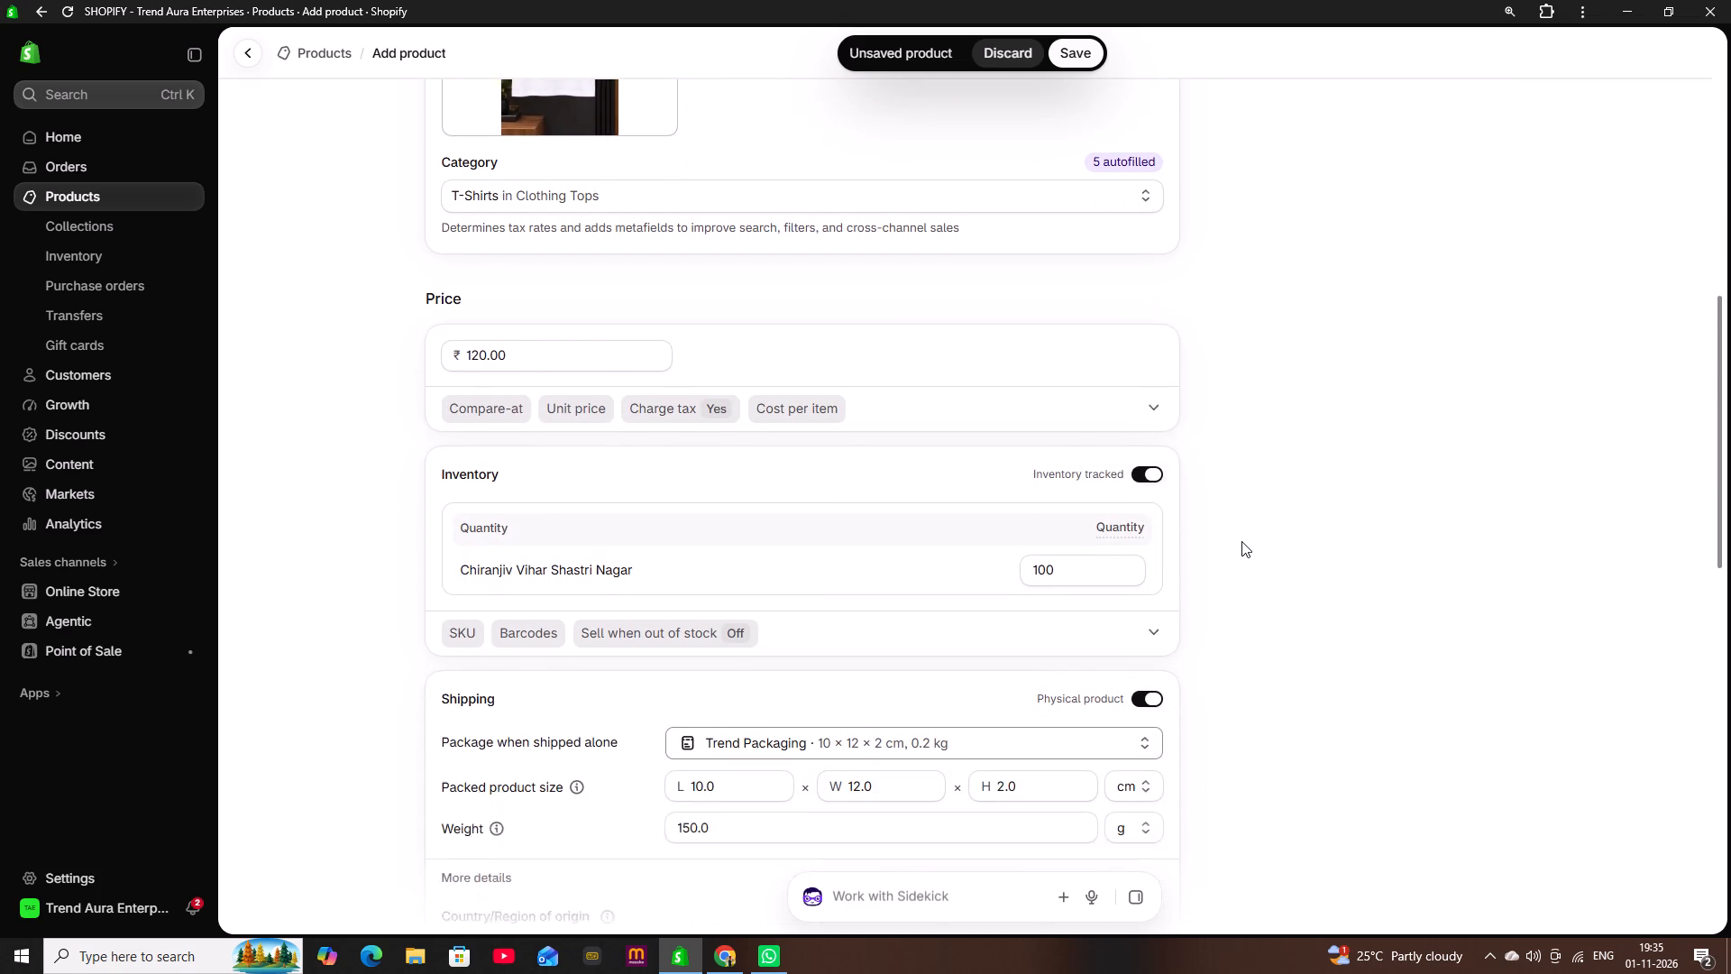
scroll(1188, 531, down, 6)
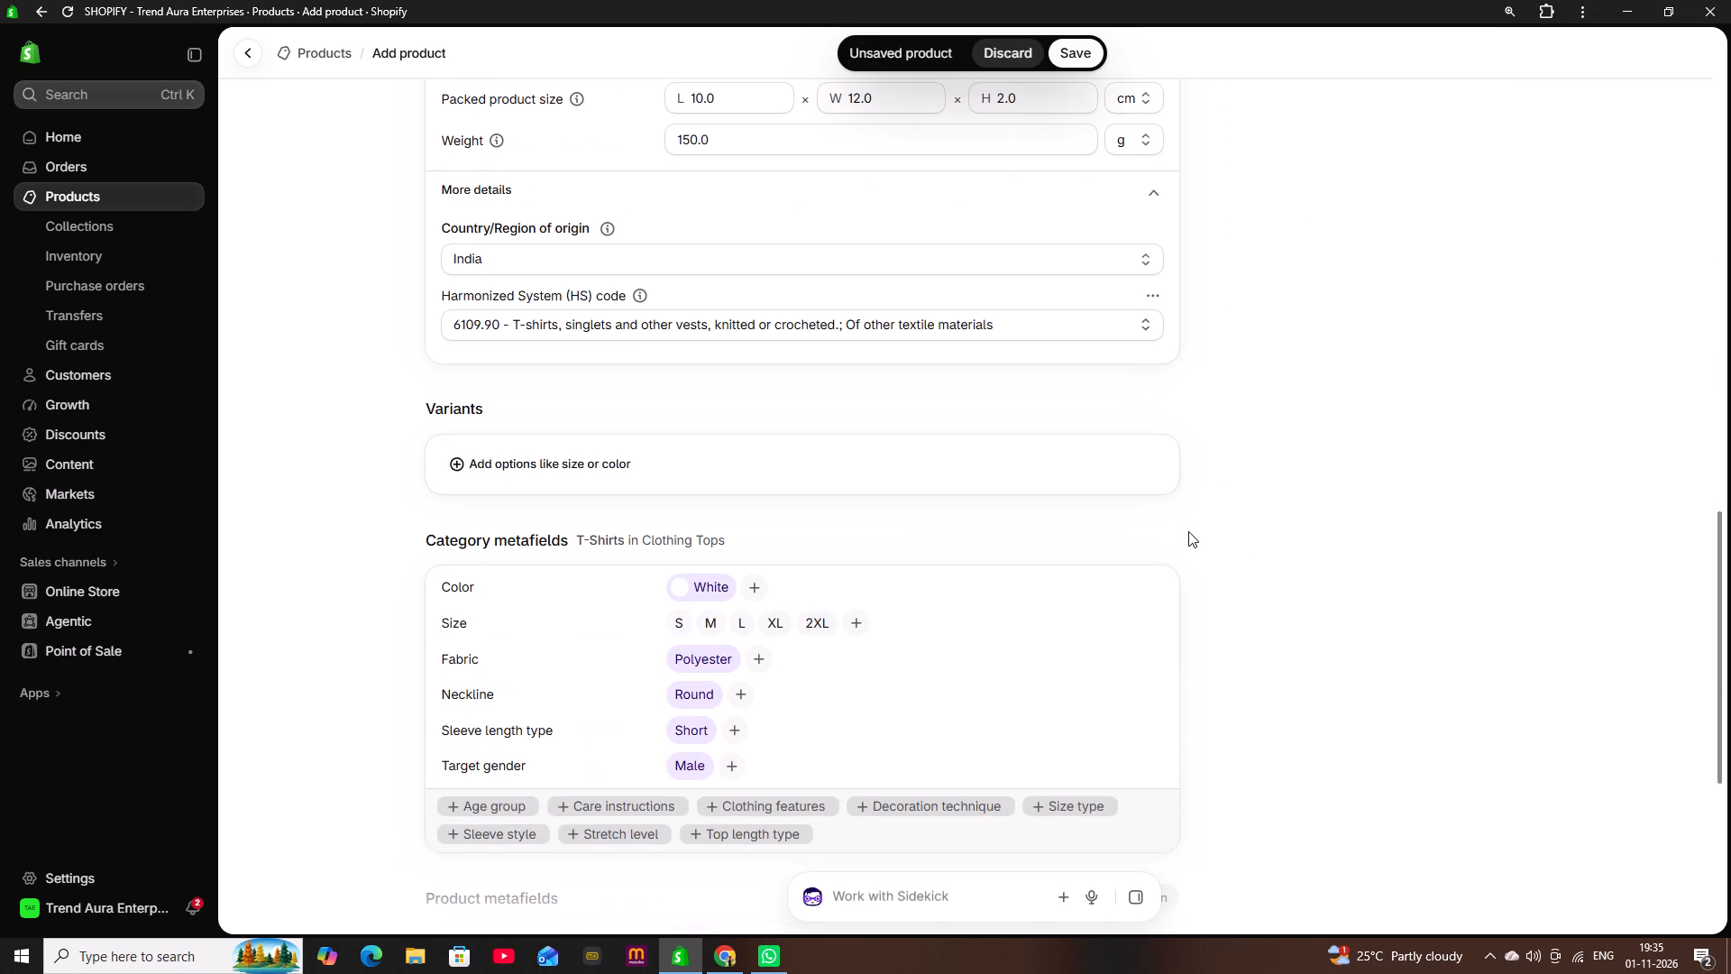
scroll(1188, 531, down, 7)
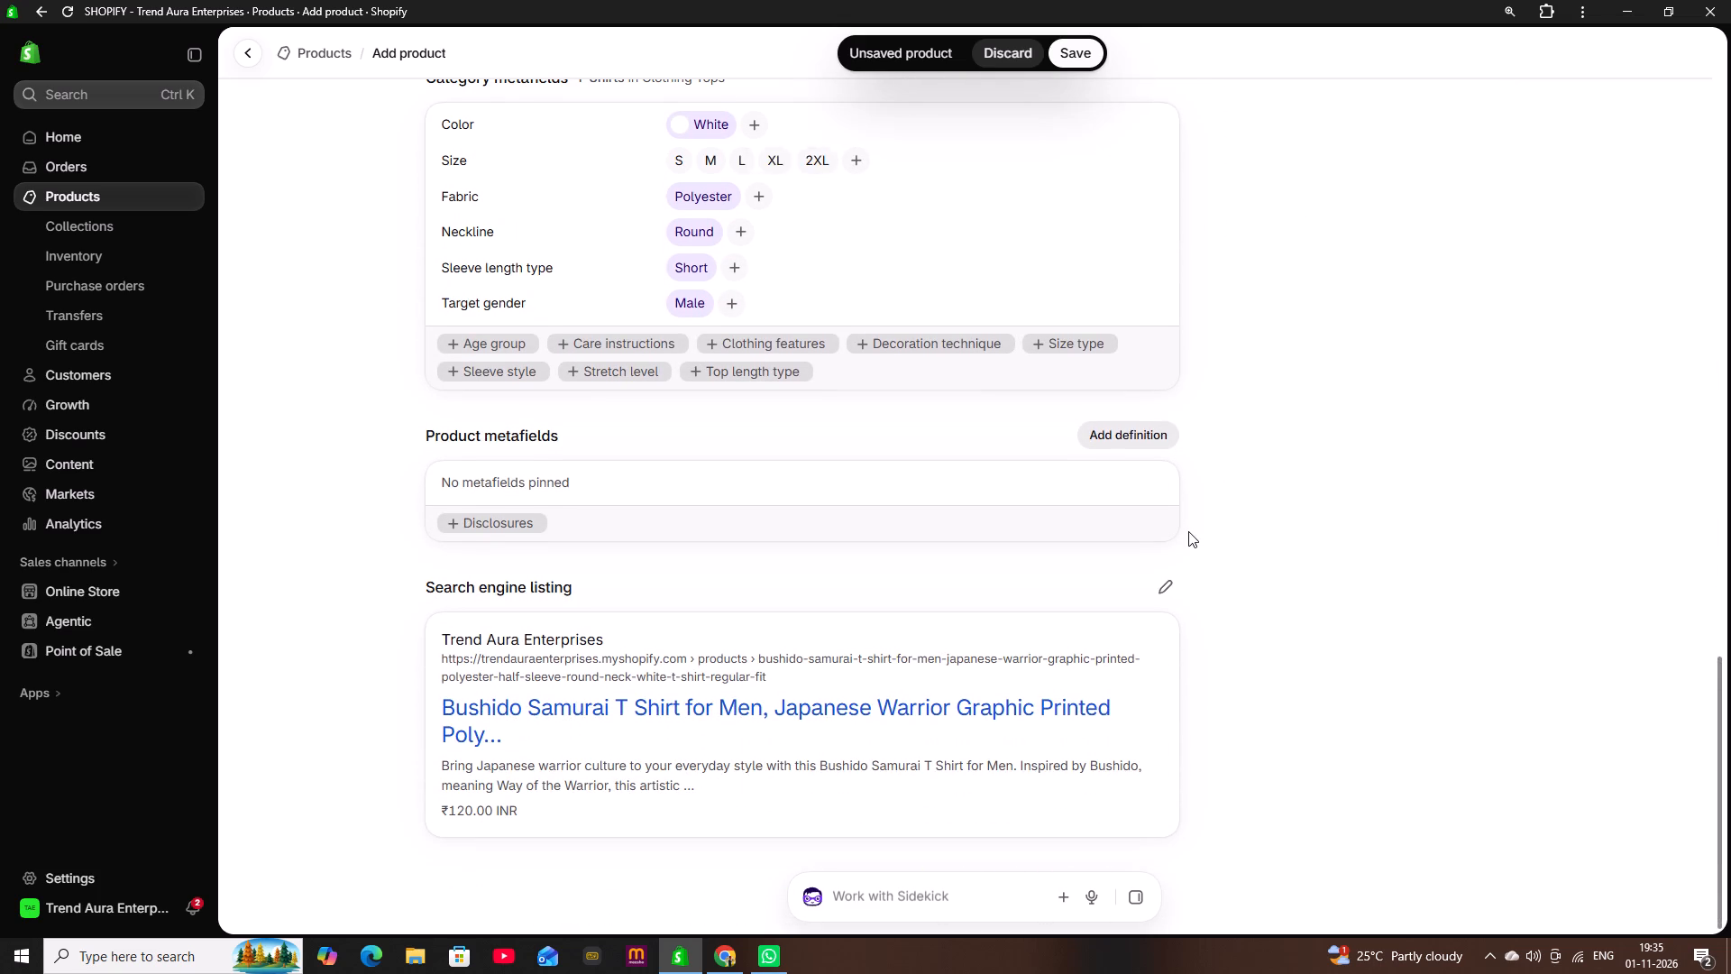
scroll(1207, 560, up, 15)
scroll(1209, 556, up, 6)
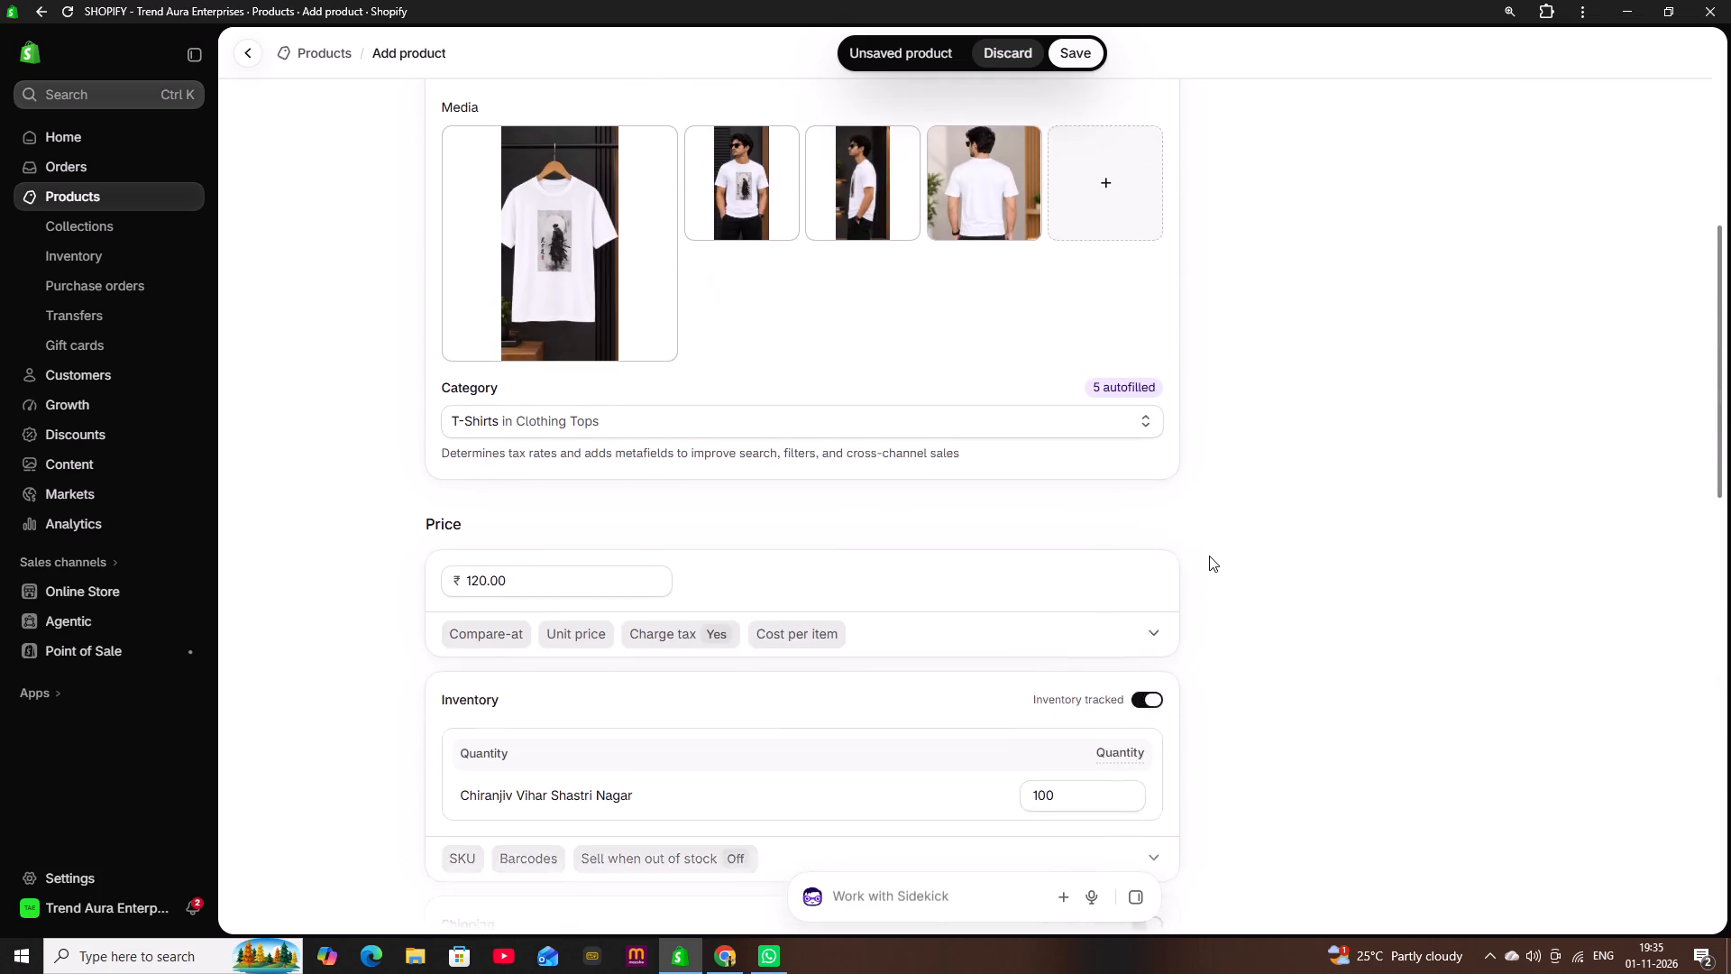
scroll(1209, 556, up, 4)
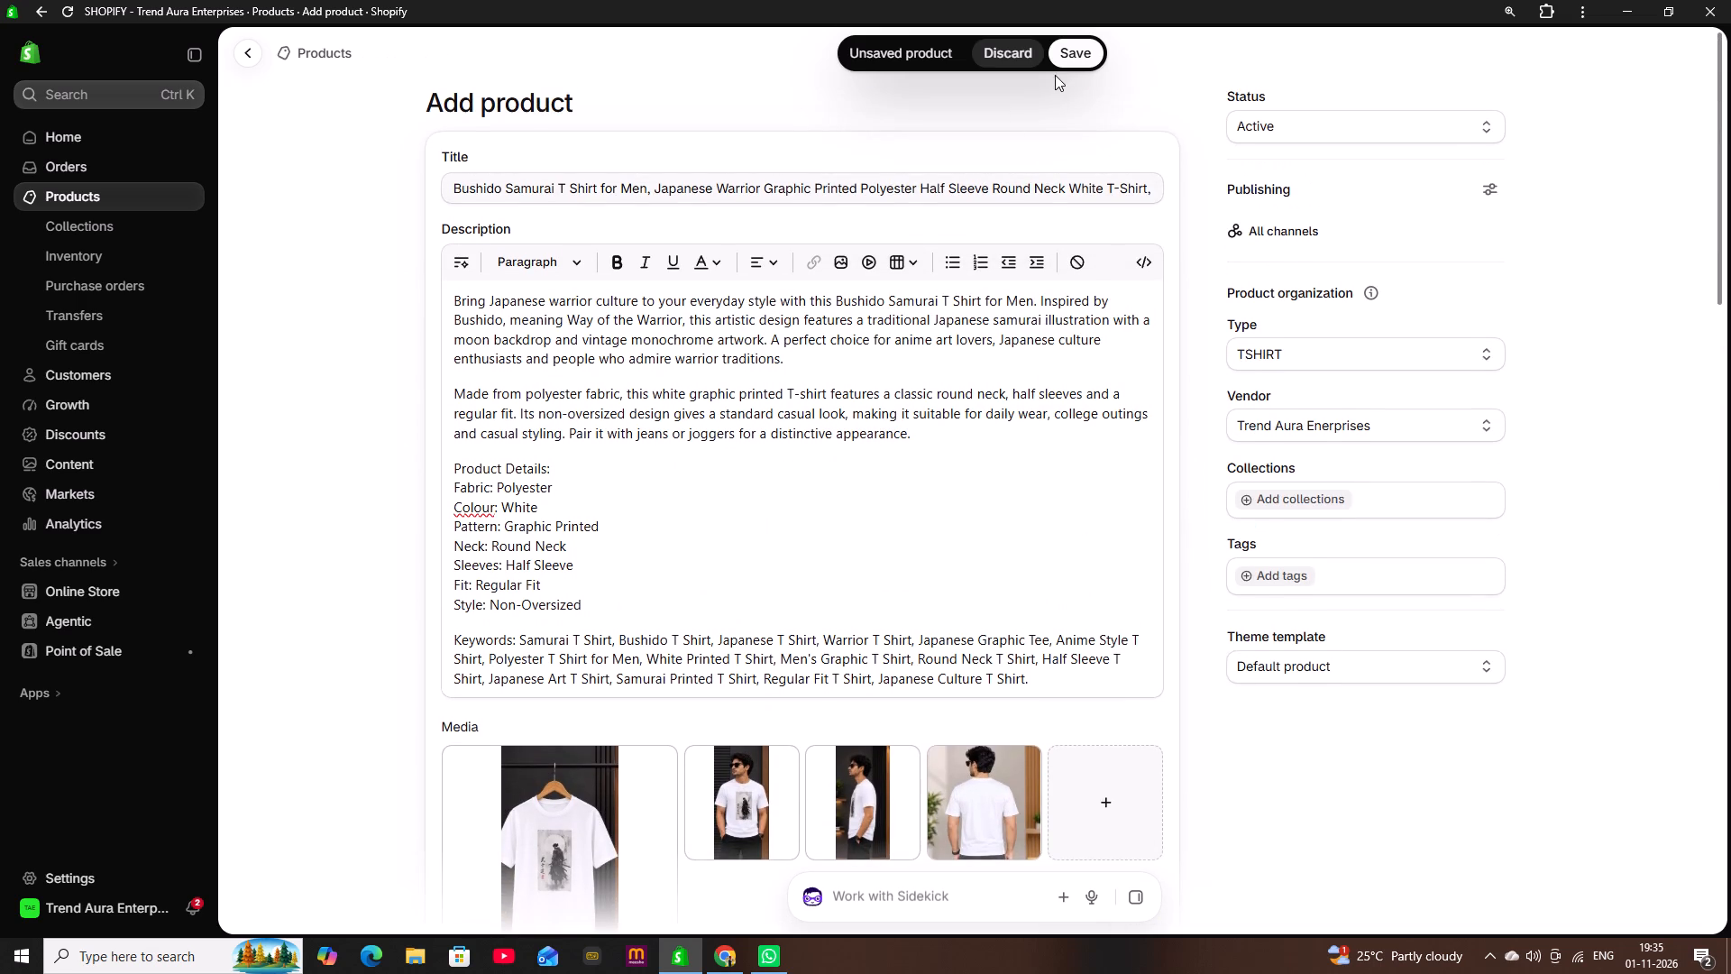
Save the new Bushido Samurai T-shirt product.
click(1062, 59)
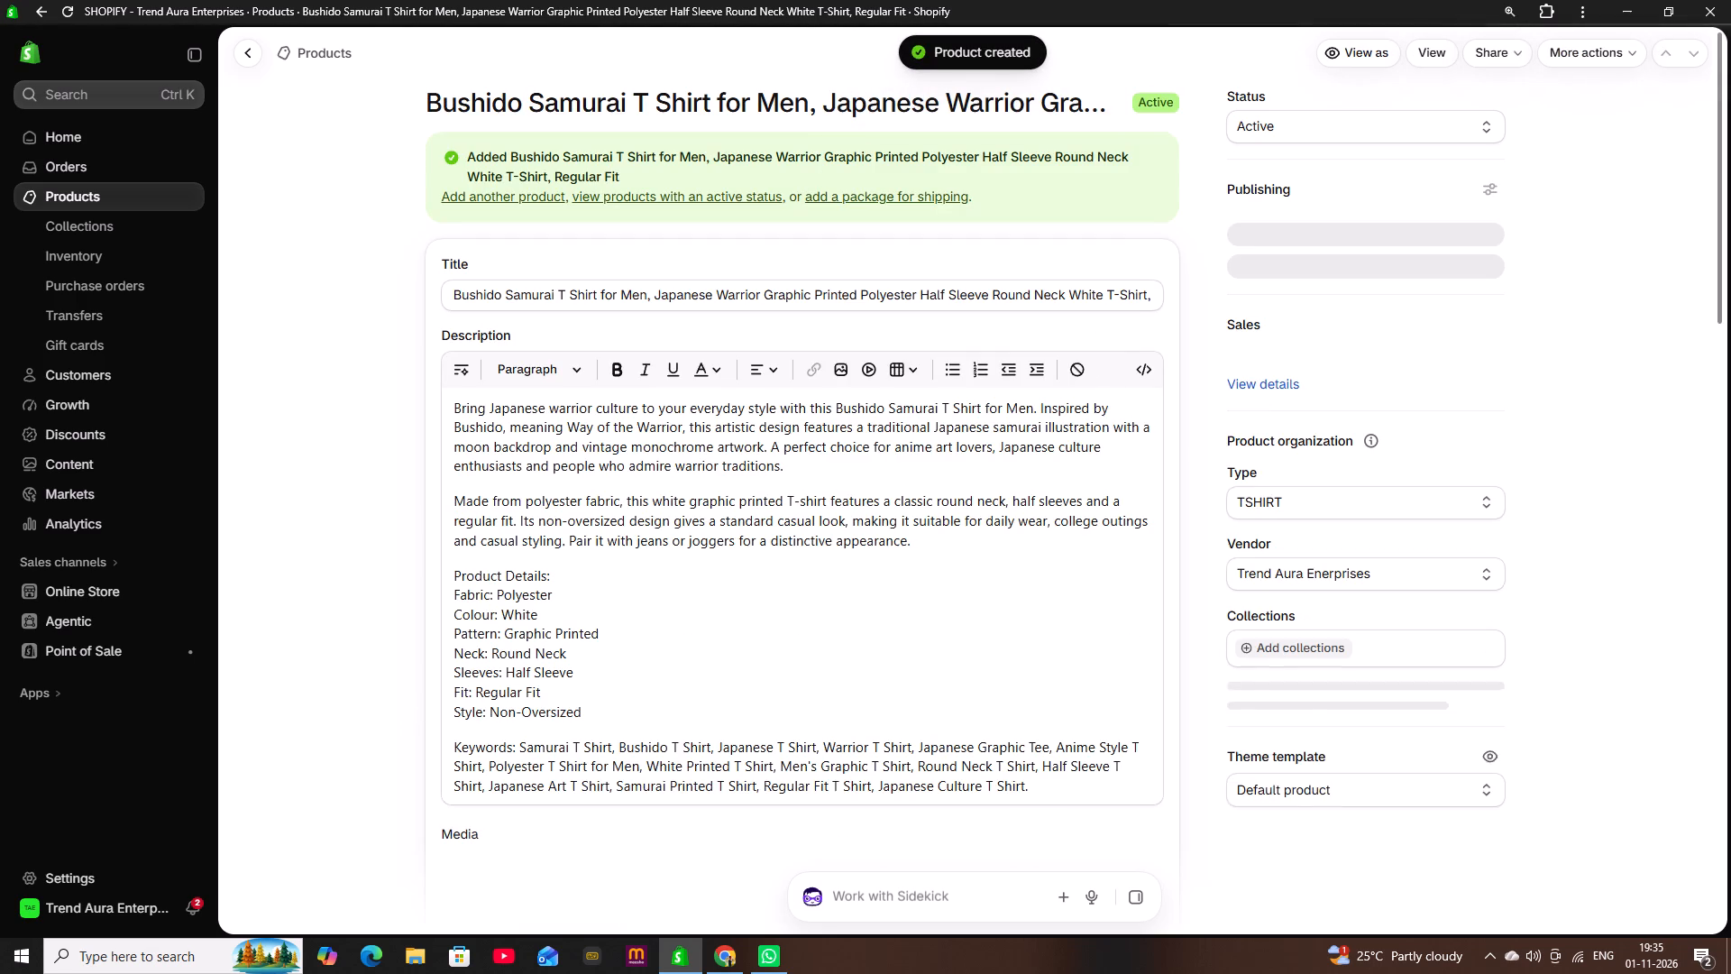
Return to the store's product list and start adding another new product.
click(102, 203)
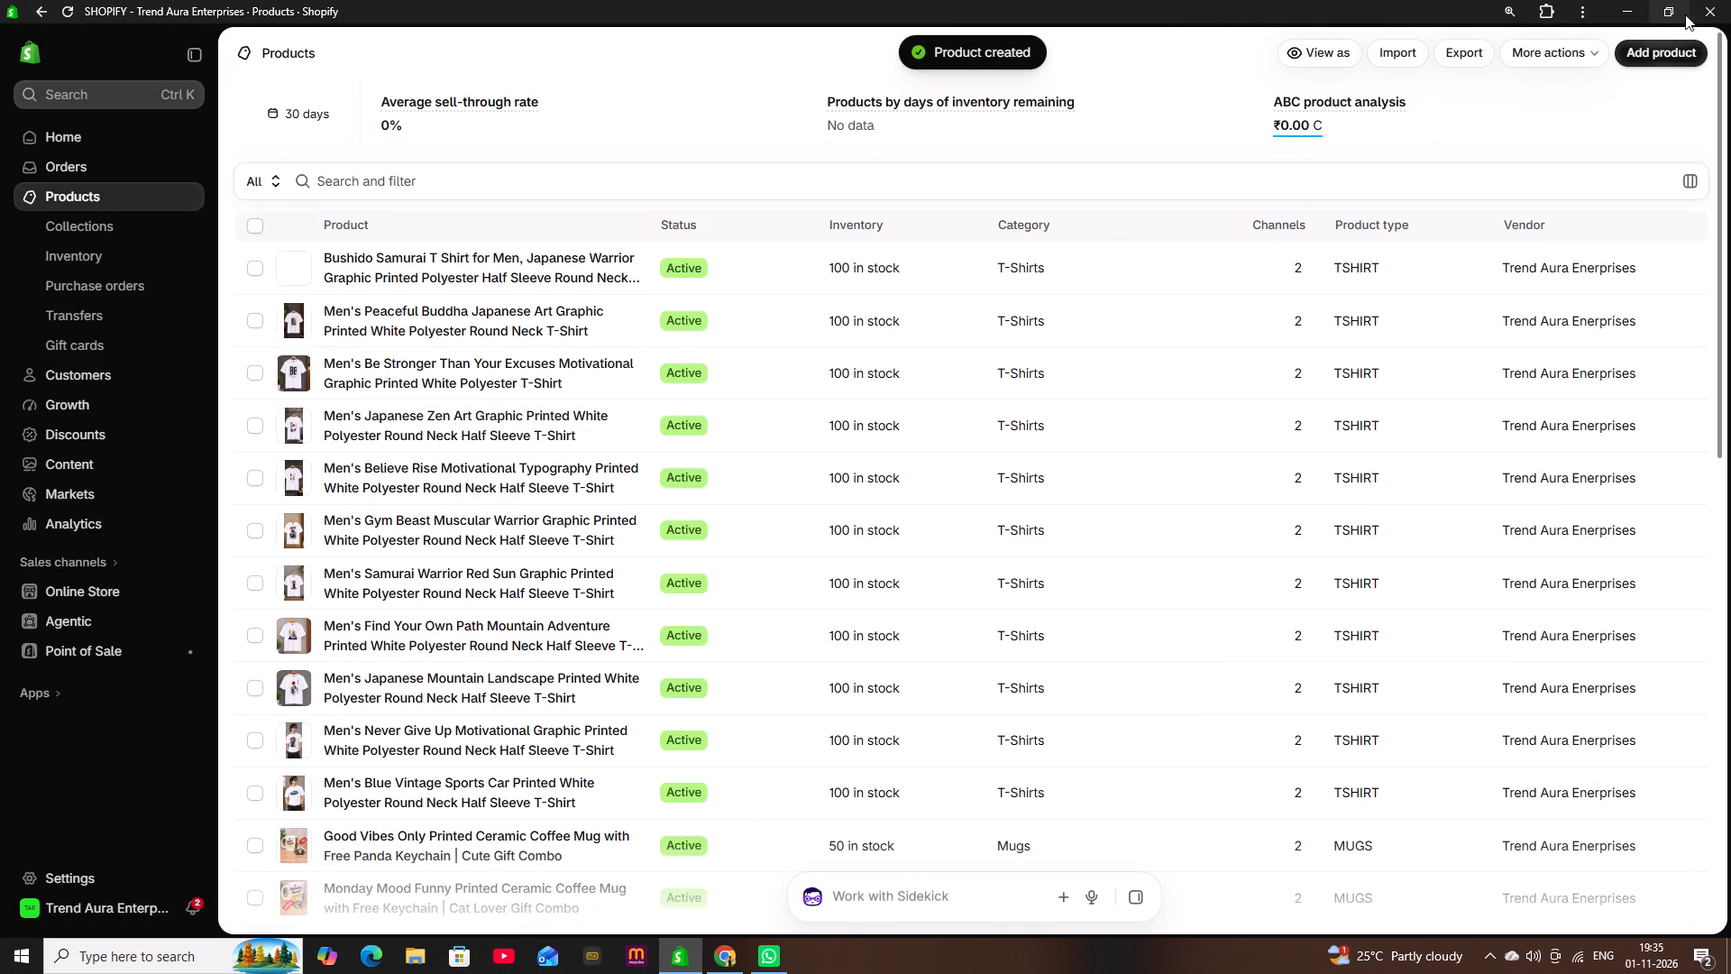
click(1661, 58)
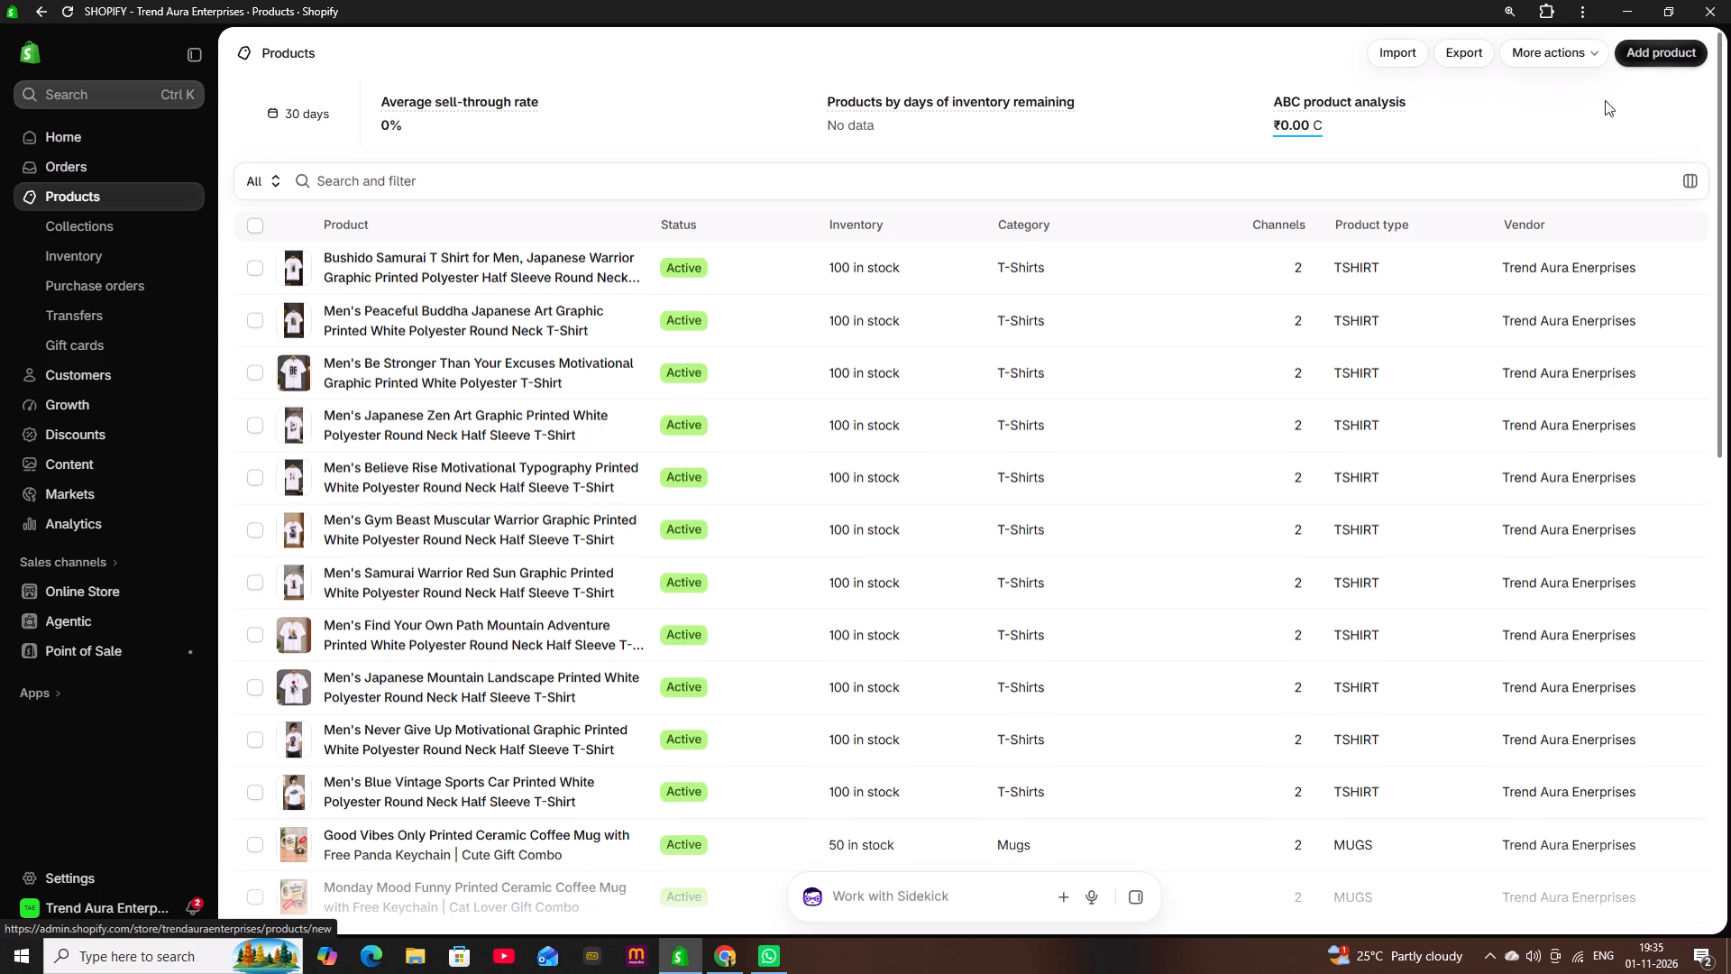
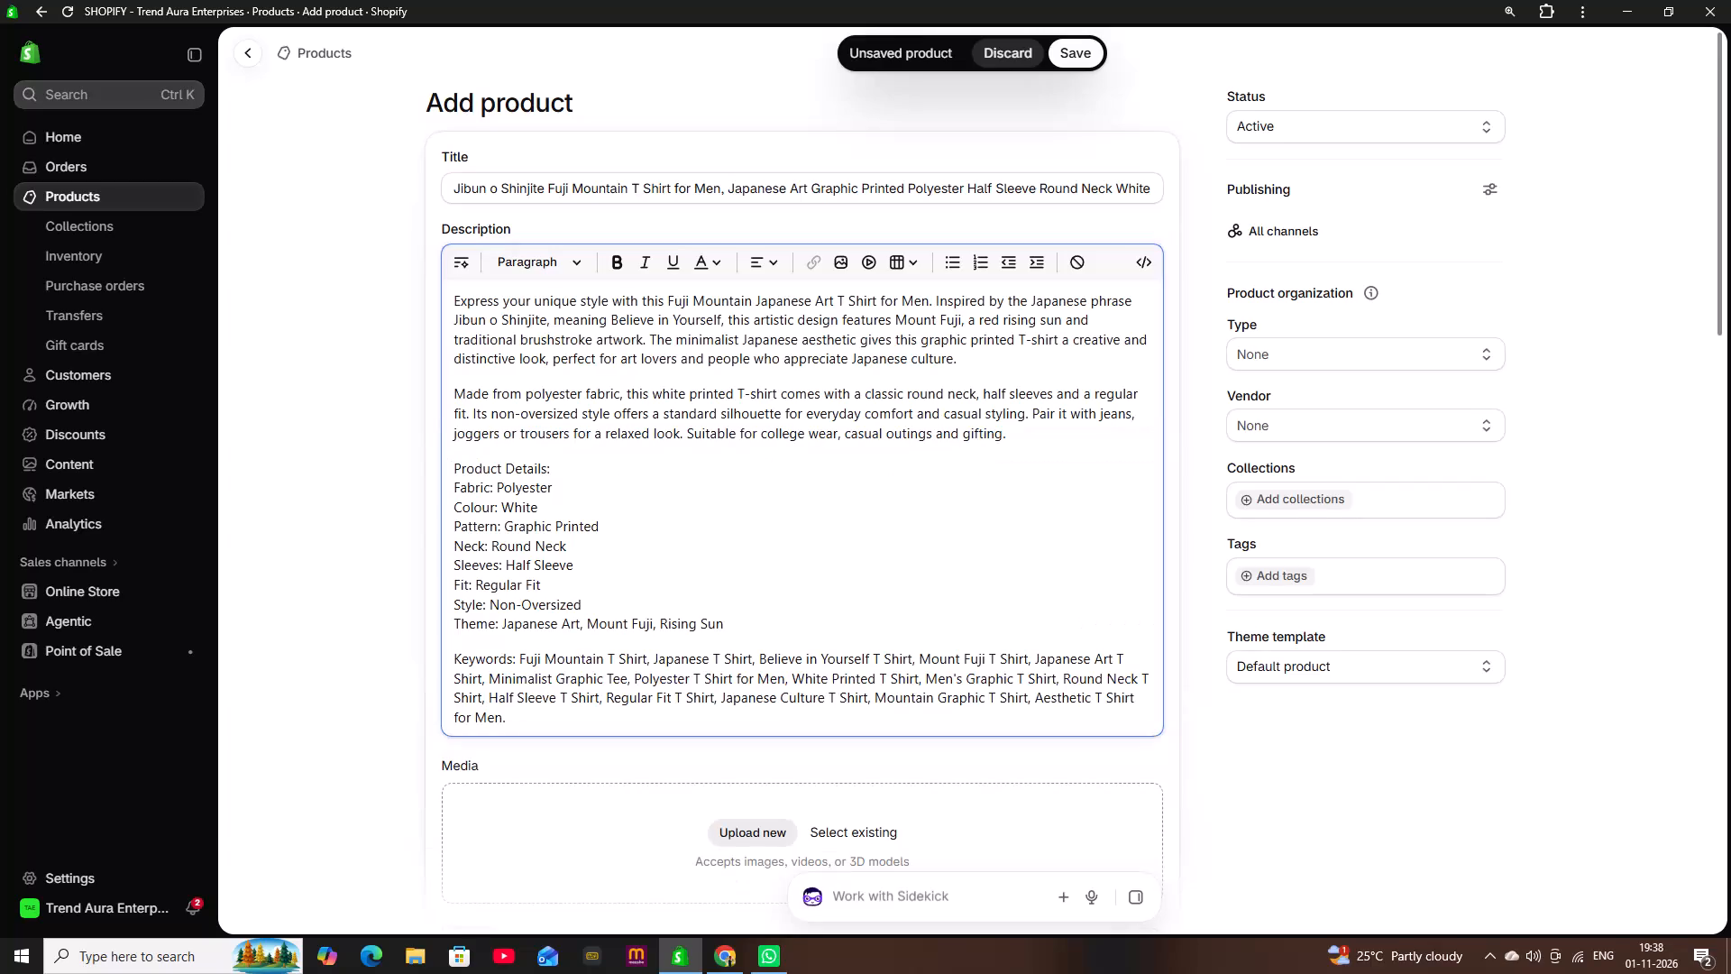
Upload mock-up images 1335, 1336 and 1337 from the MOCK UPS folder to the Fuji Mountain T-shirt's media.
click(545, 820)
drag(908, 106, 908, 122)
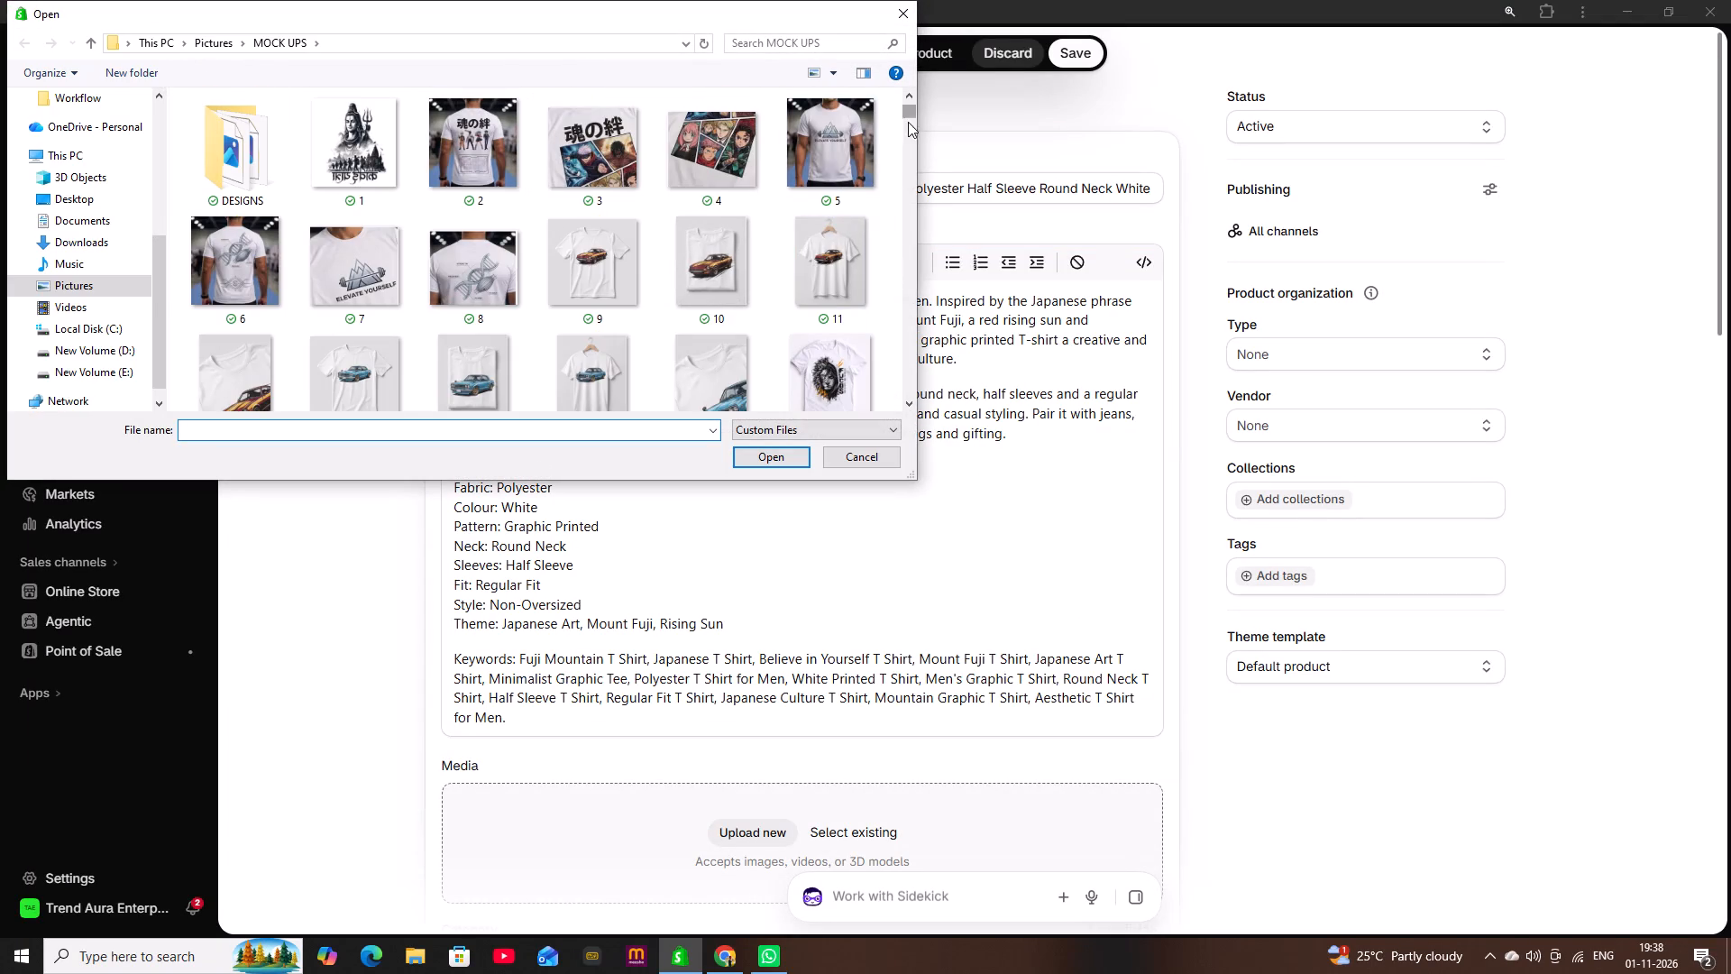
drag(908, 122, 905, 403)
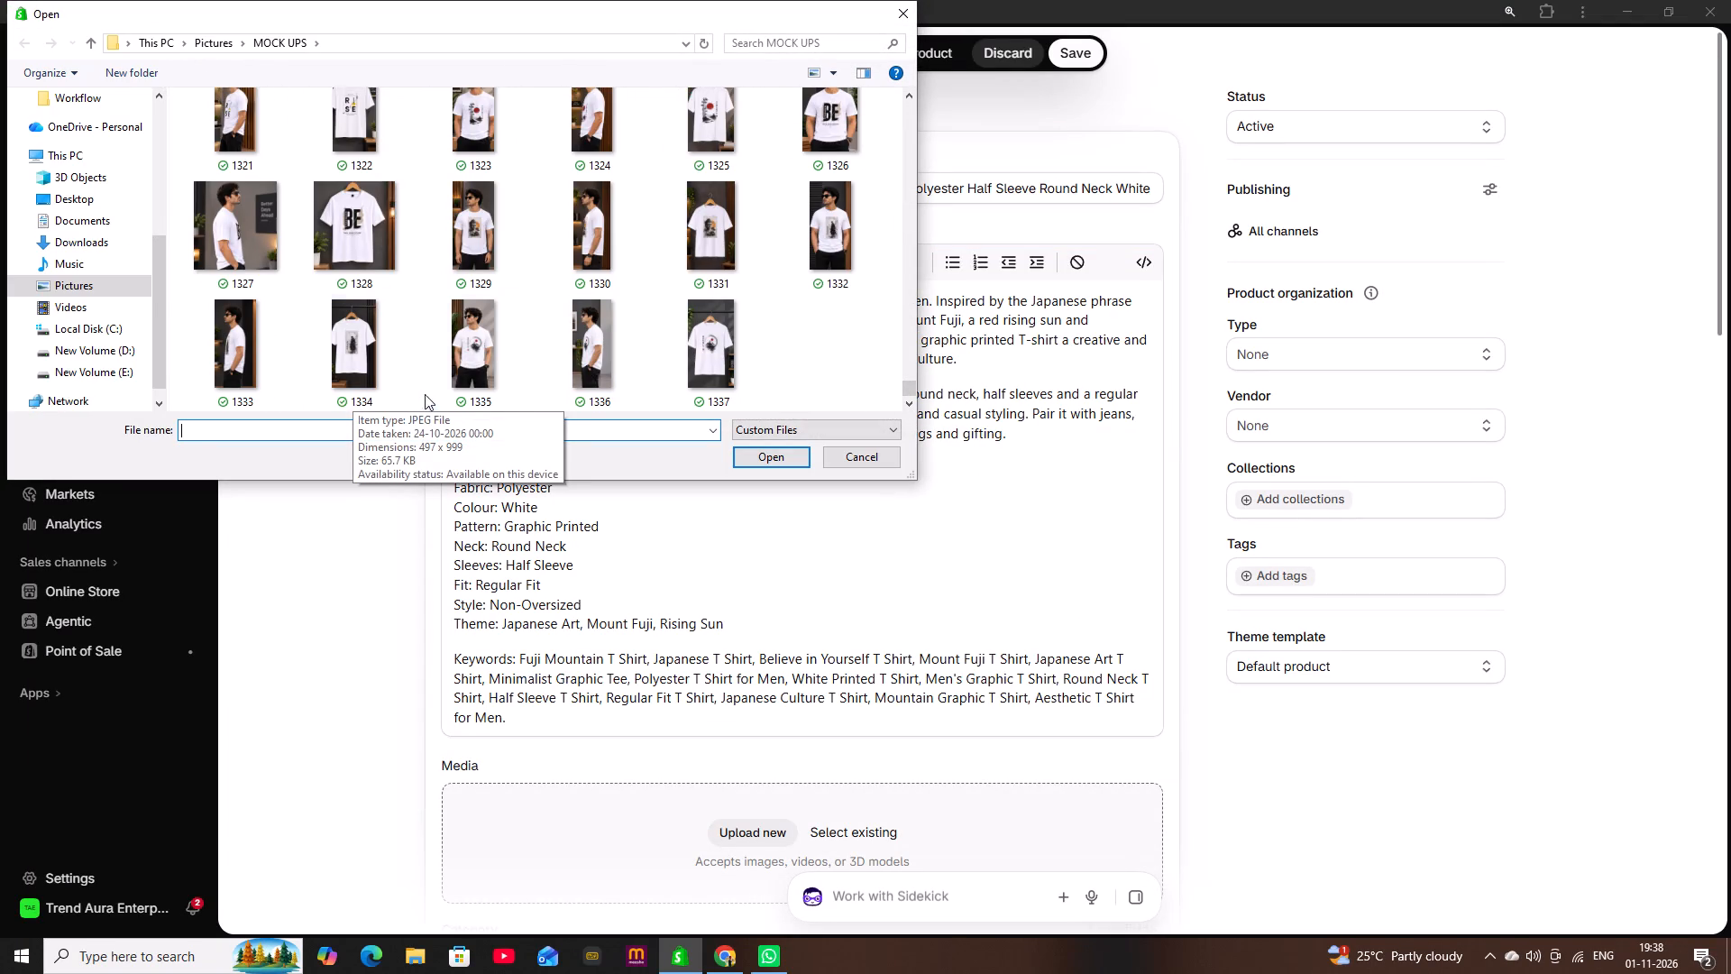
drag(450, 399, 726, 420)
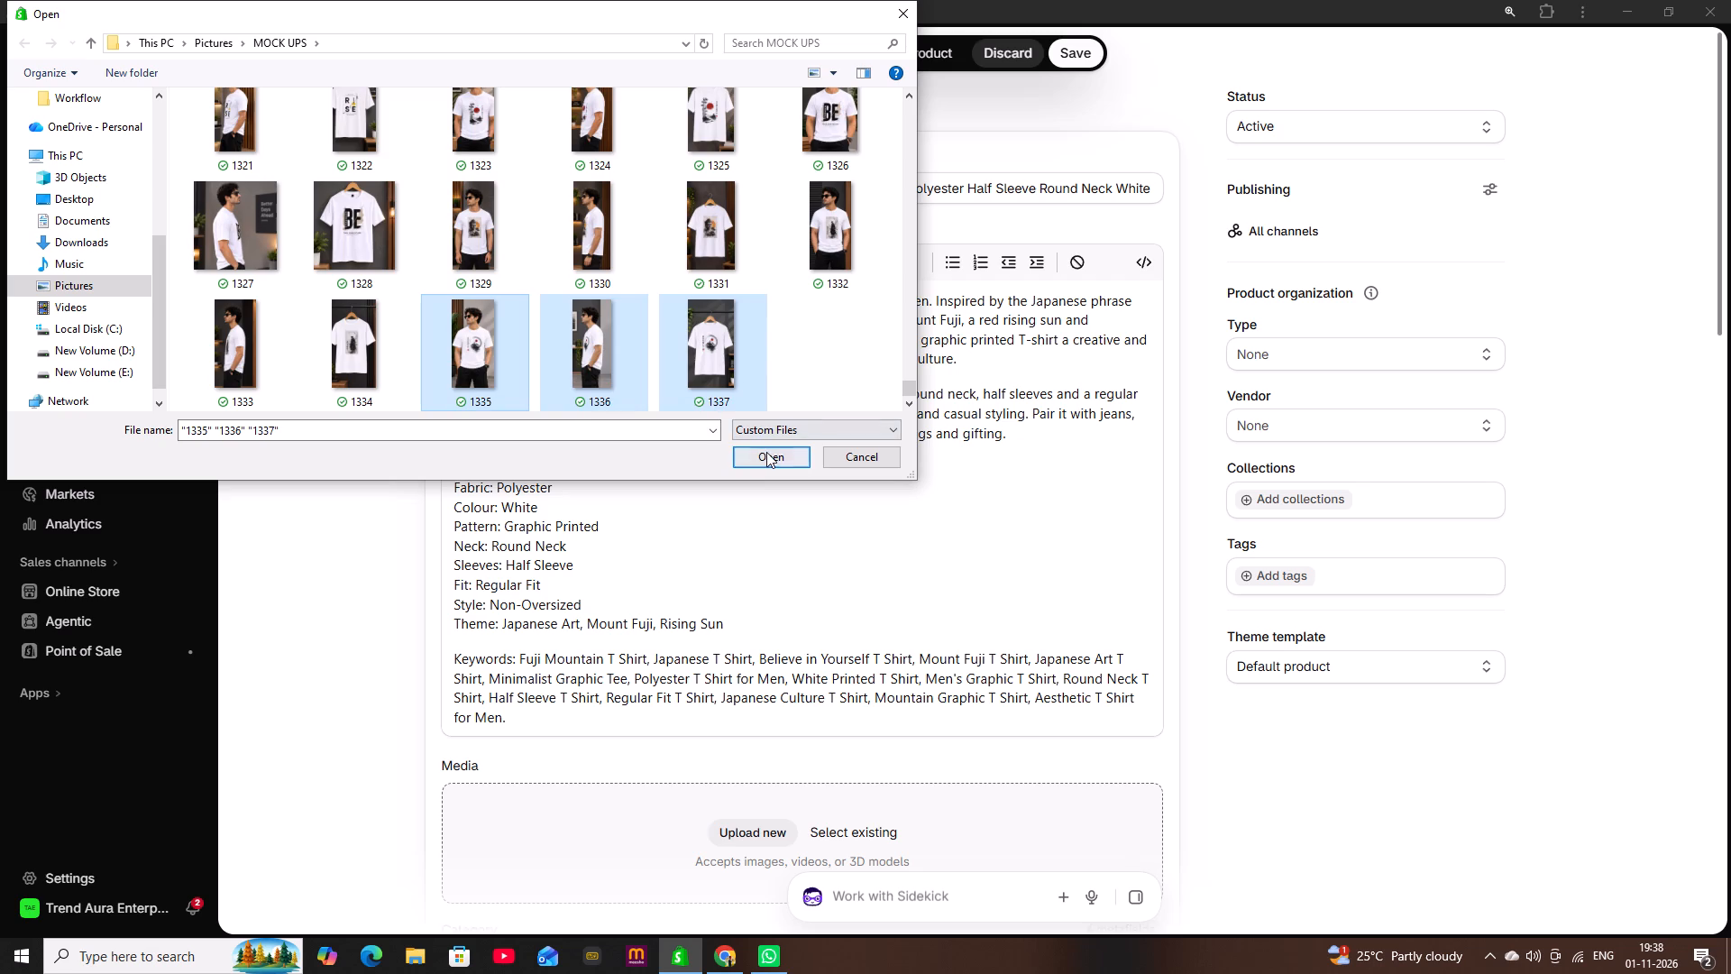
click(766, 452)
Set the Fuji Mountain T-shirt's price to ₹120.
scroll(1242, 817, down, 2)
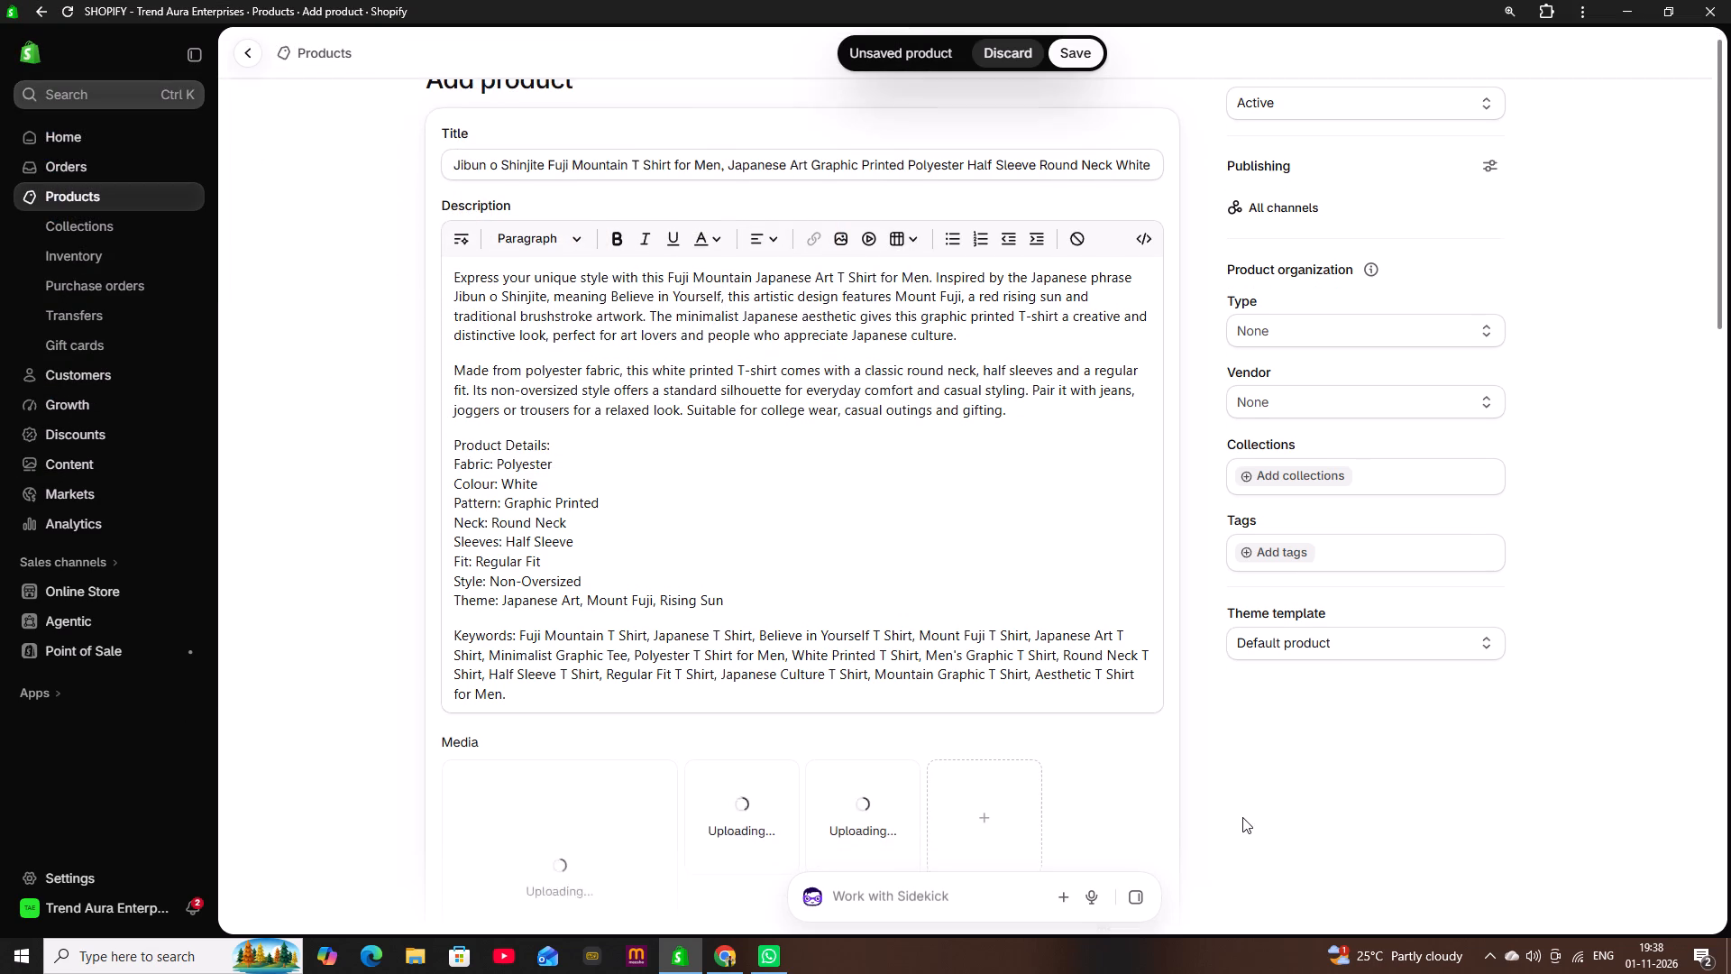
scroll(1201, 722, down, 2)
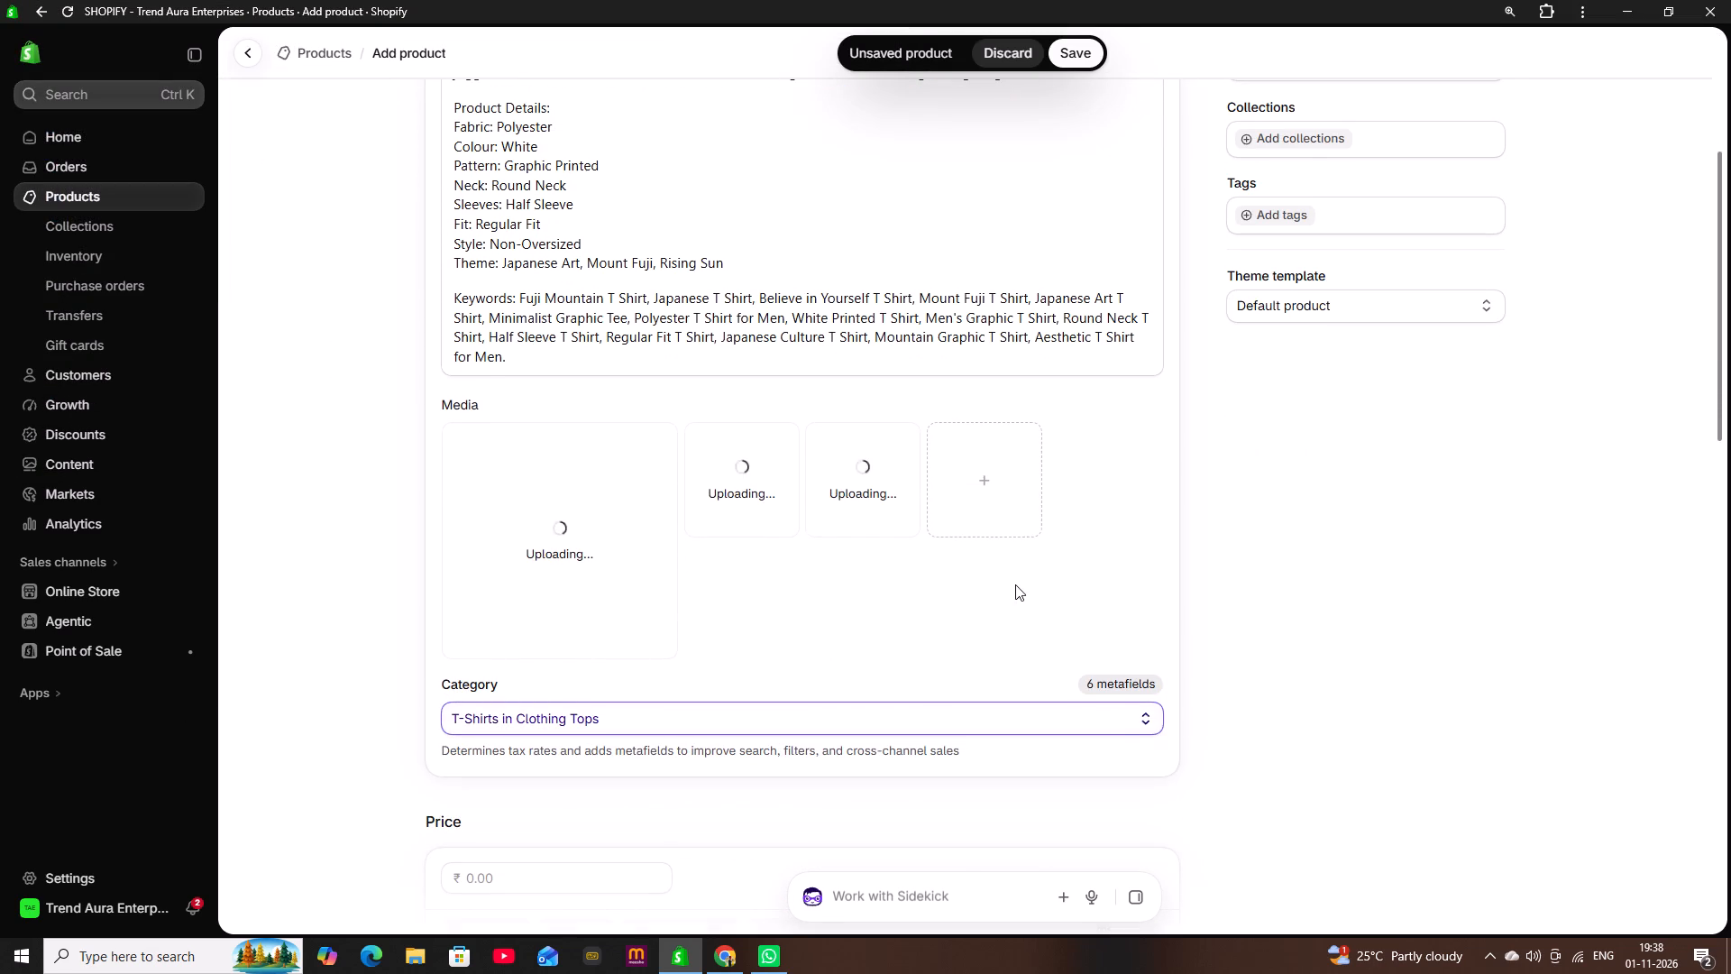
scroll(1415, 653, down, 4)
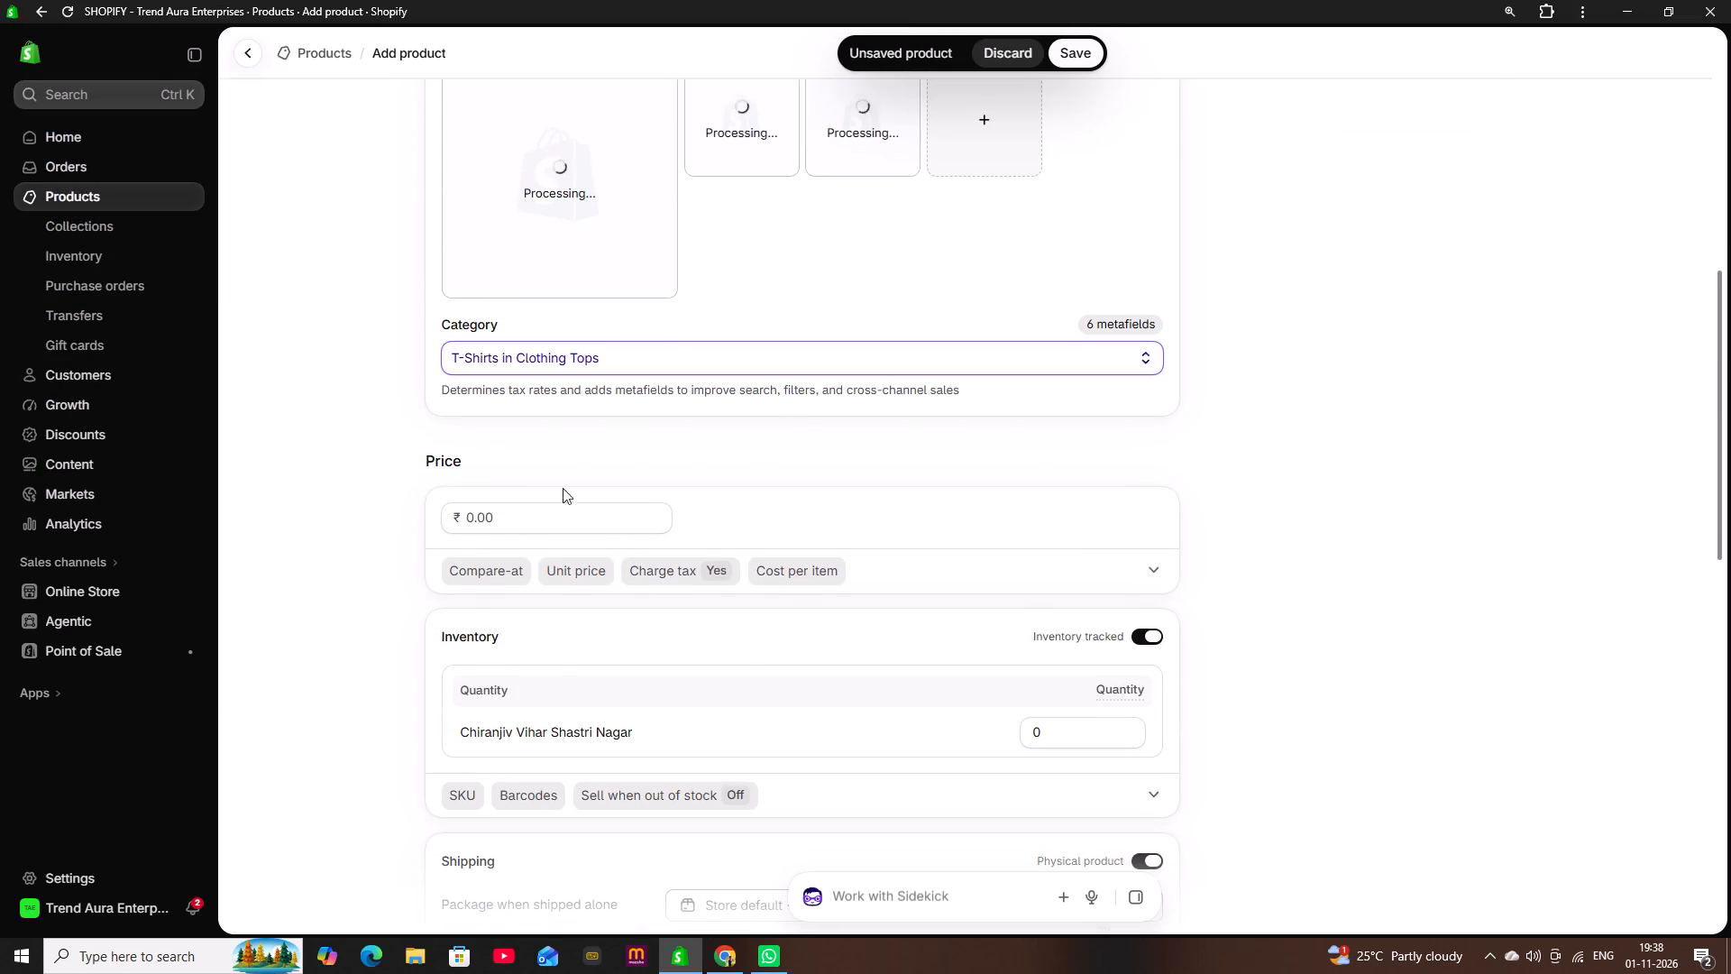
click(555, 526)
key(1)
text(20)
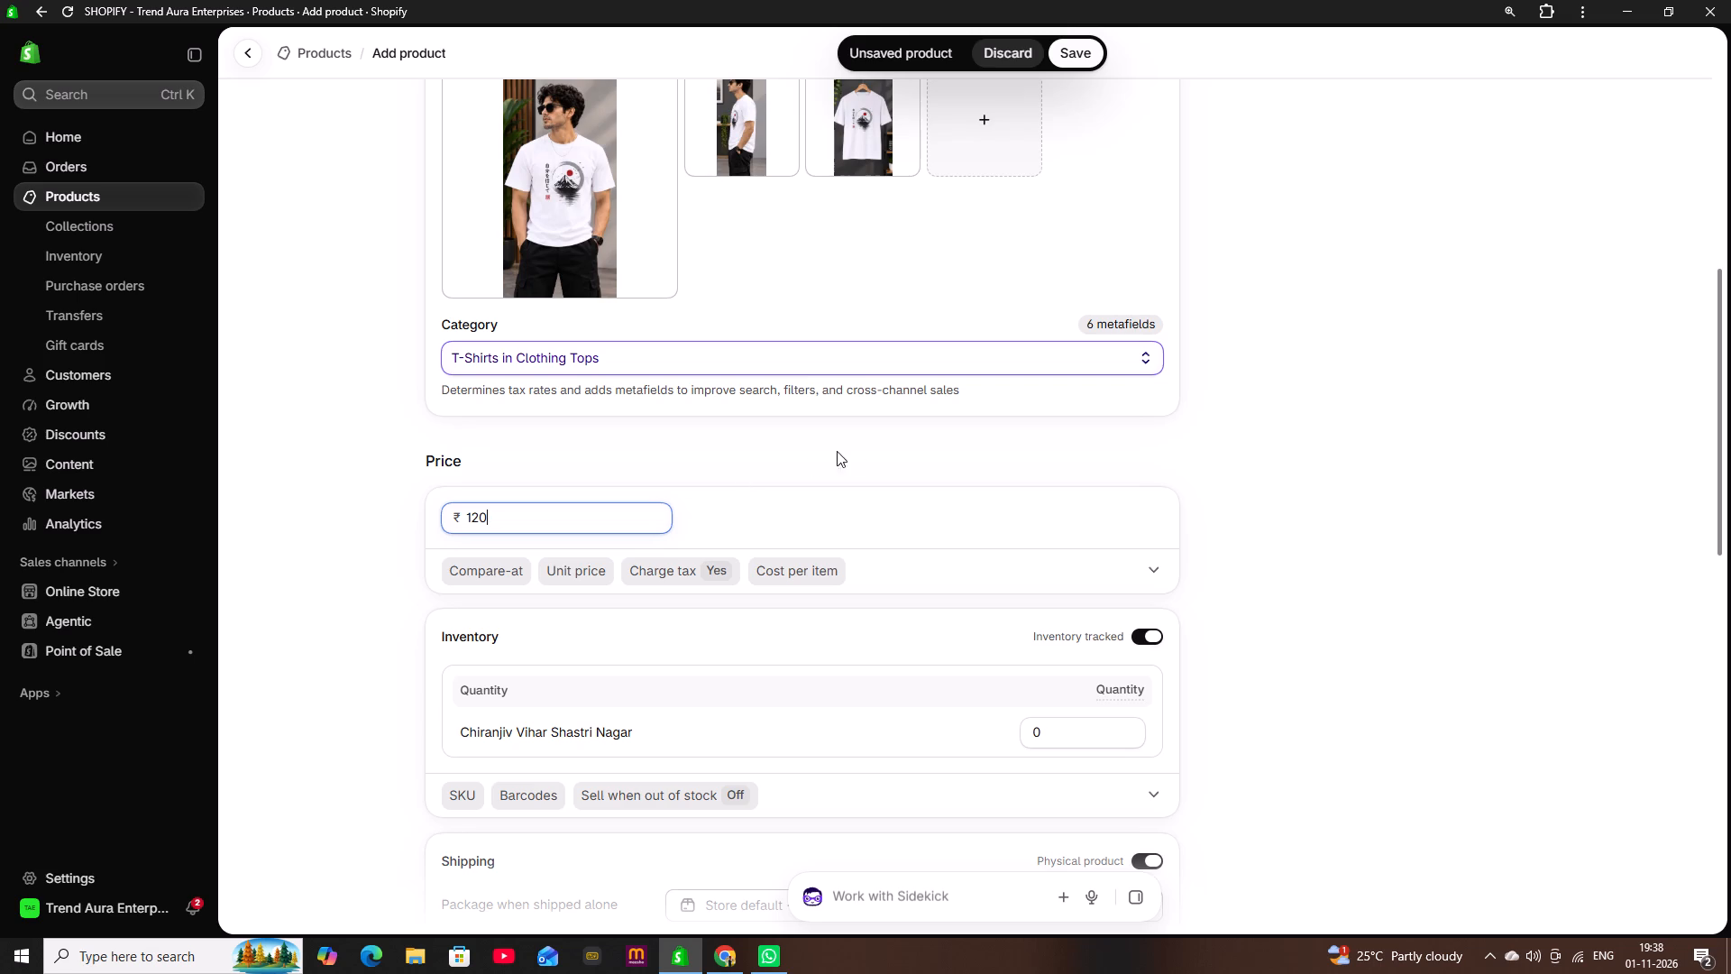
Open the store's file selection to add another image to the Fuji Mountain T-shirt's media.
scroll(895, 453, up, 2)
click(1004, 281)
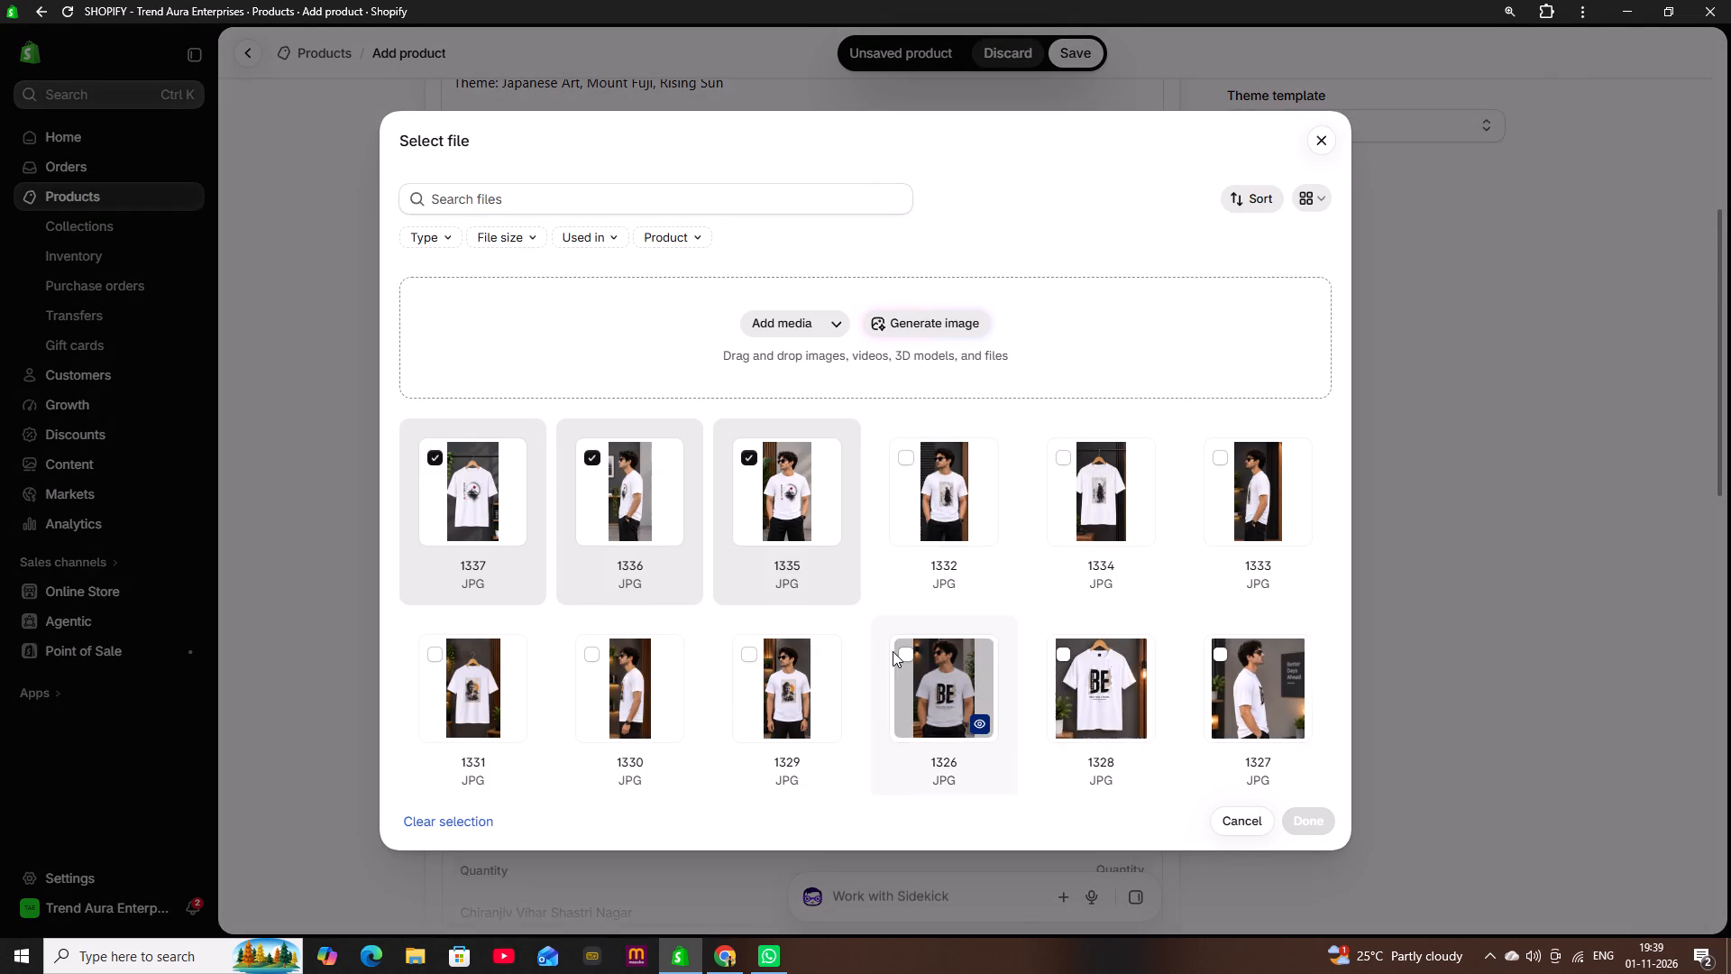
Select the existing back-view image 1198 as well and add the chosen files to the product's media.
scroll(893, 651, down, 1)
scroll(930, 748, down, 2)
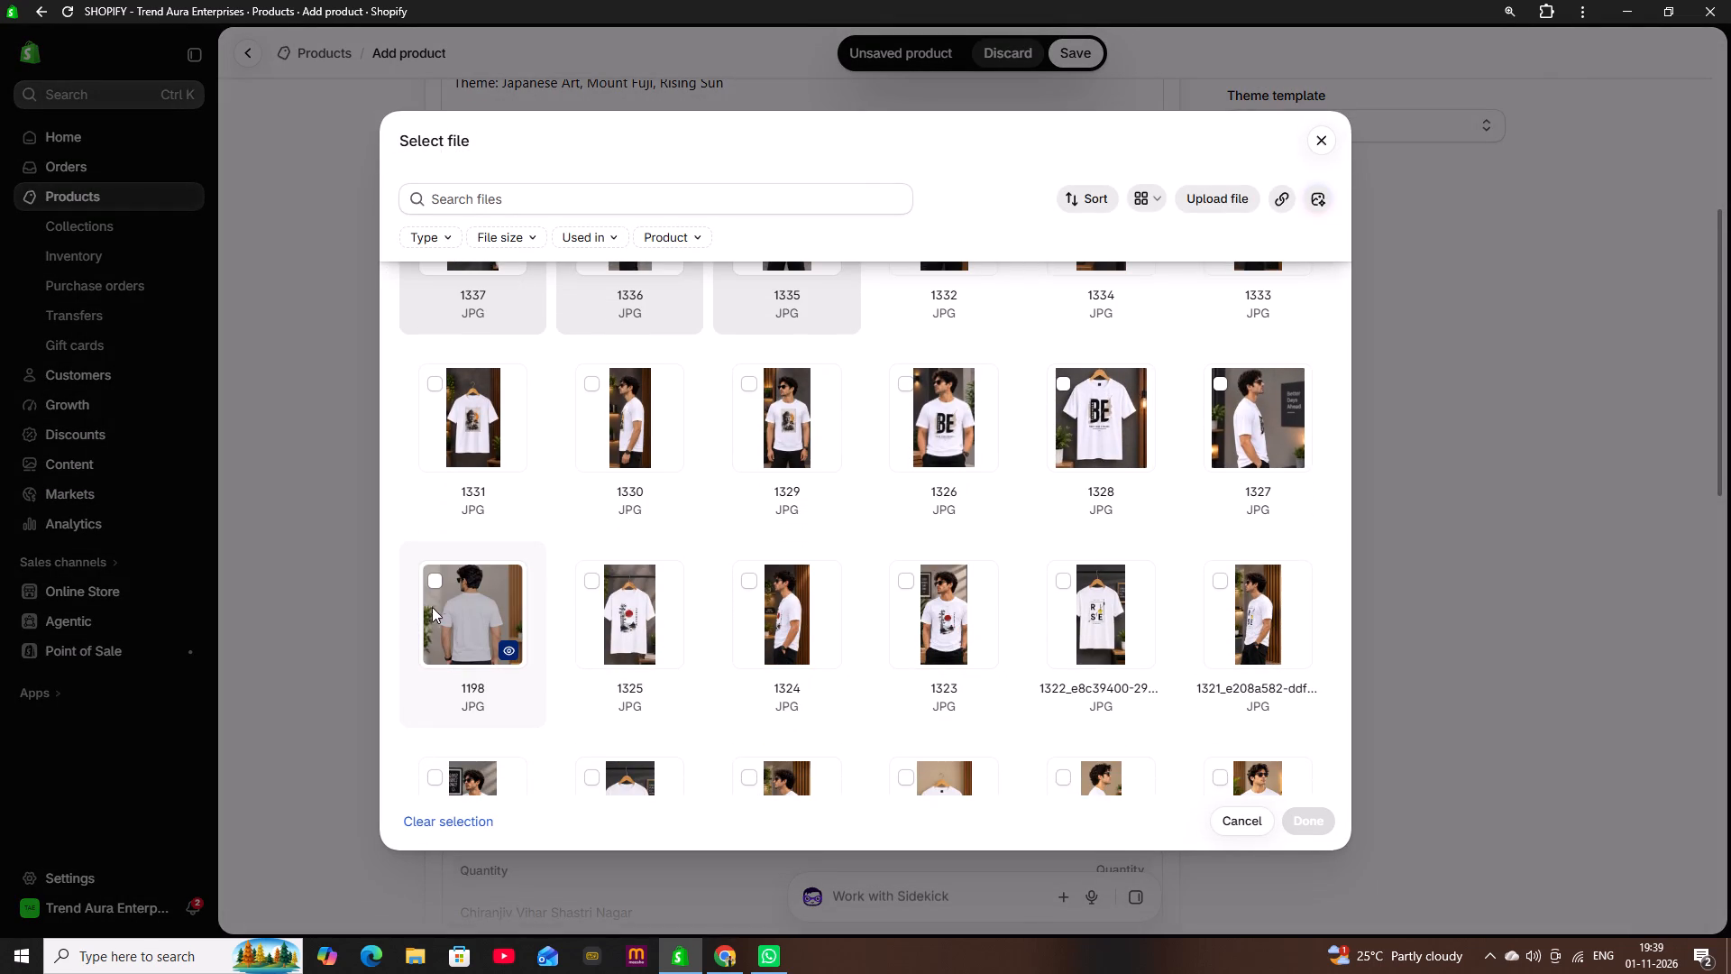
click(437, 583)
scroll(678, 534, up, 3)
click(1305, 814)
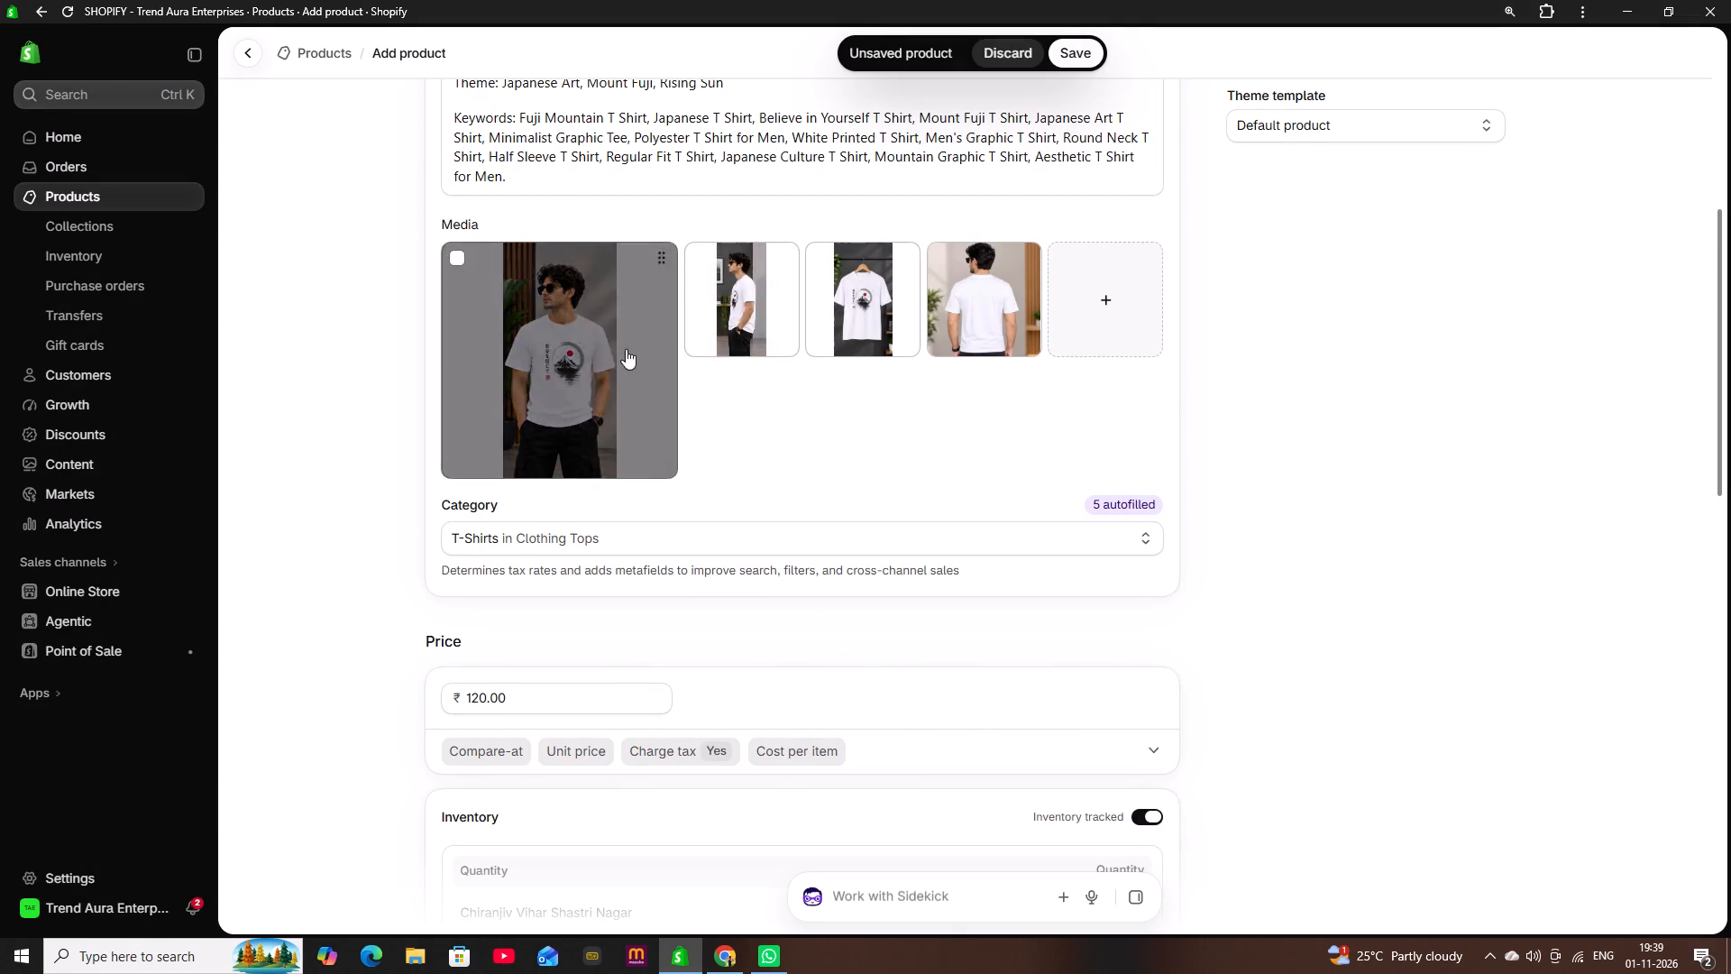
Reorder the media so the hanging T-shirt image comes first.
drag(865, 321, 603, 389)
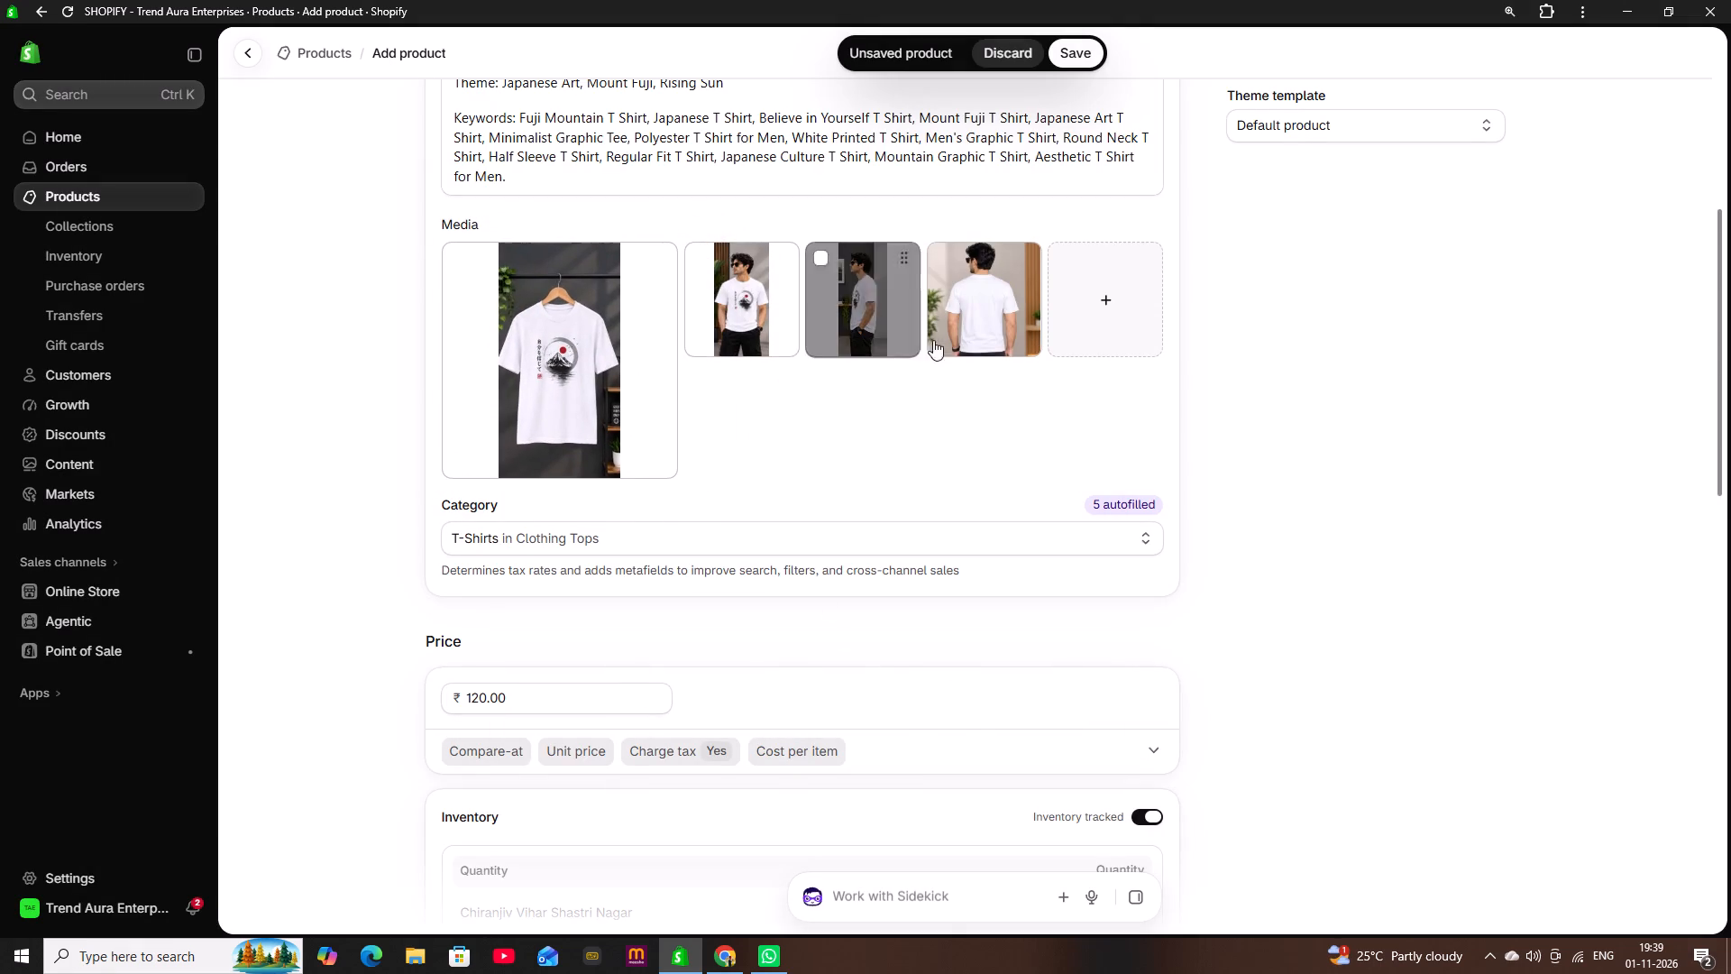
Set the product's inventory quantity to 100.
scroll(875, 466, down, 3)
scroll(807, 518, down, 2)
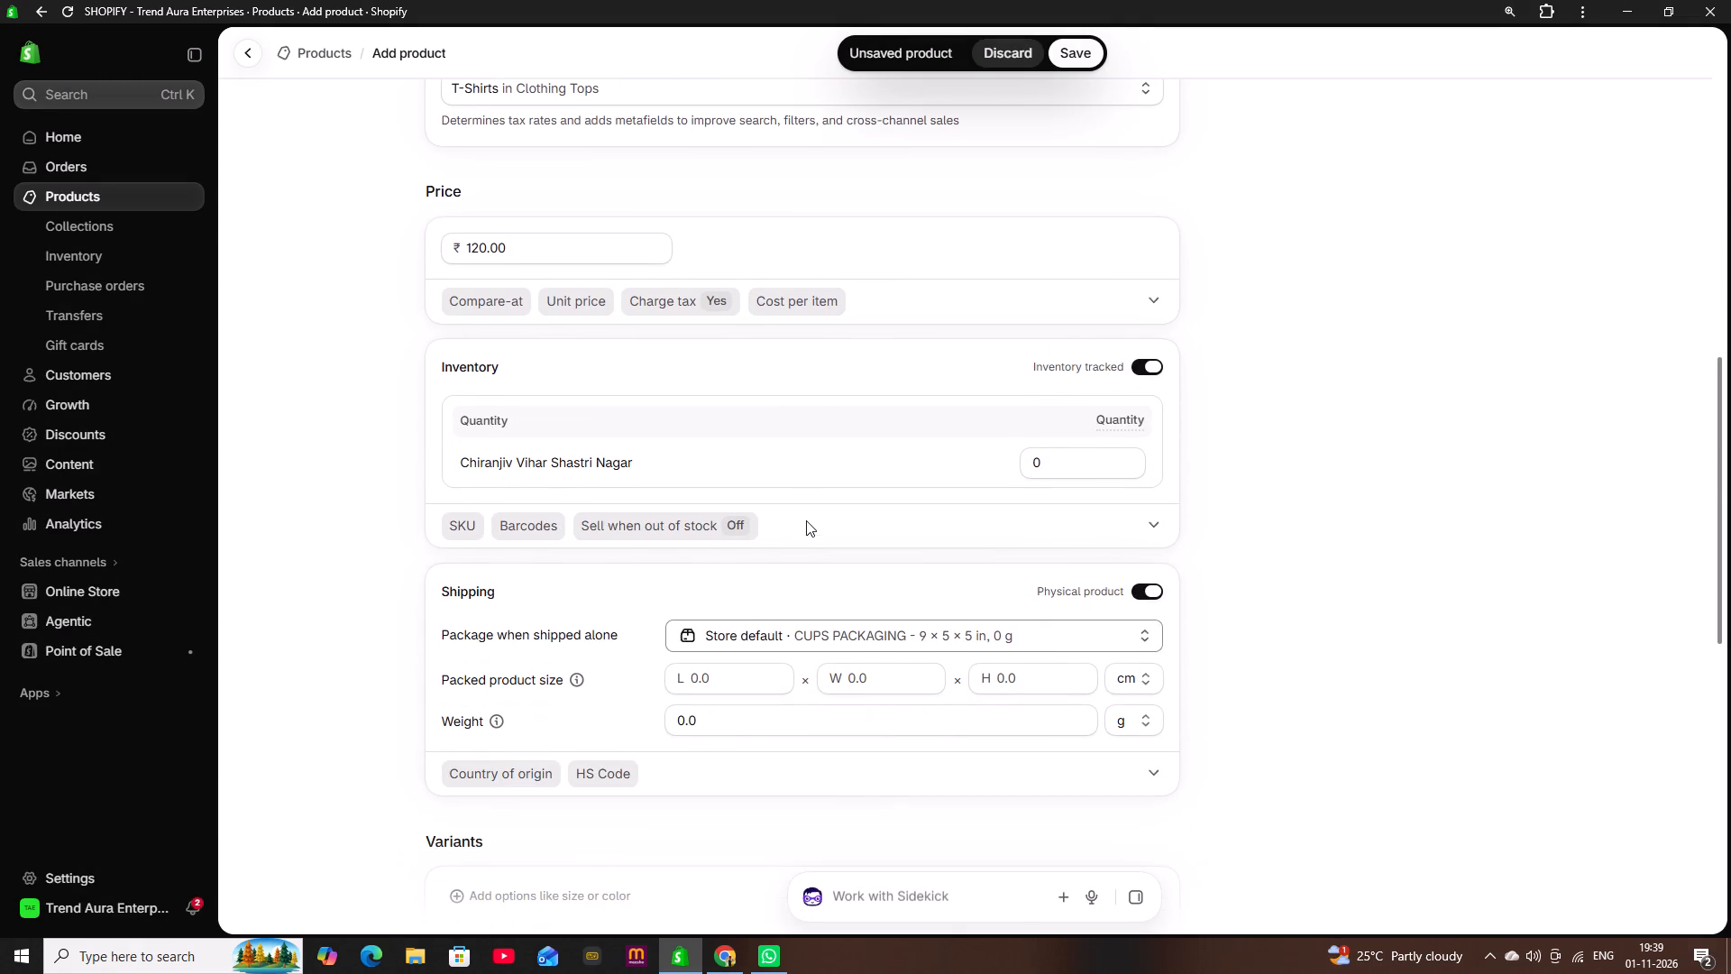
click(1071, 459)
text(100)
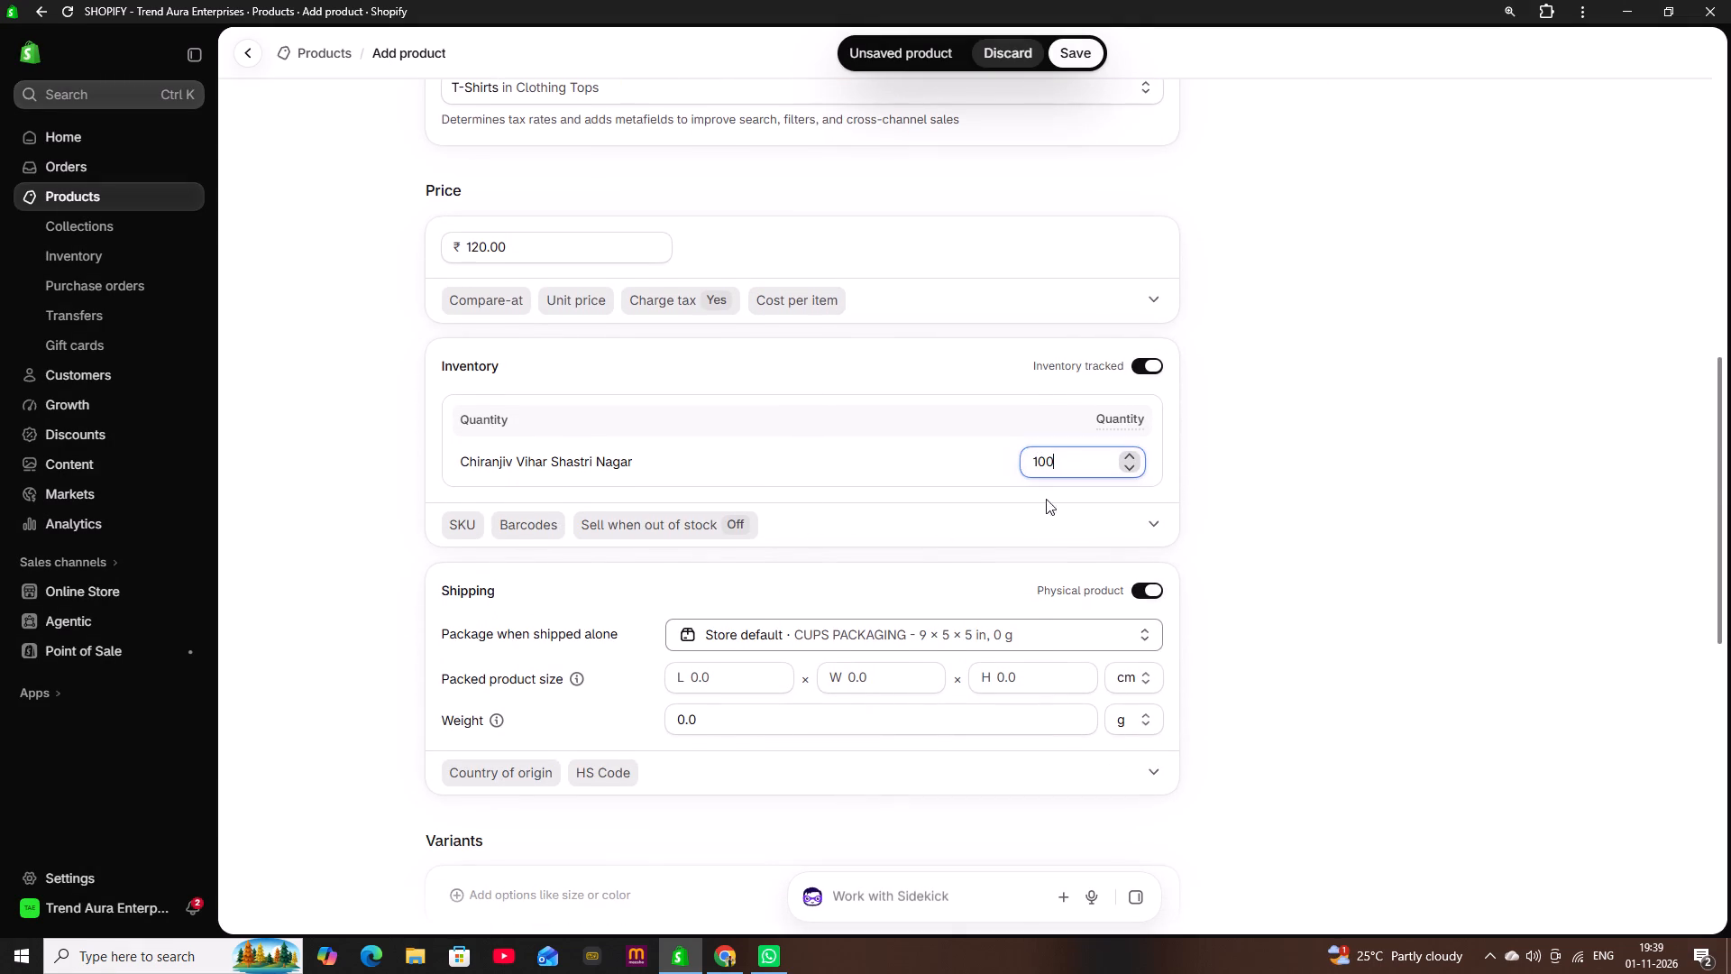
Choose Trend Packaging as the shipping package and set the packed product size to 10 × 12 × 2 cm.
click(830, 631)
click(794, 561)
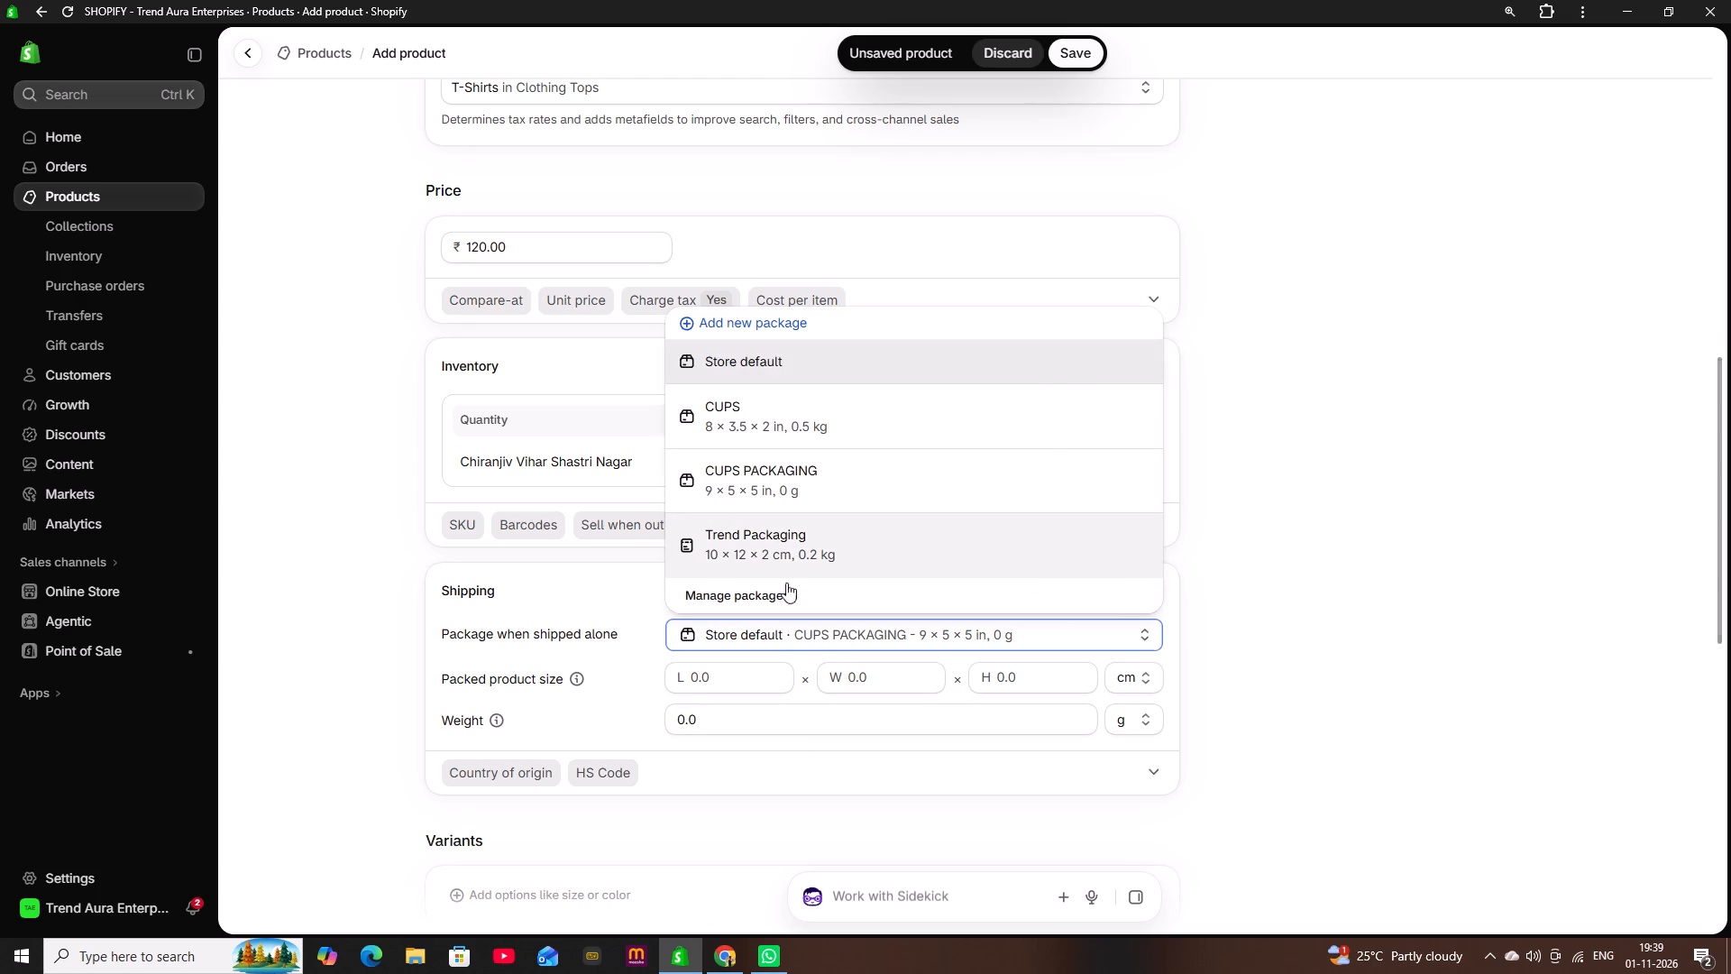
click(745, 680)
text(10)
click(878, 661)
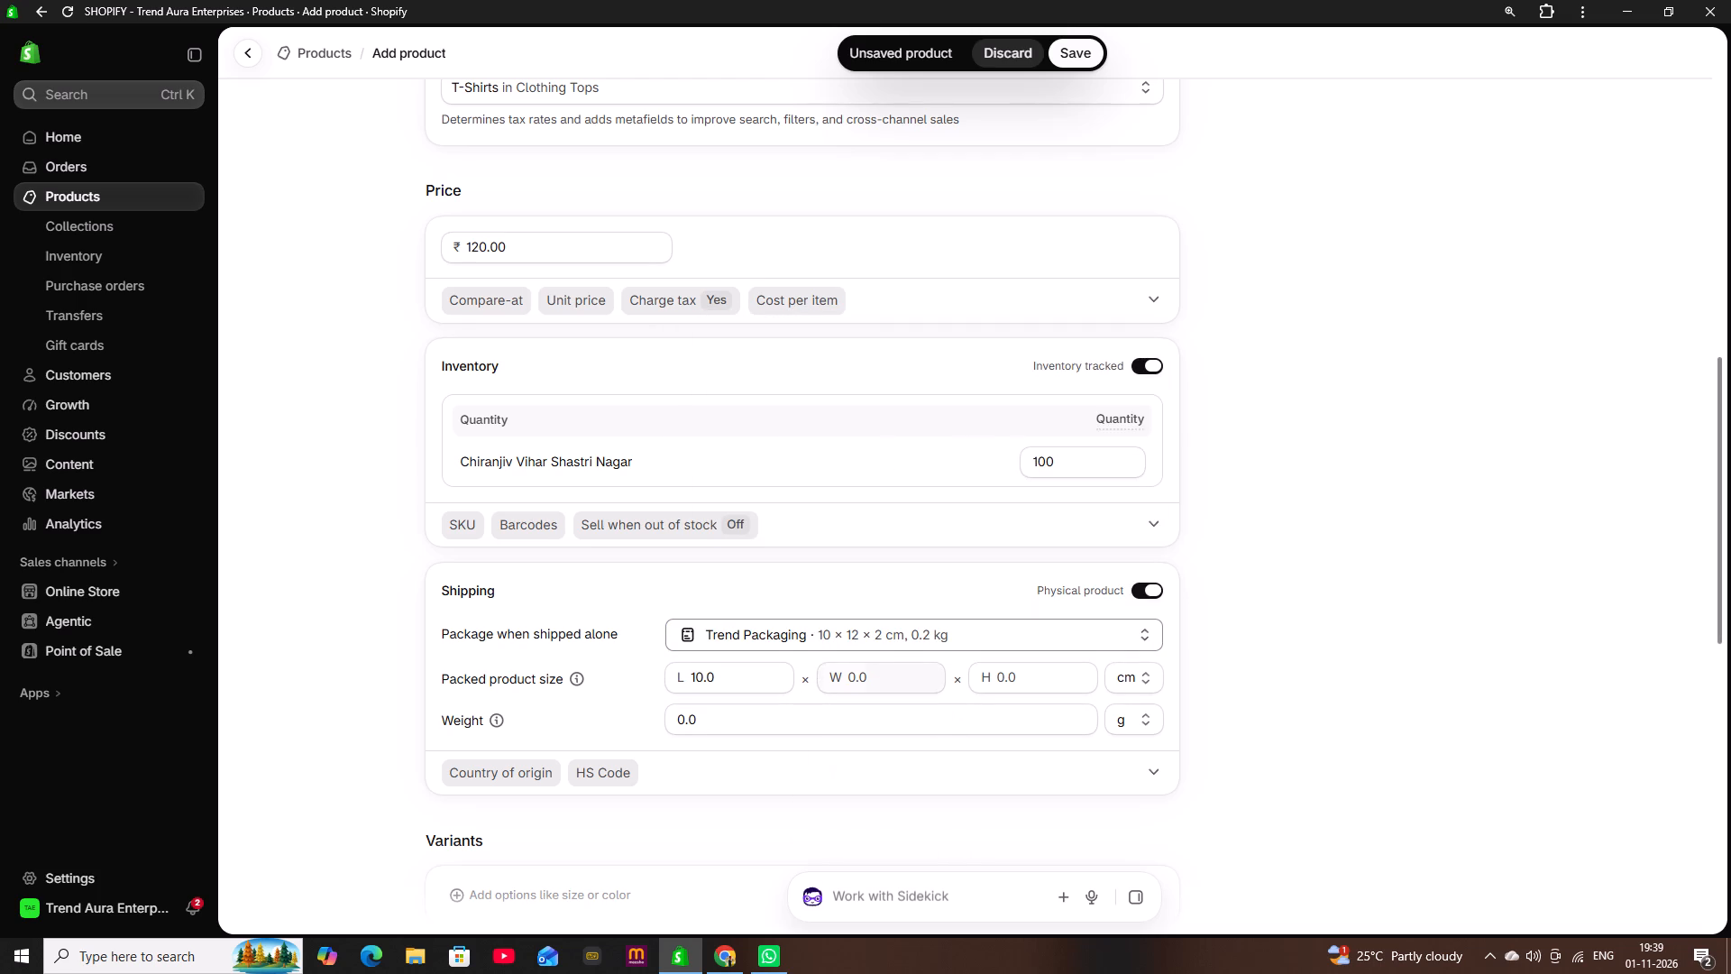
click(879, 667)
text(12)
click(1030, 674)
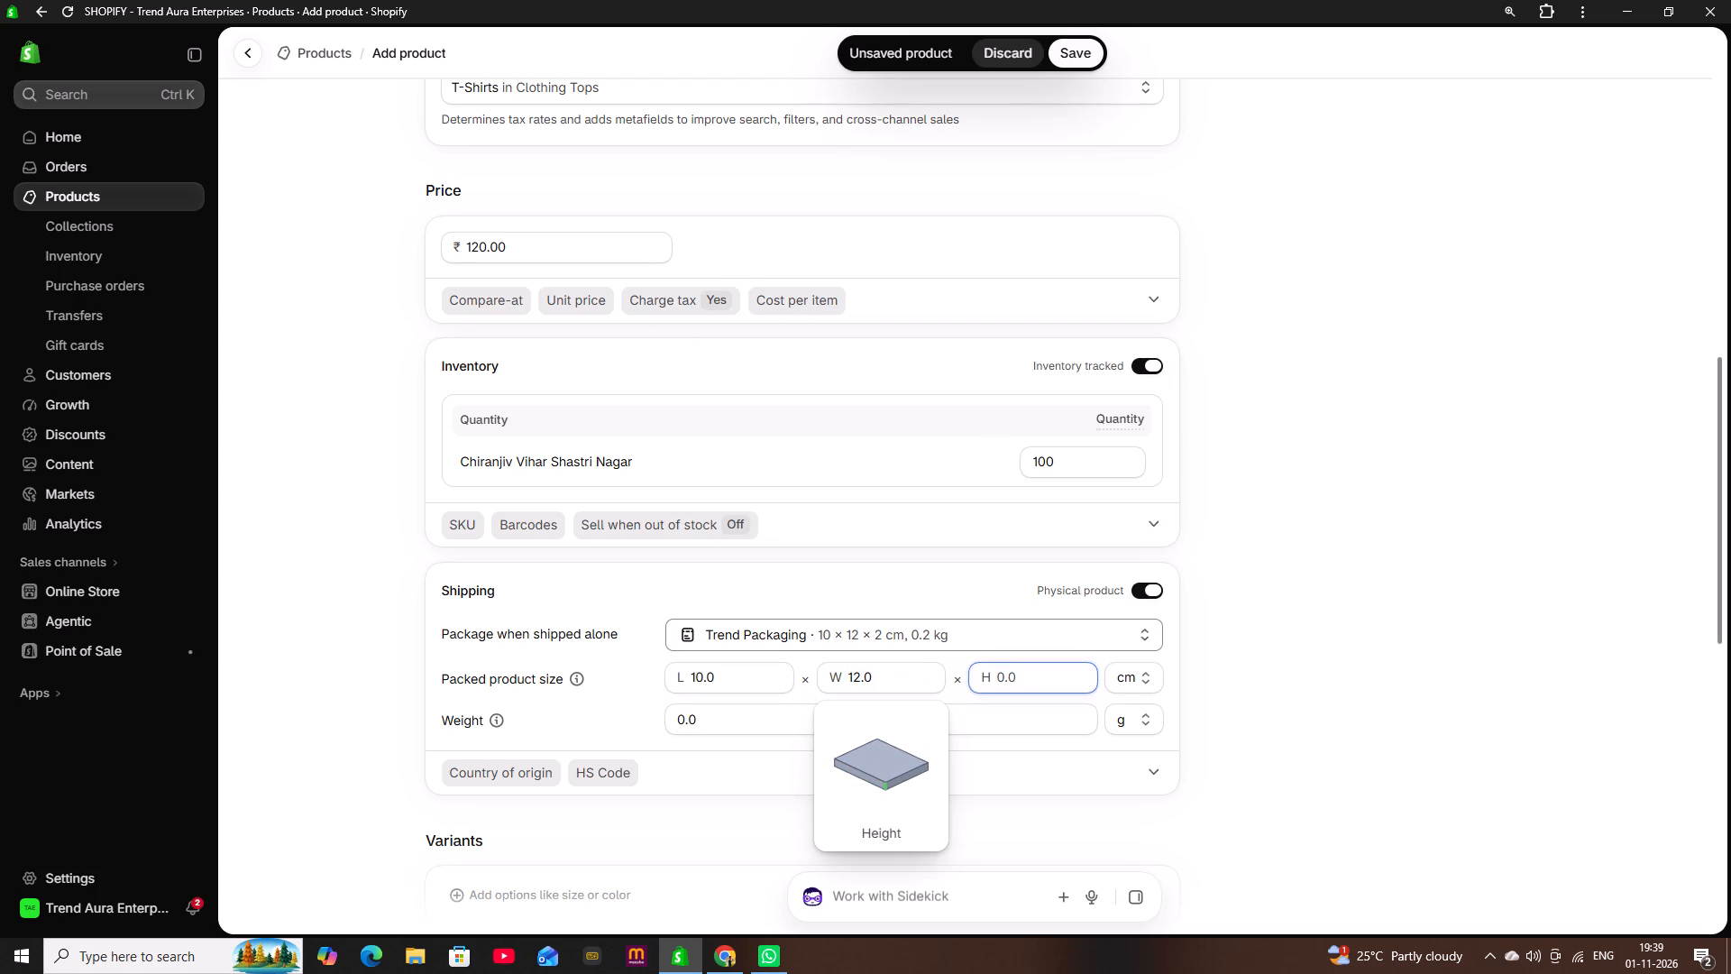
key(2)
Set the product's shipping weight to 150 g.
click(743, 713)
key(BackSpace)
key(BackSpace)
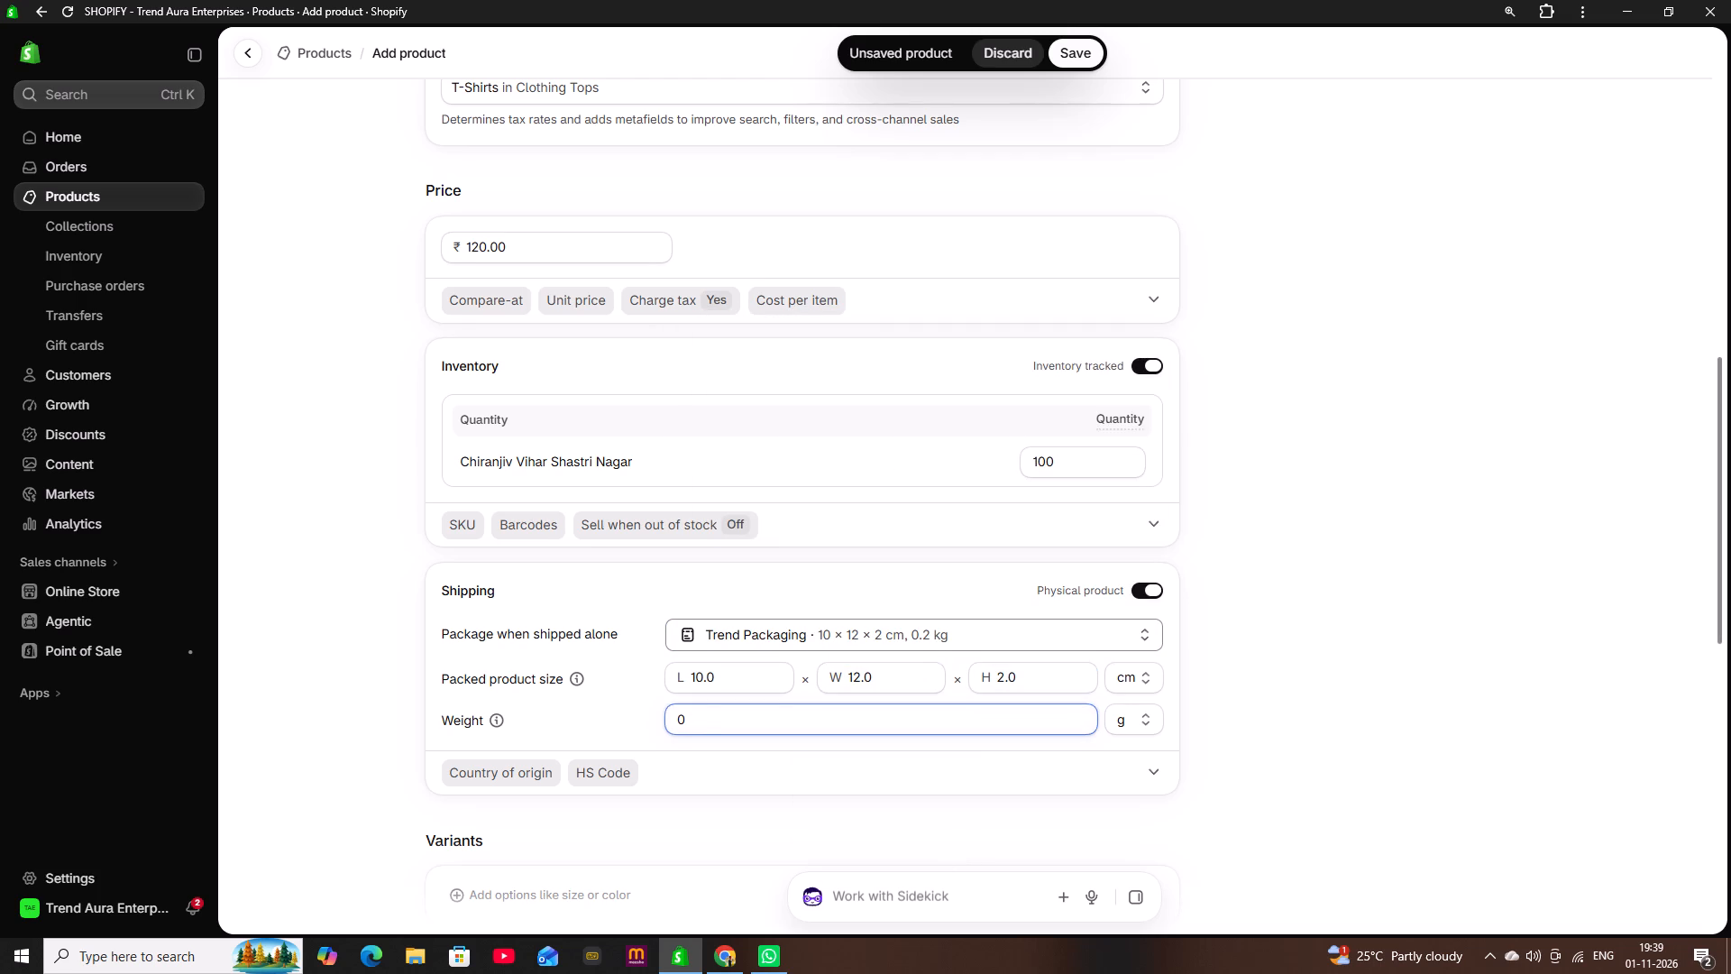
key(BackSpace)
text(150)
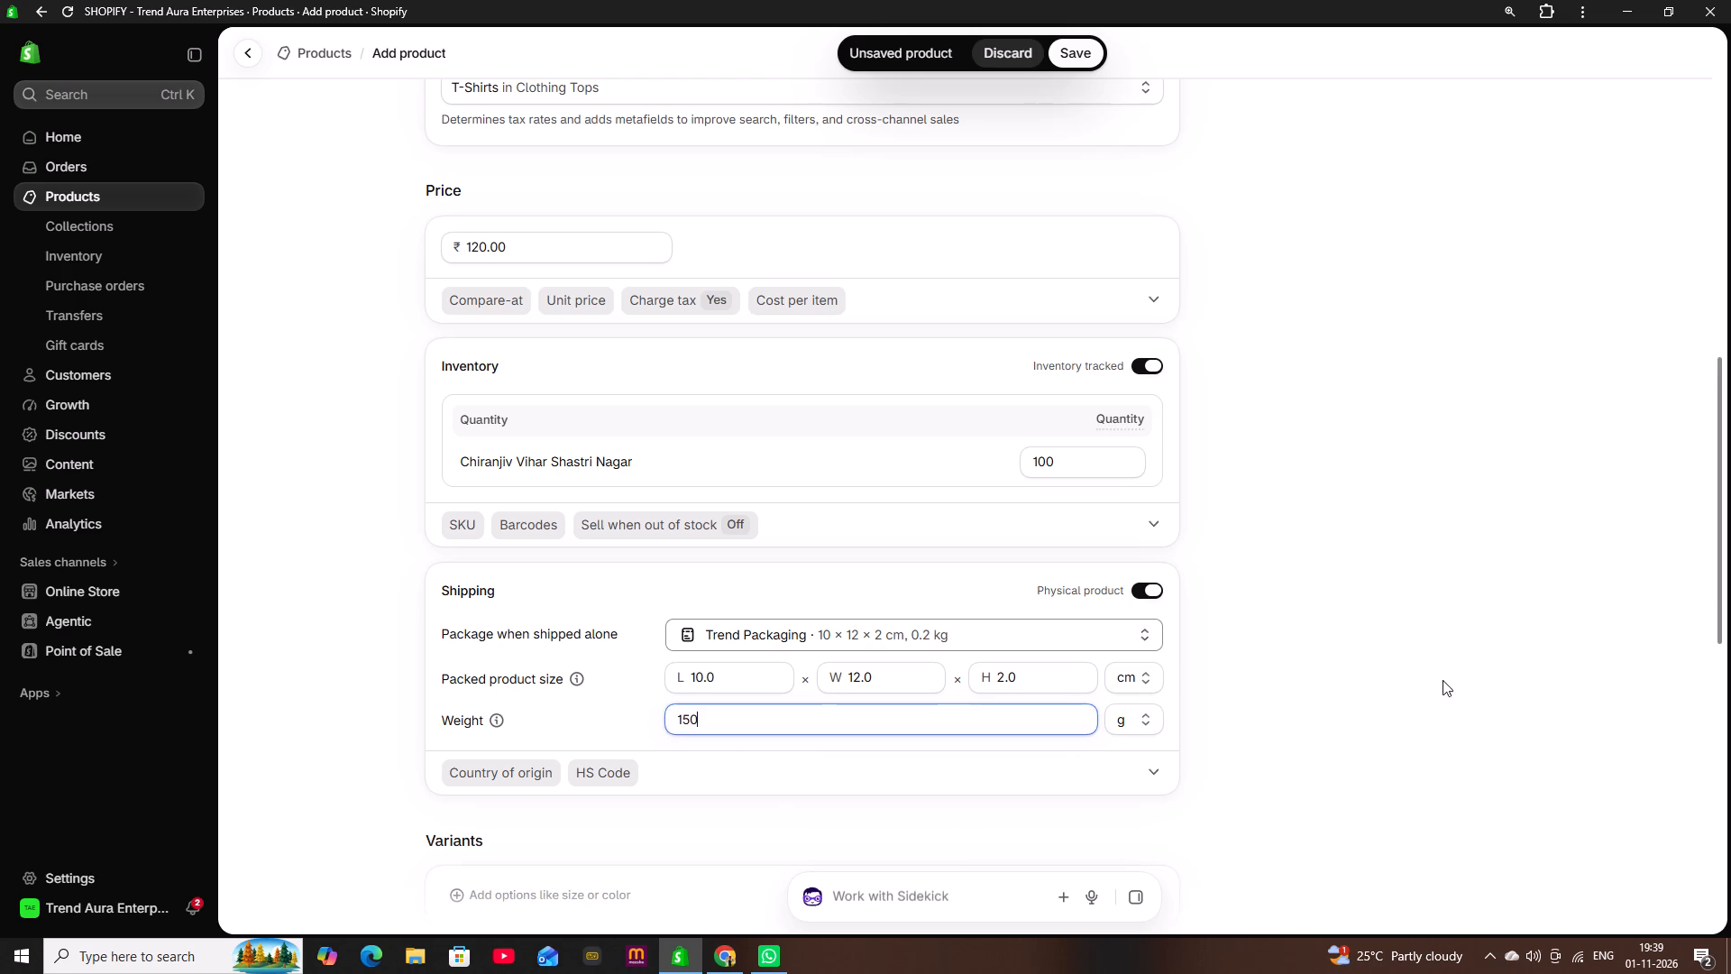
click(1442, 680)
Expand the additional shipping details and set the country of origin to India.
scroll(1356, 655, down, 4)
click(485, 399)
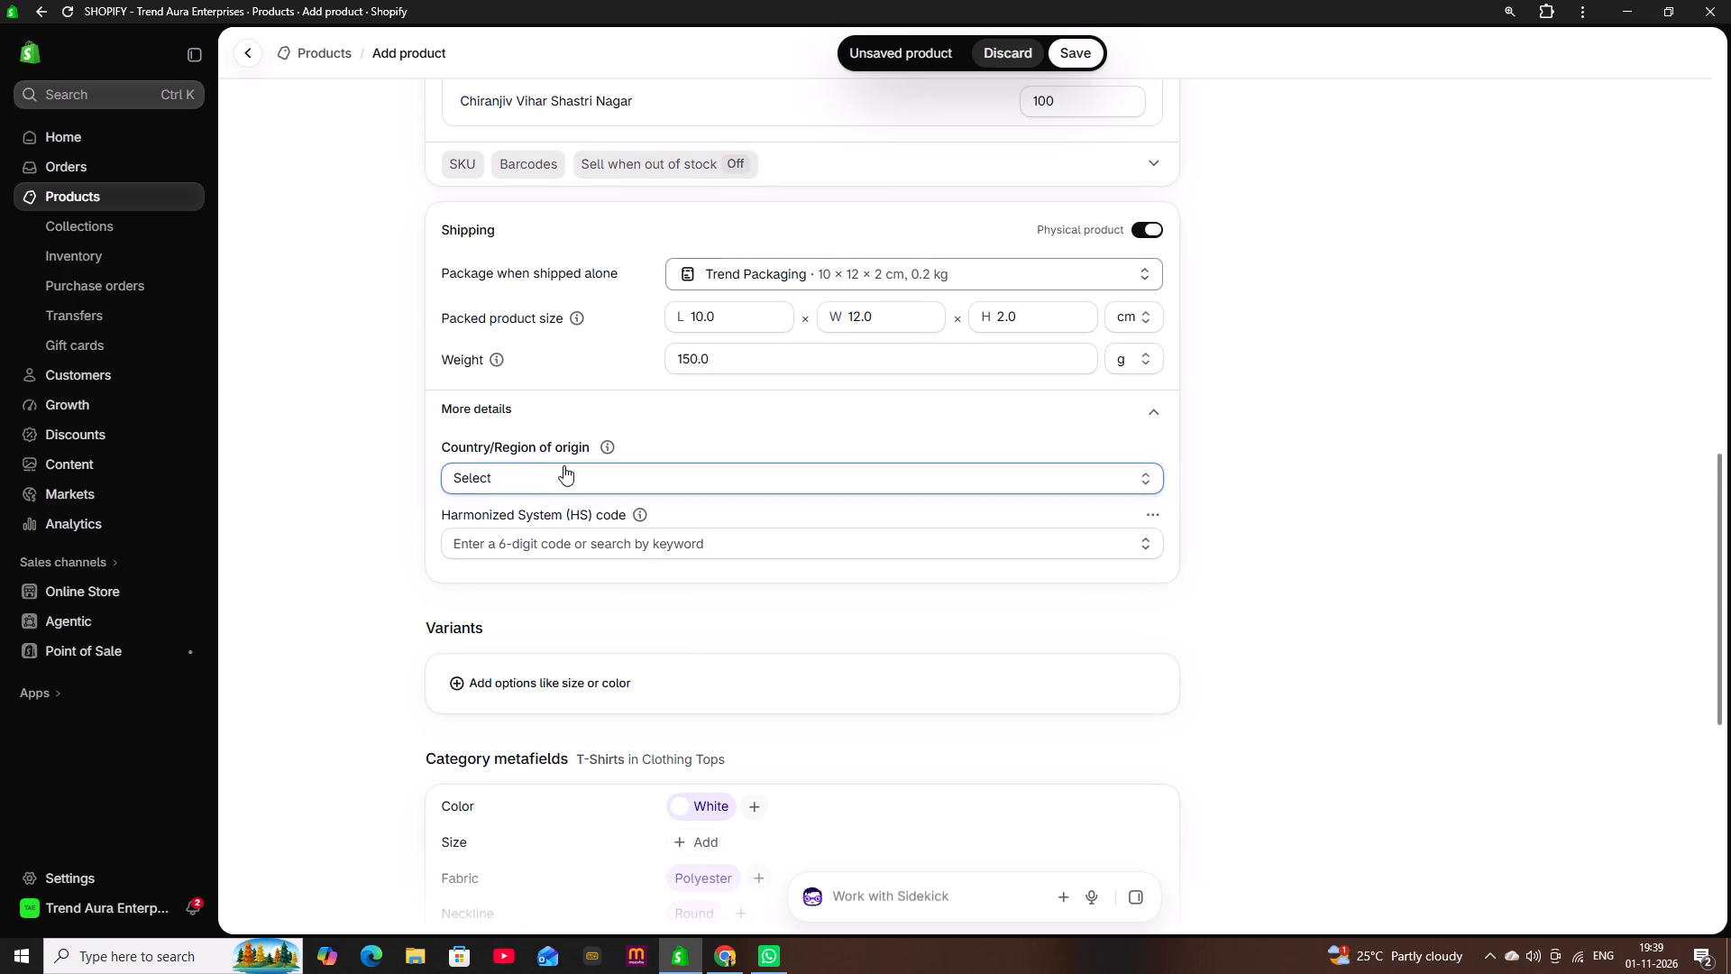
click(563, 467)
scroll(619, 398, up, 2)
scroll(620, 395, down, 2)
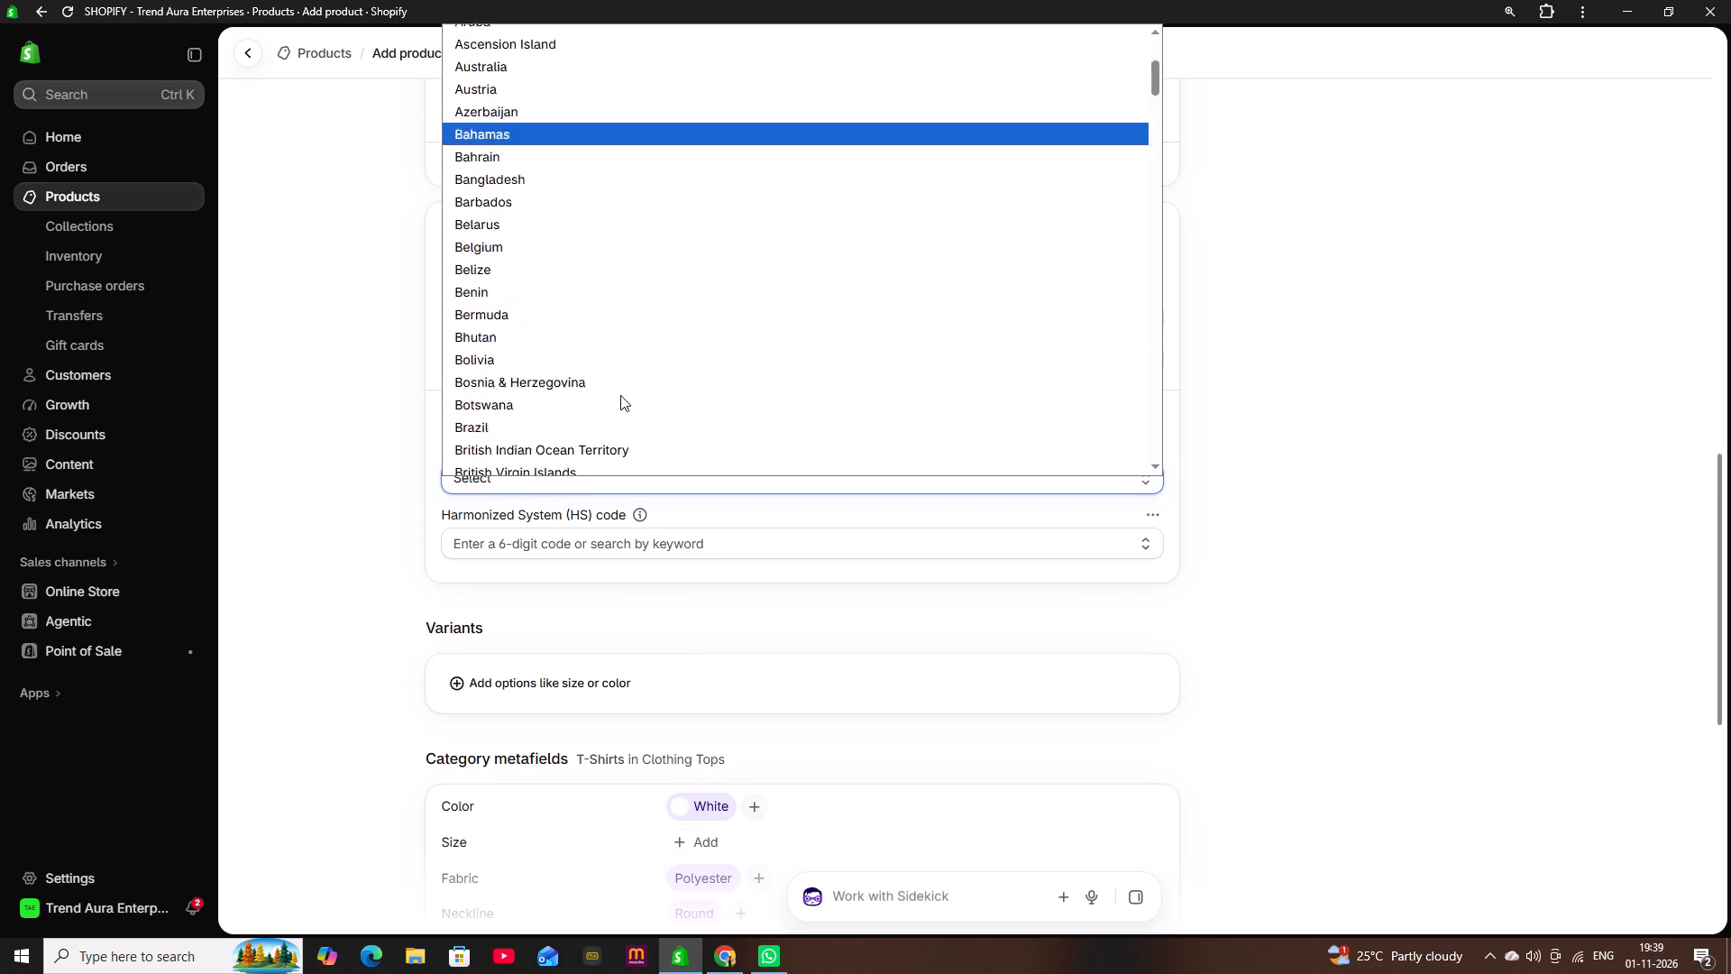
scroll(620, 395, down, 7)
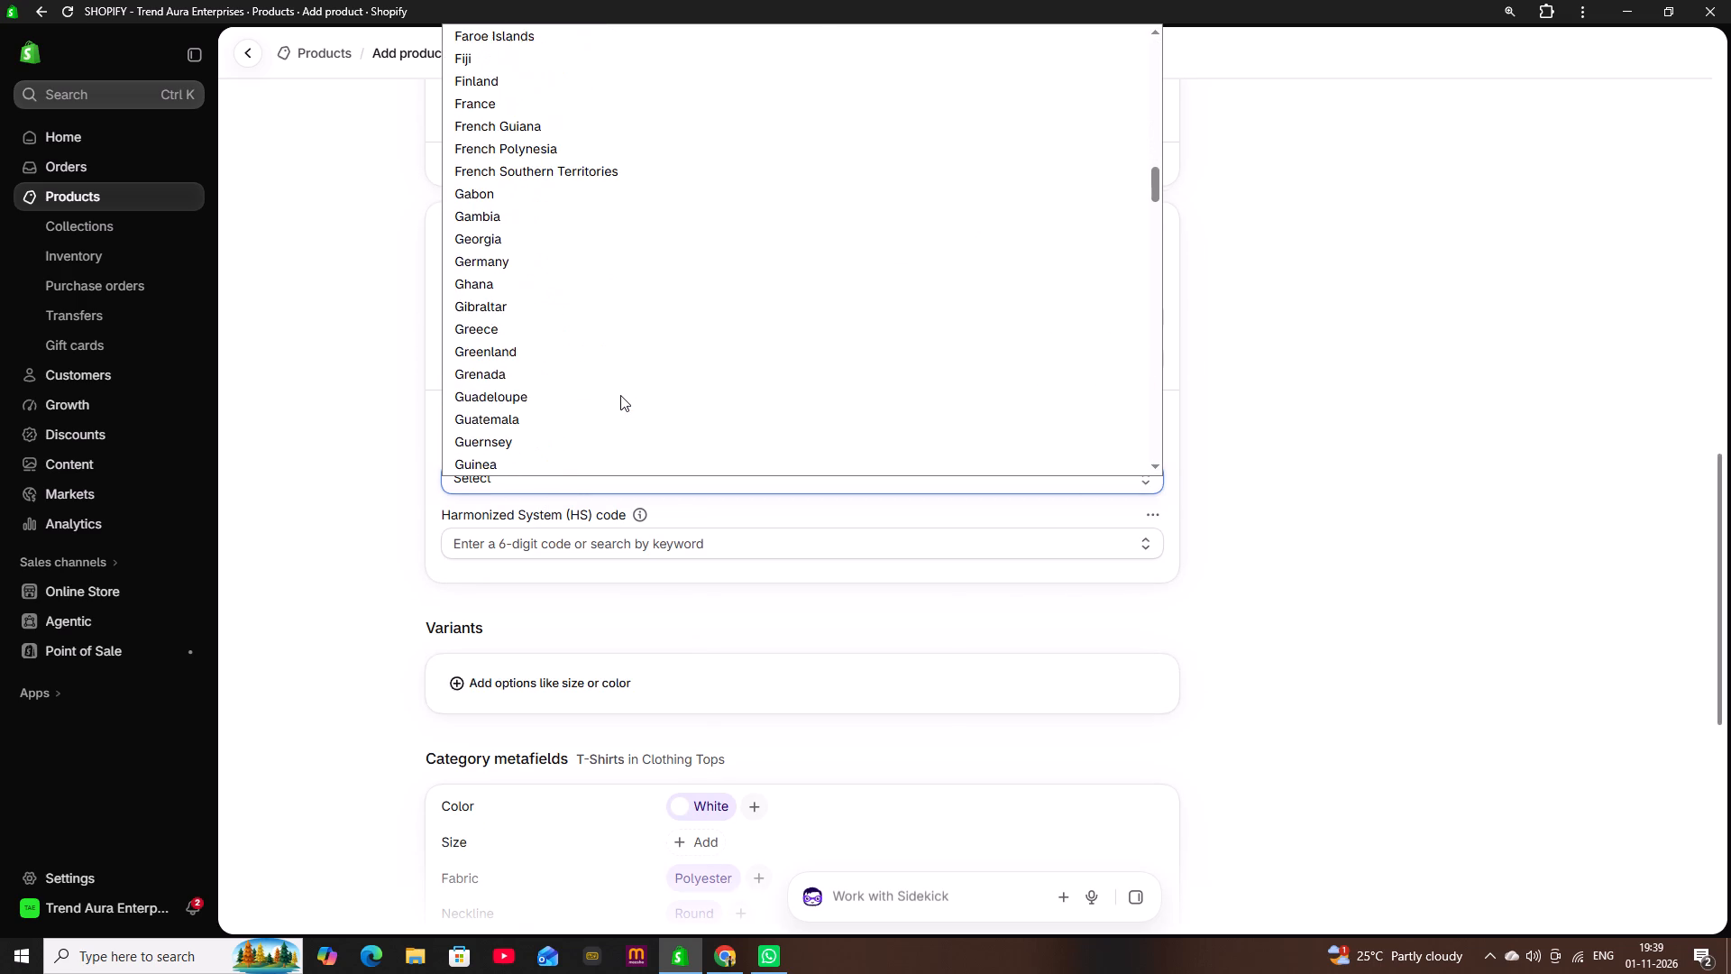
scroll(620, 395, down, 3)
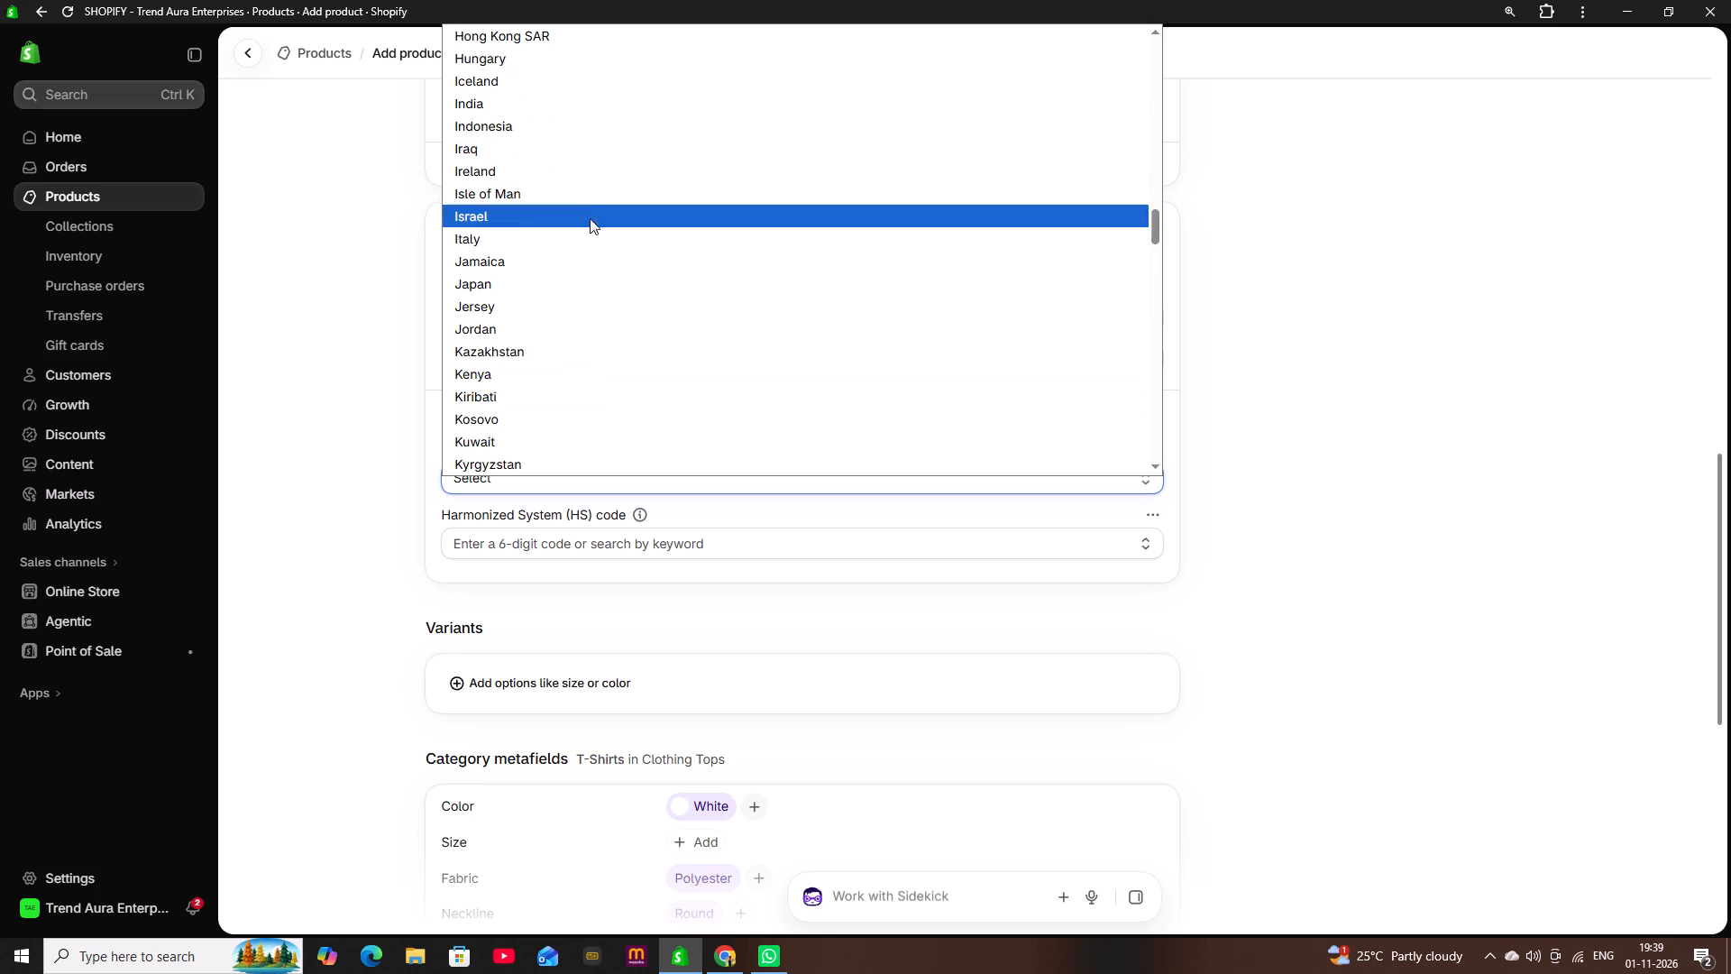
click(583, 114)
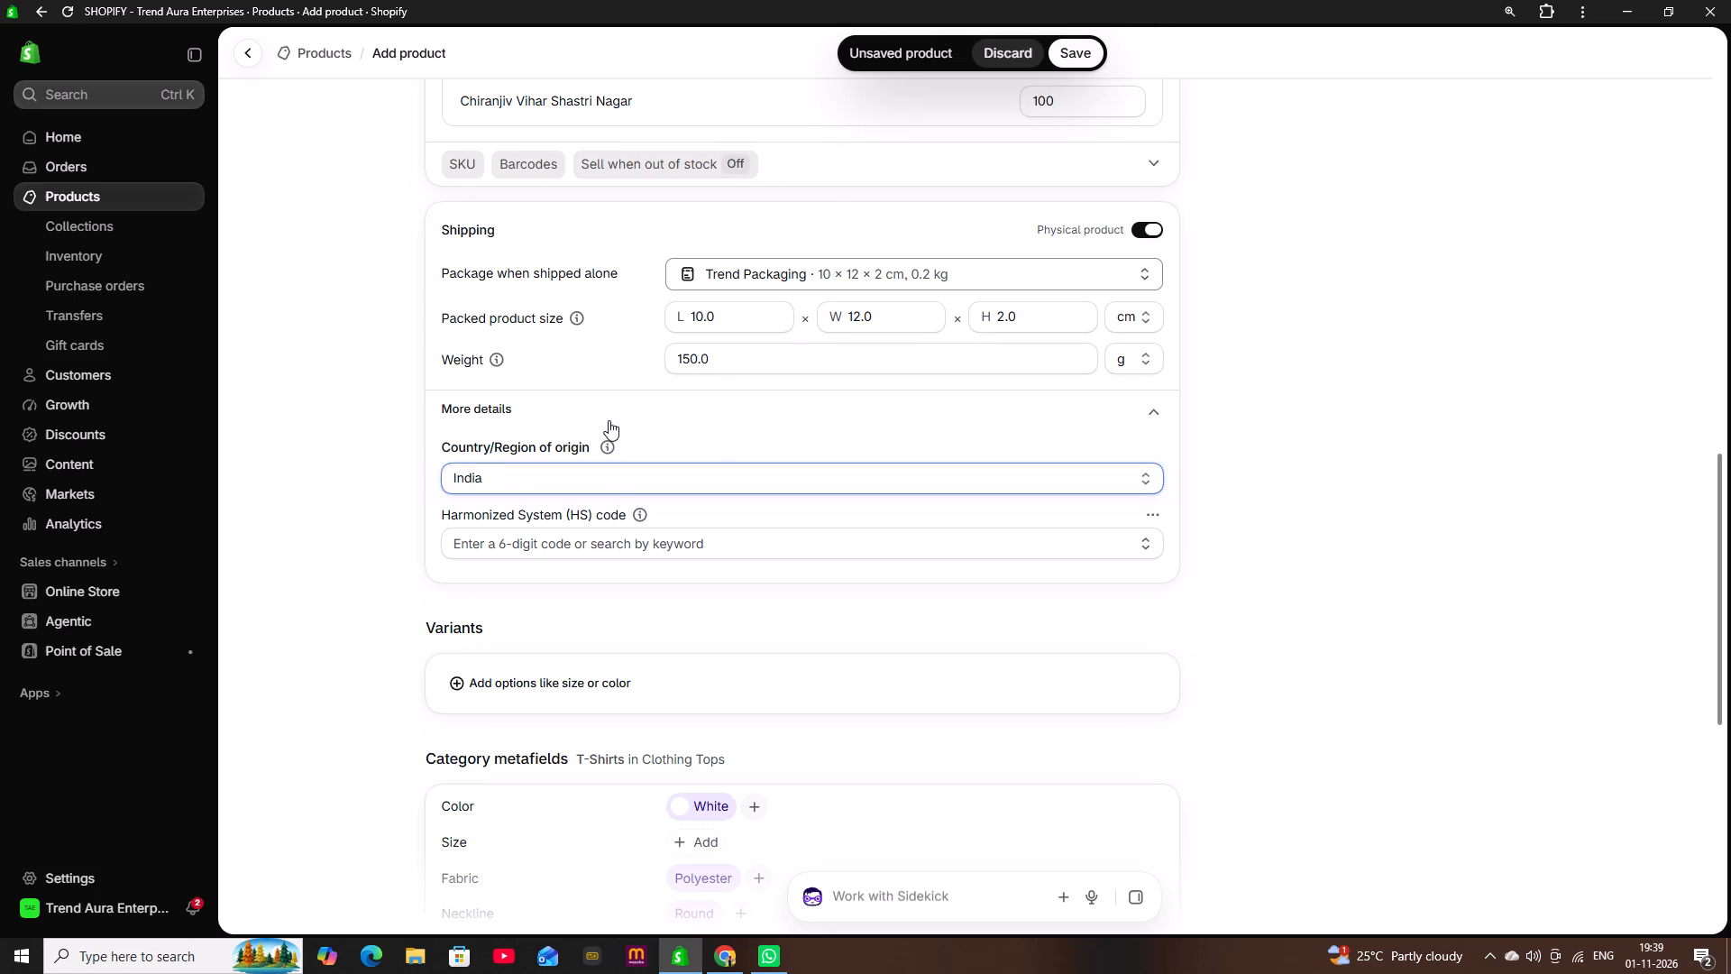
Look up HS code 6109 and assign 6109.90, T-shirts of other textile materials.
click(608, 546)
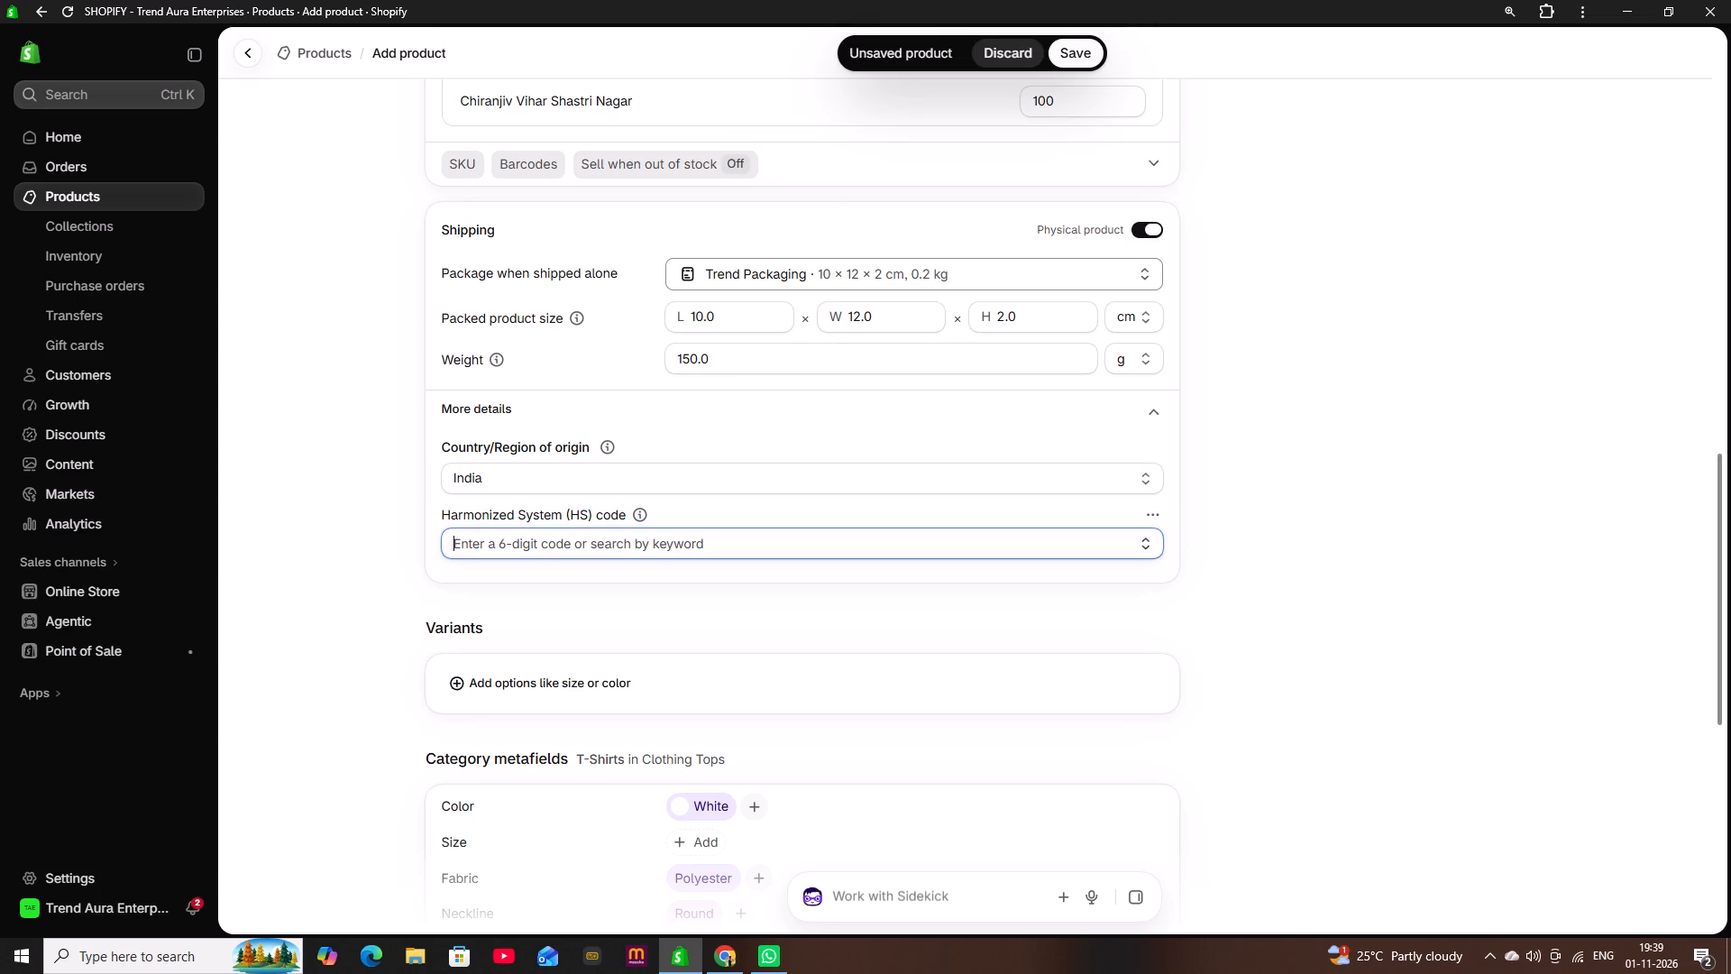
key(6)
text(10)
key(9)
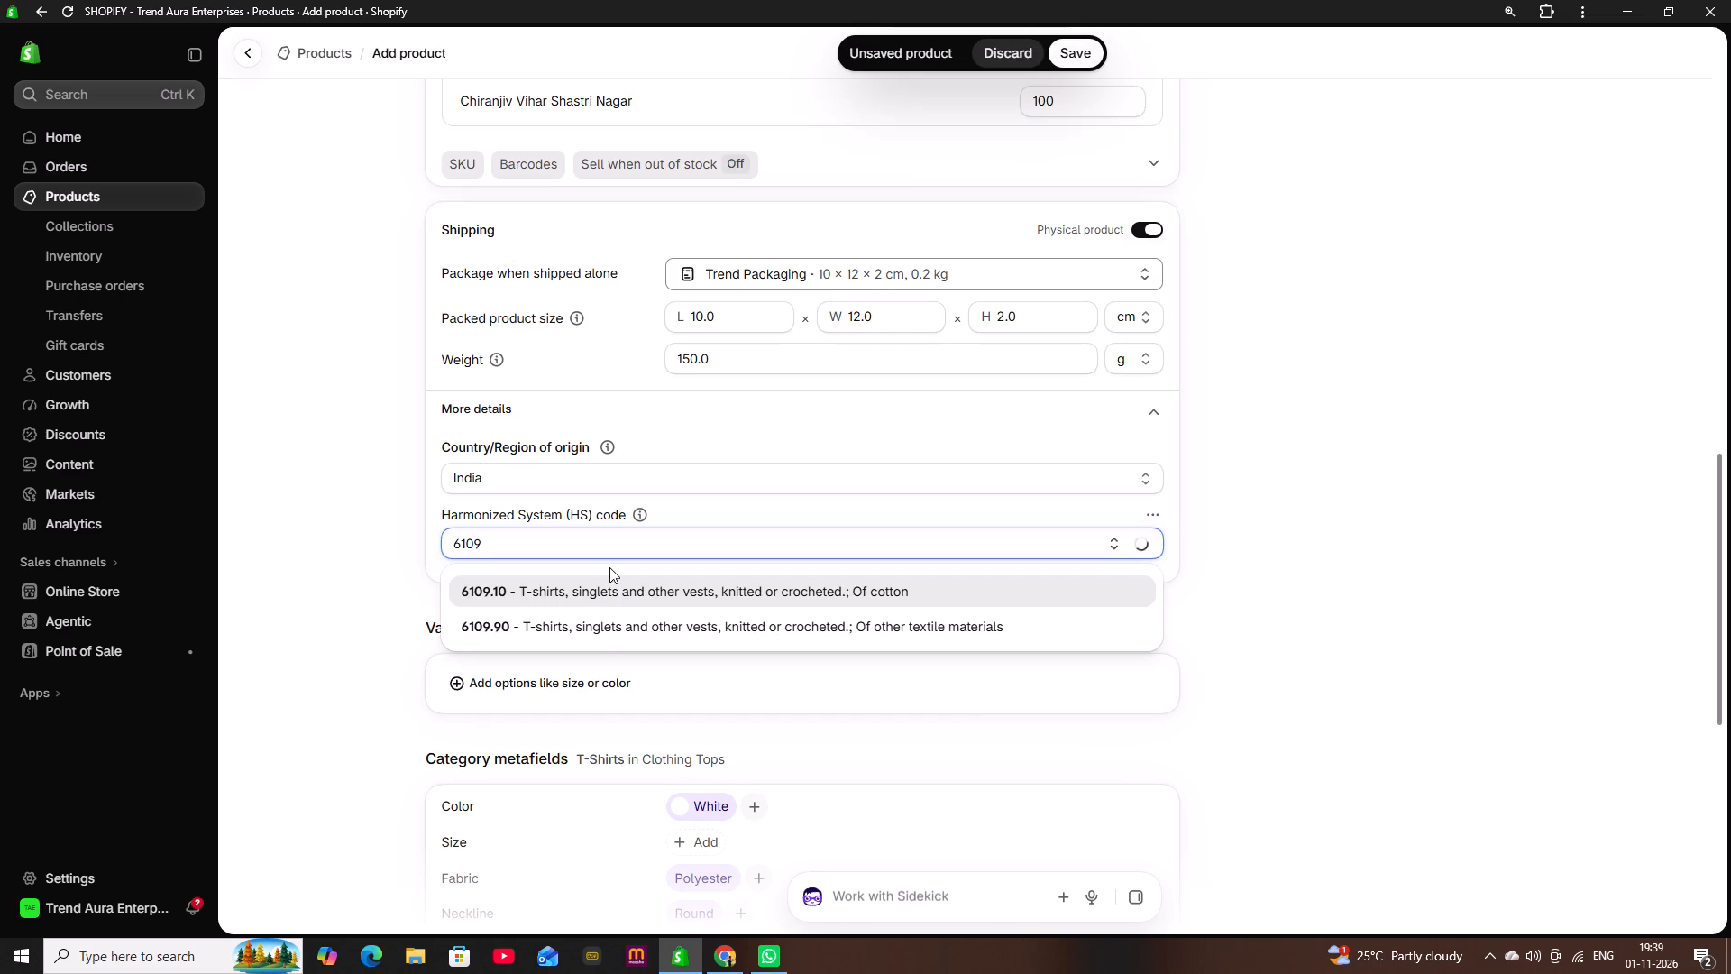
click(607, 623)
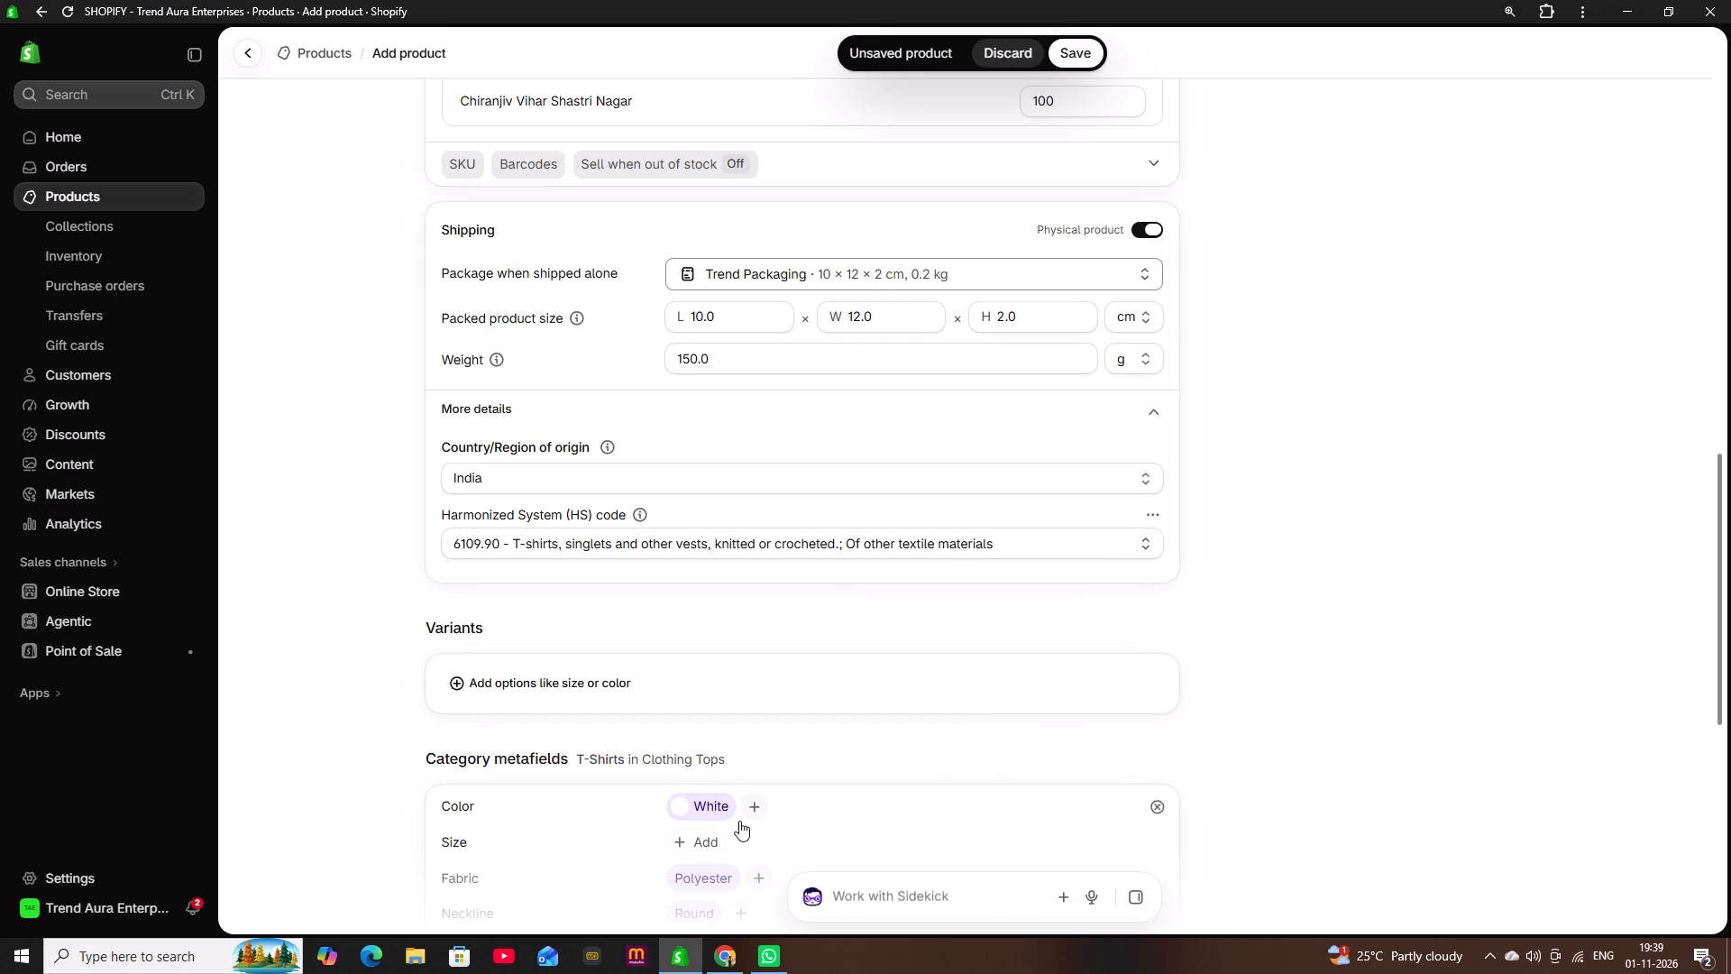
Add the sizes S, M, L, XL and 2XL to the Size category metafield.
click(710, 841)
click(693, 646)
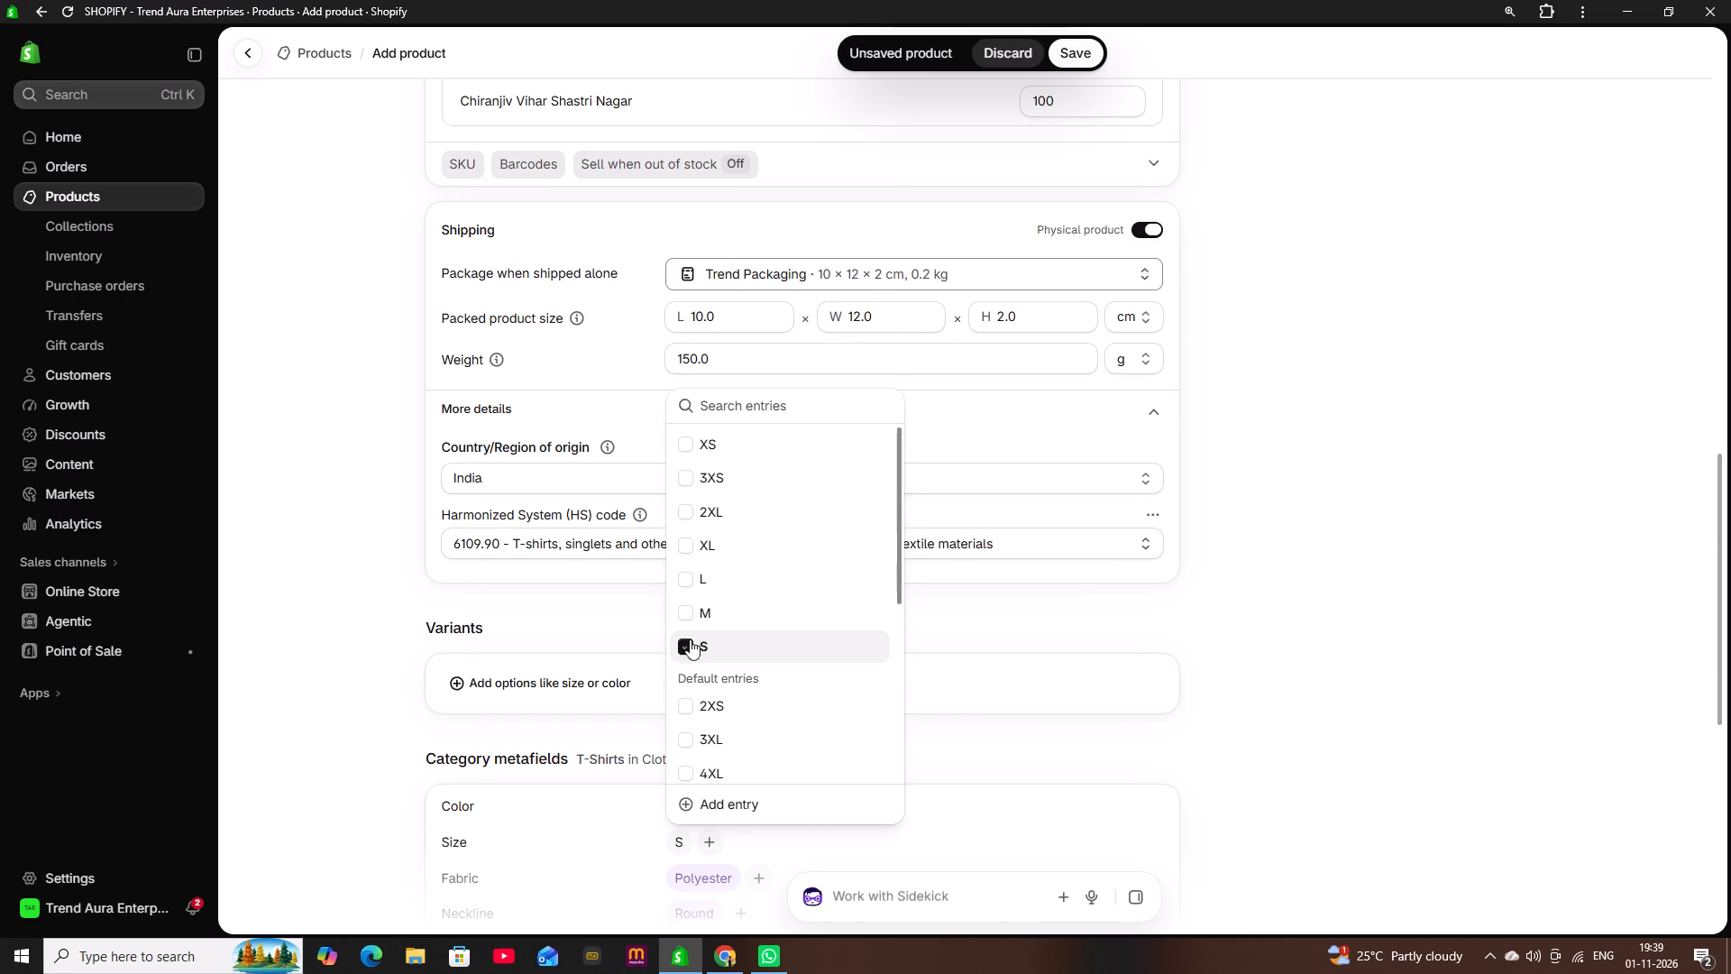
click(690, 616)
click(689, 585)
click(689, 554)
click(689, 505)
click(1265, 652)
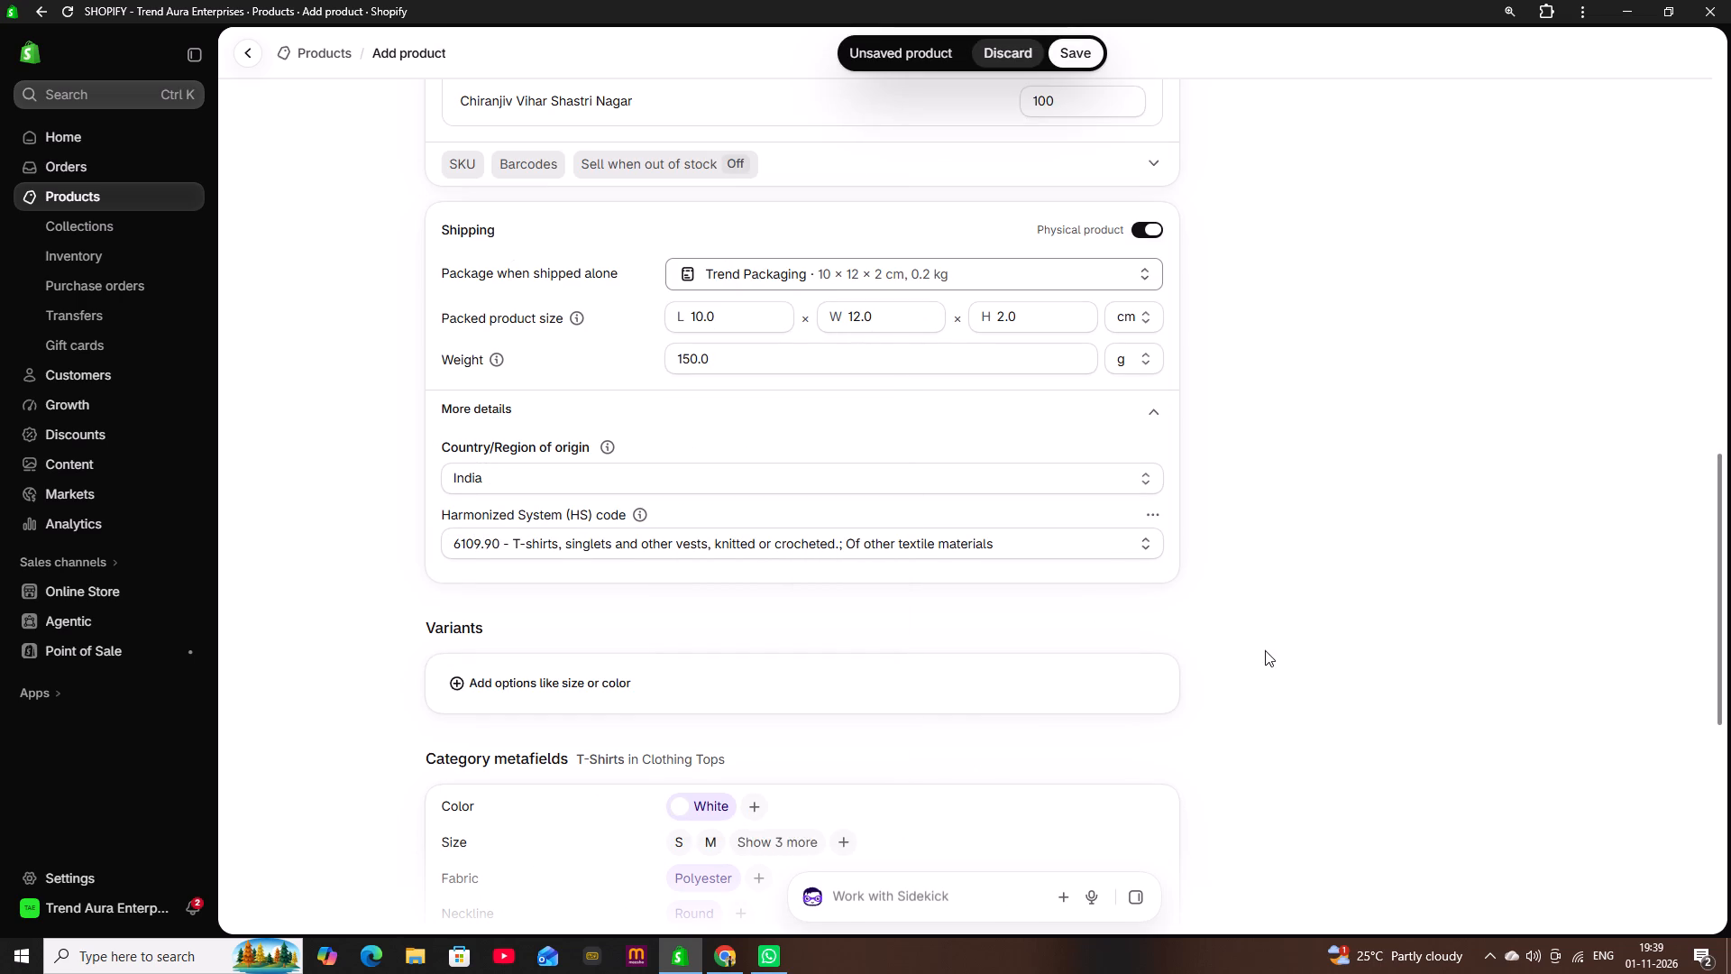
Set the product type to TSHIRT and the vendor to Trend Aura Enerprises.
scroll(1190, 635, up, 3)
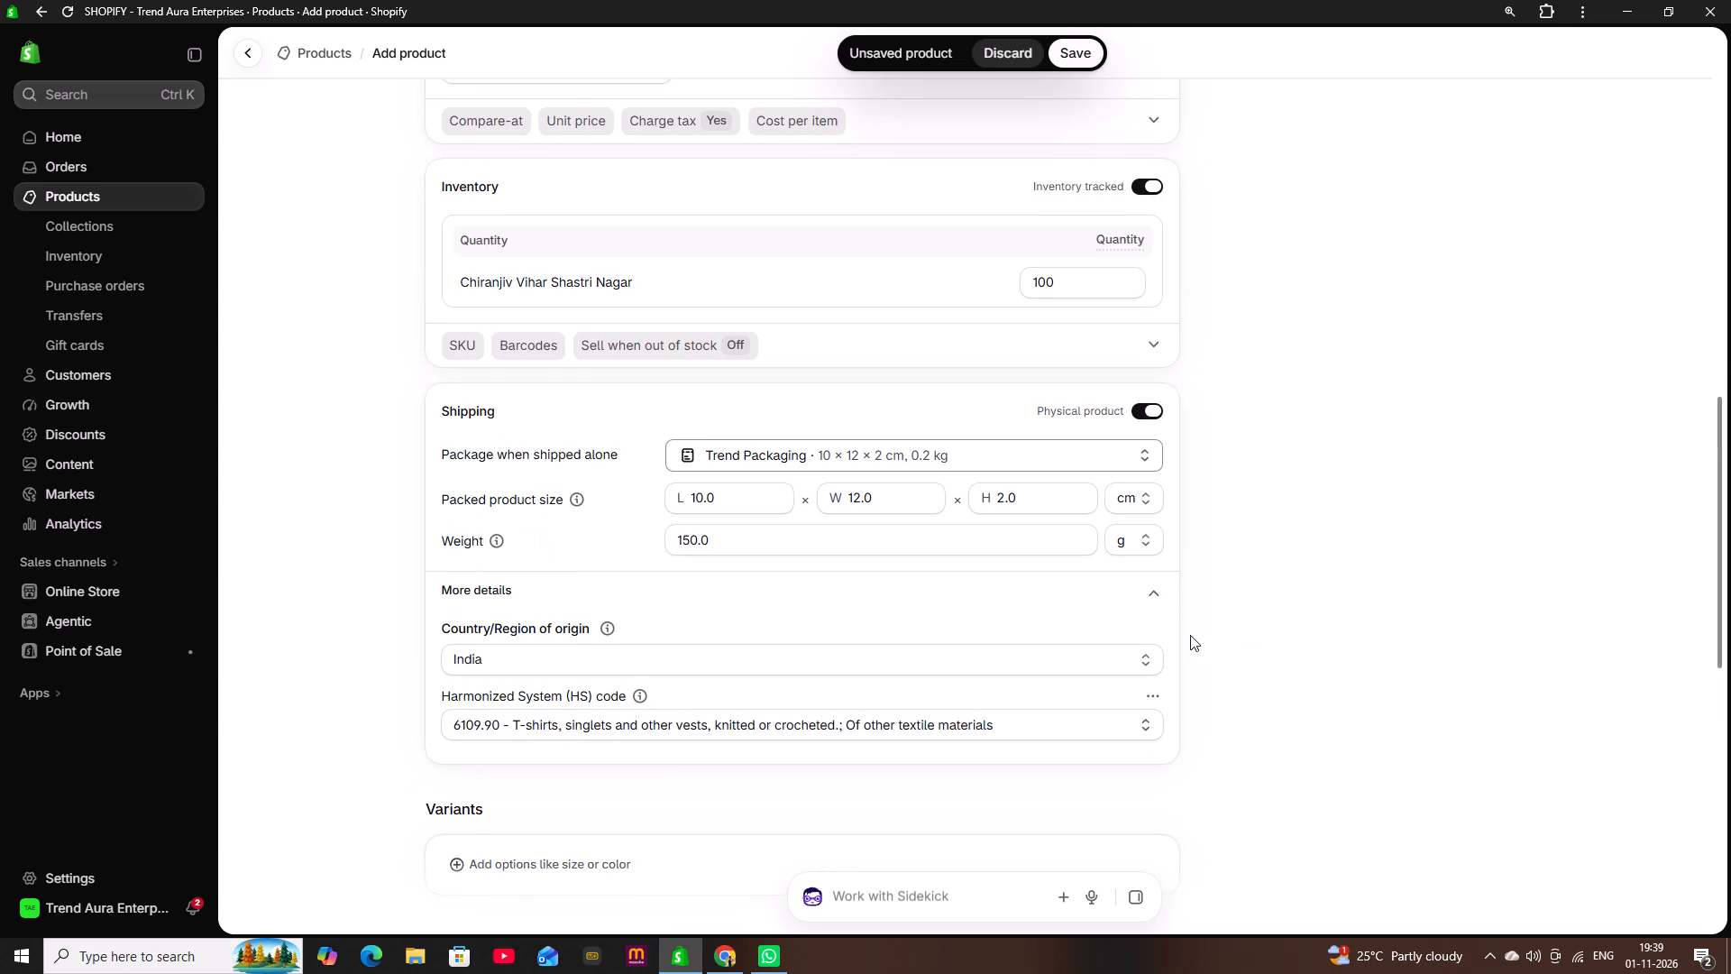
scroll(1190, 635, up, 3)
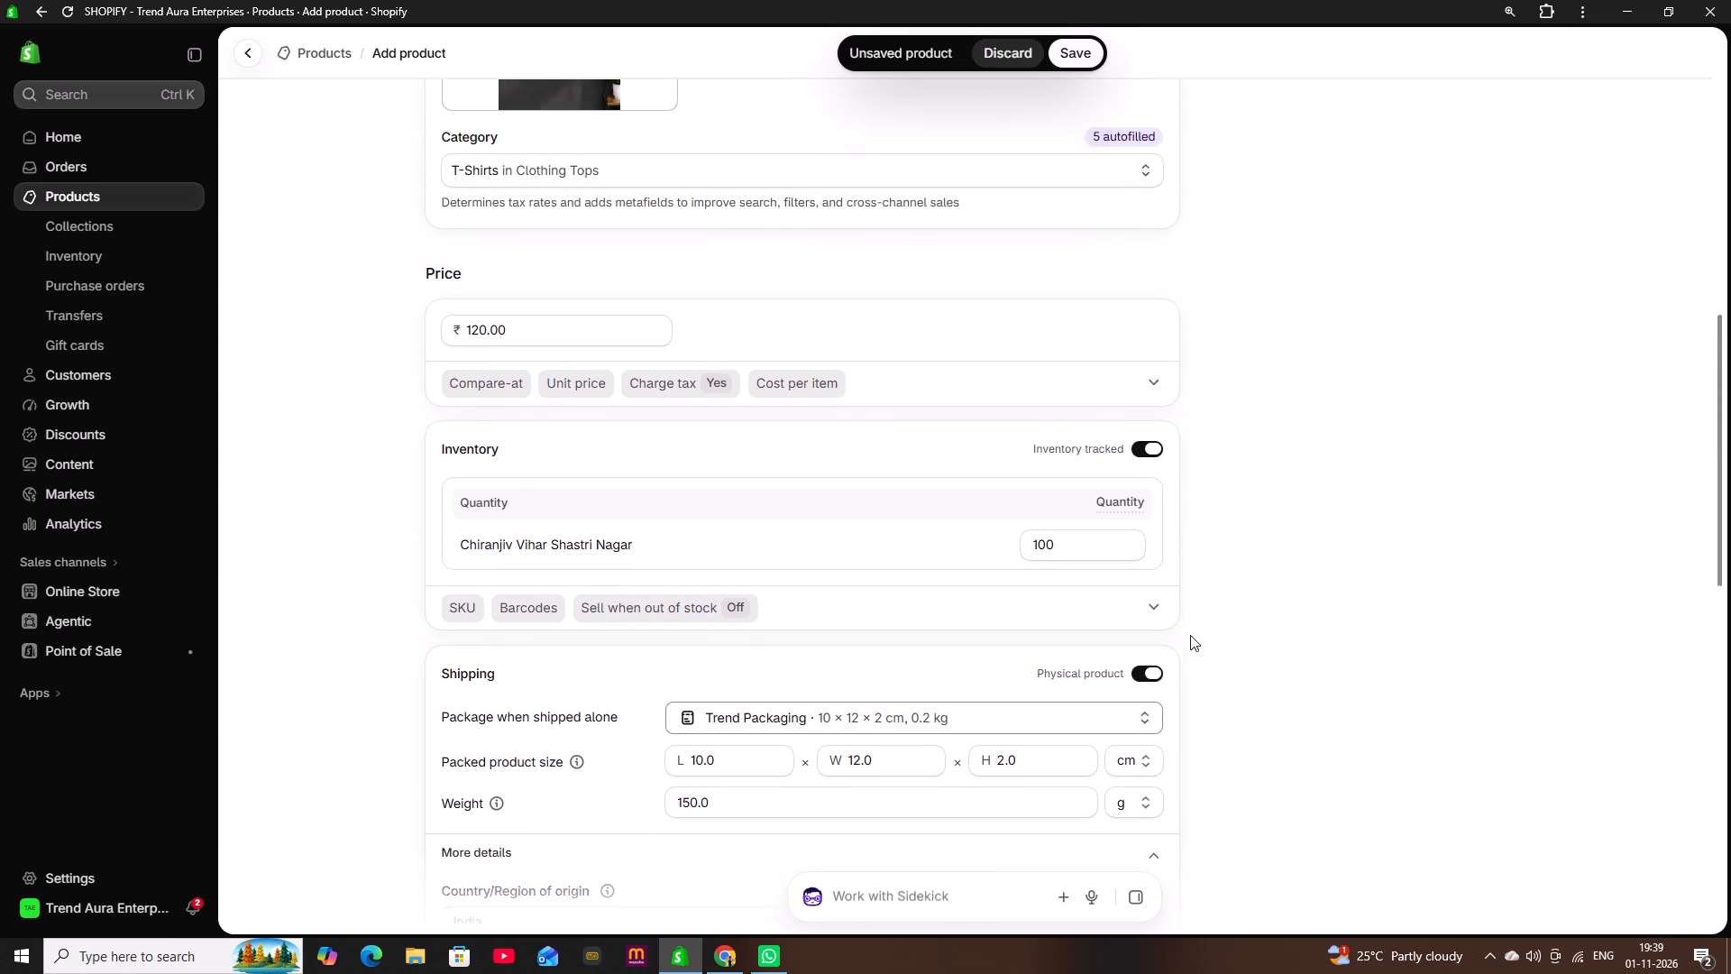
scroll(1190, 635, up, 5)
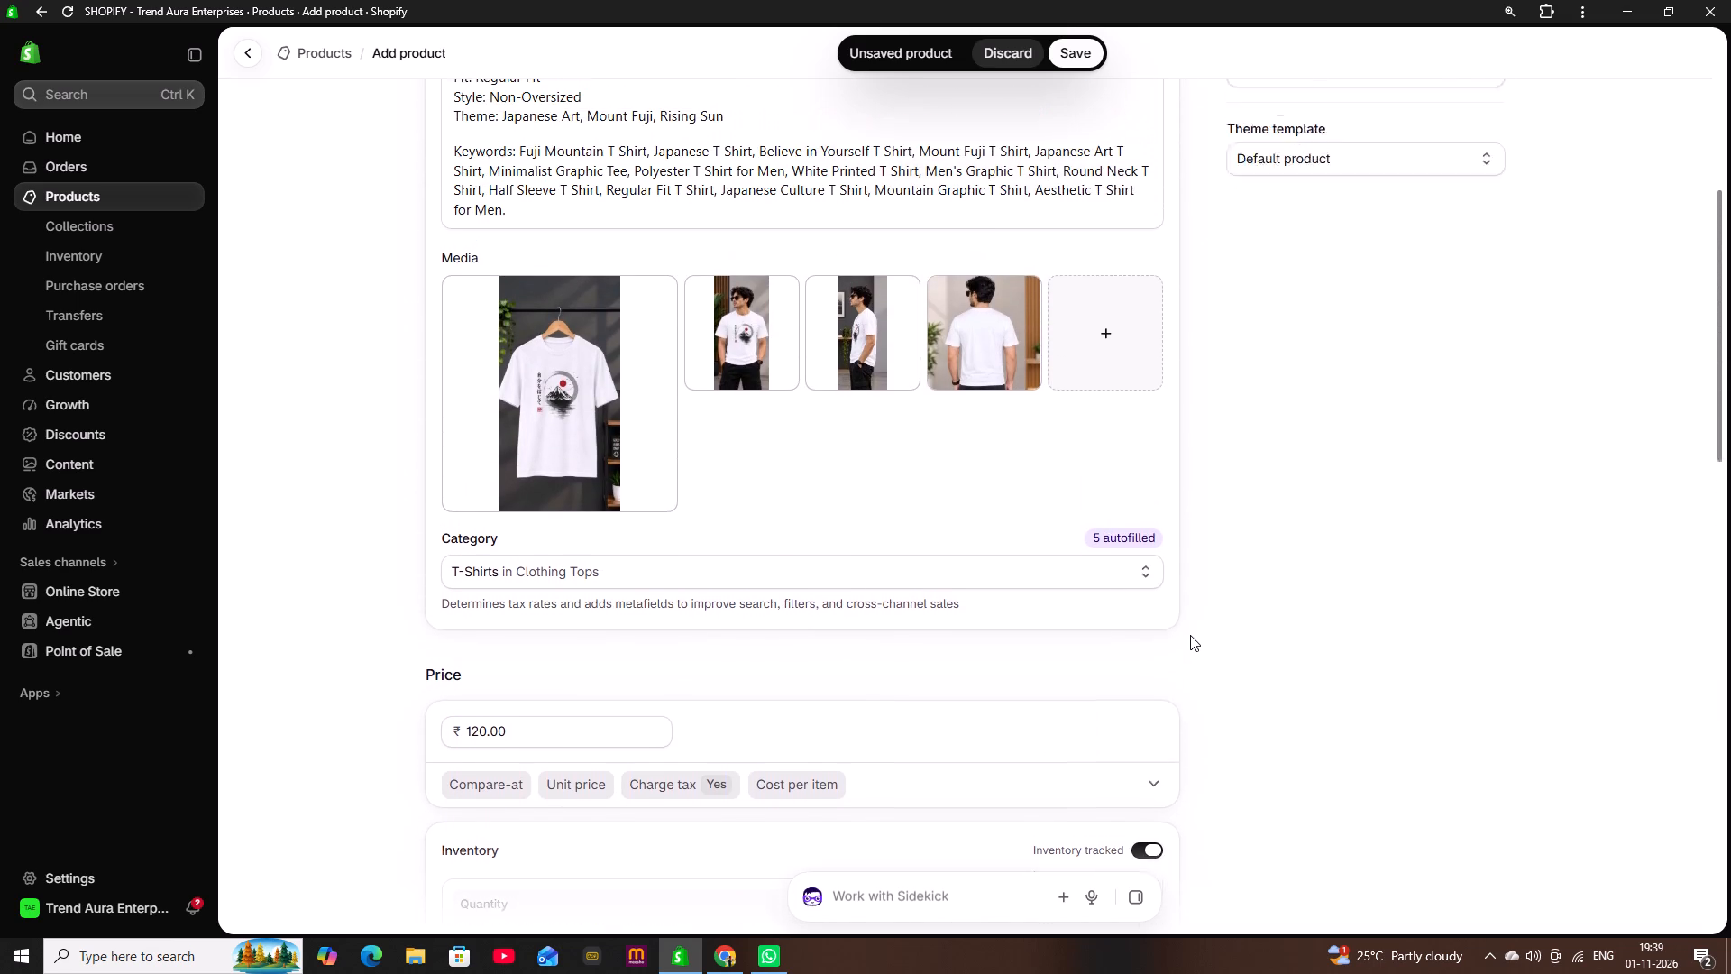
scroll(1190, 635, up, 3)
click(1296, 266)
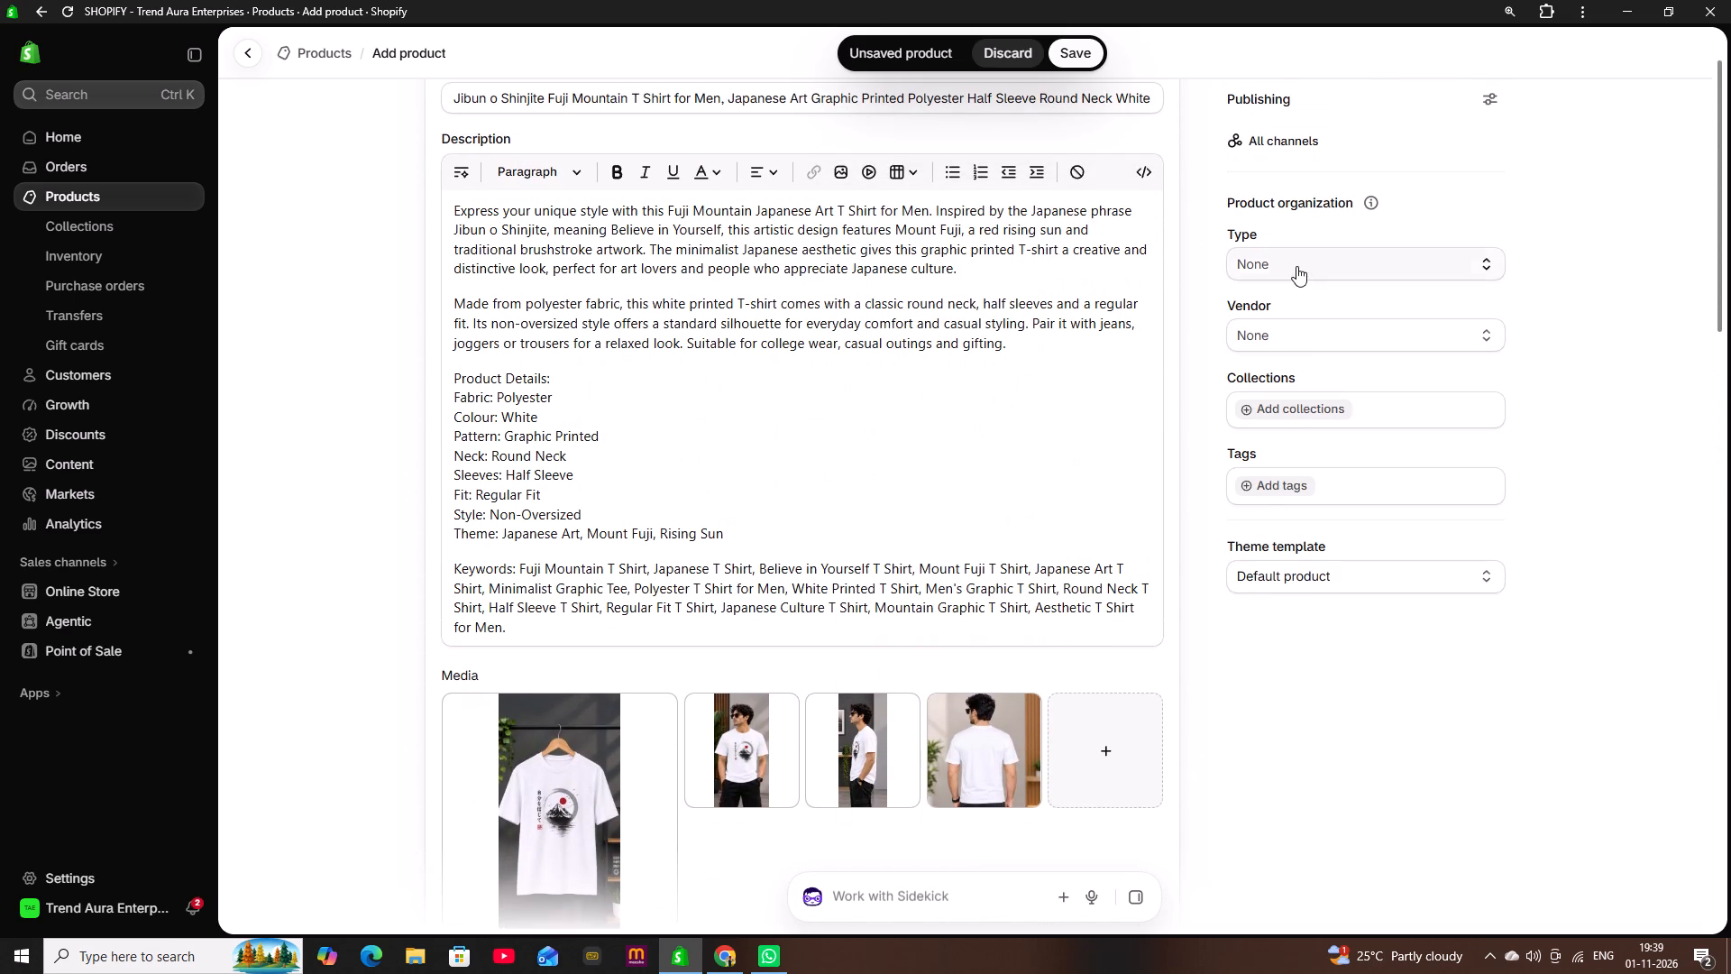
click(1301, 333)
click(1301, 333)
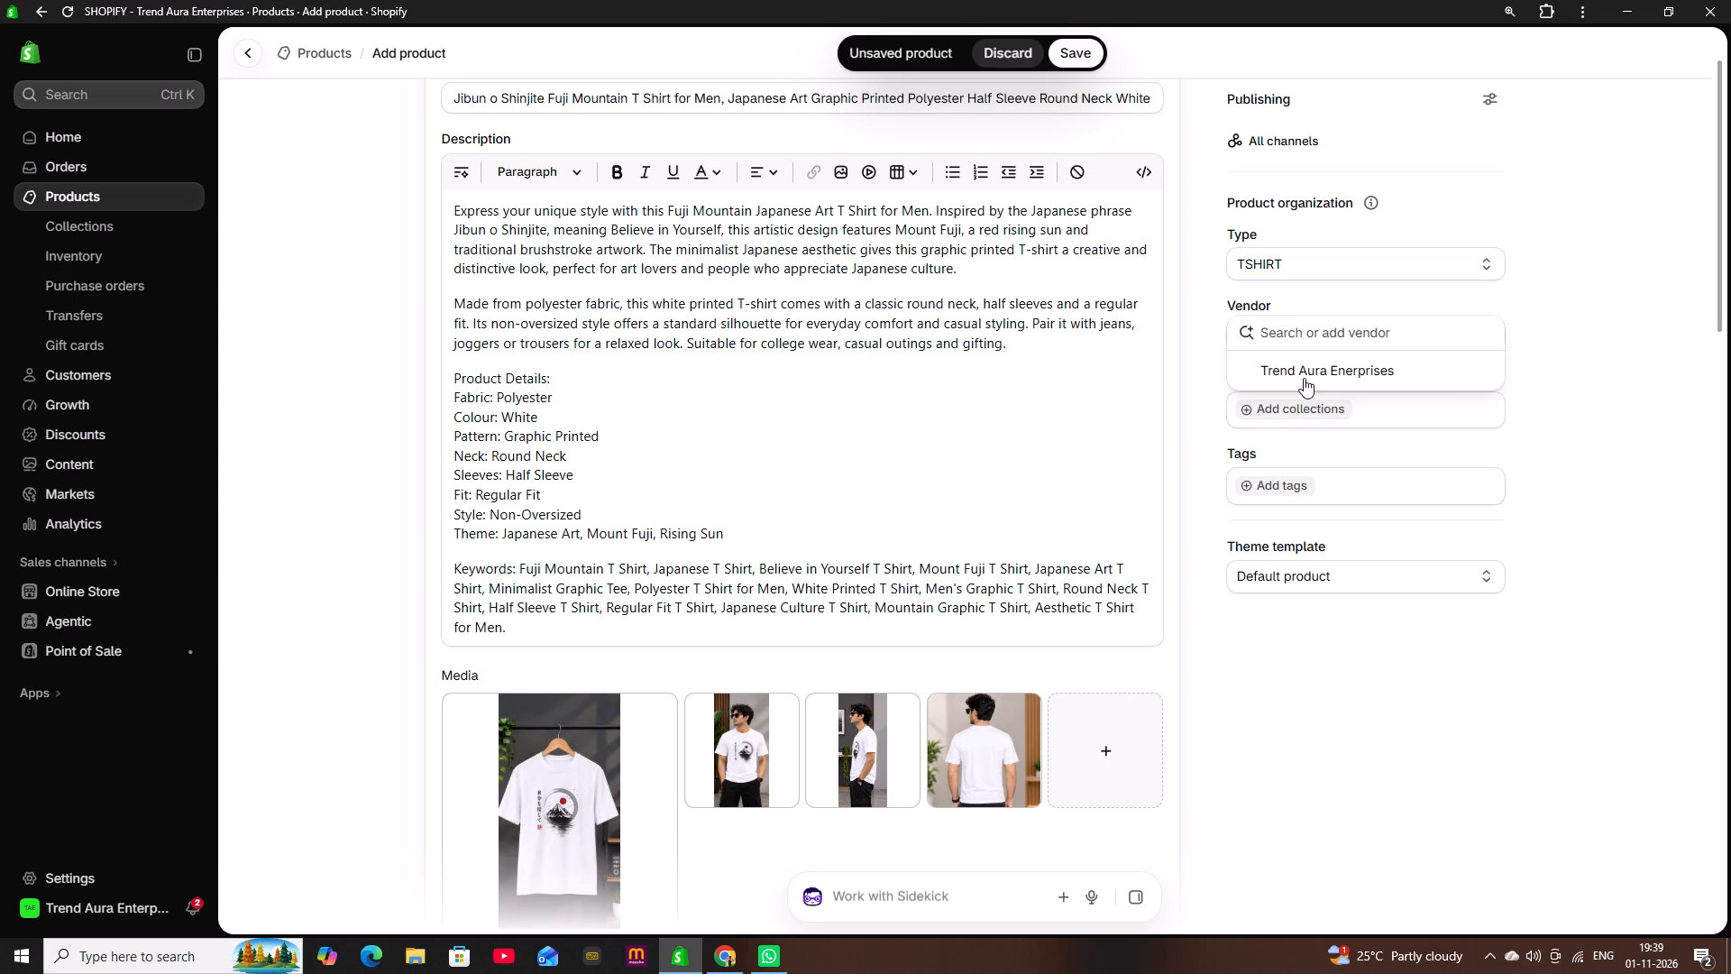
click(1304, 377)
Save the new Jibun o Shinjite Fuji Mountain T-shirt product.
scroll(1185, 446, up, 3)
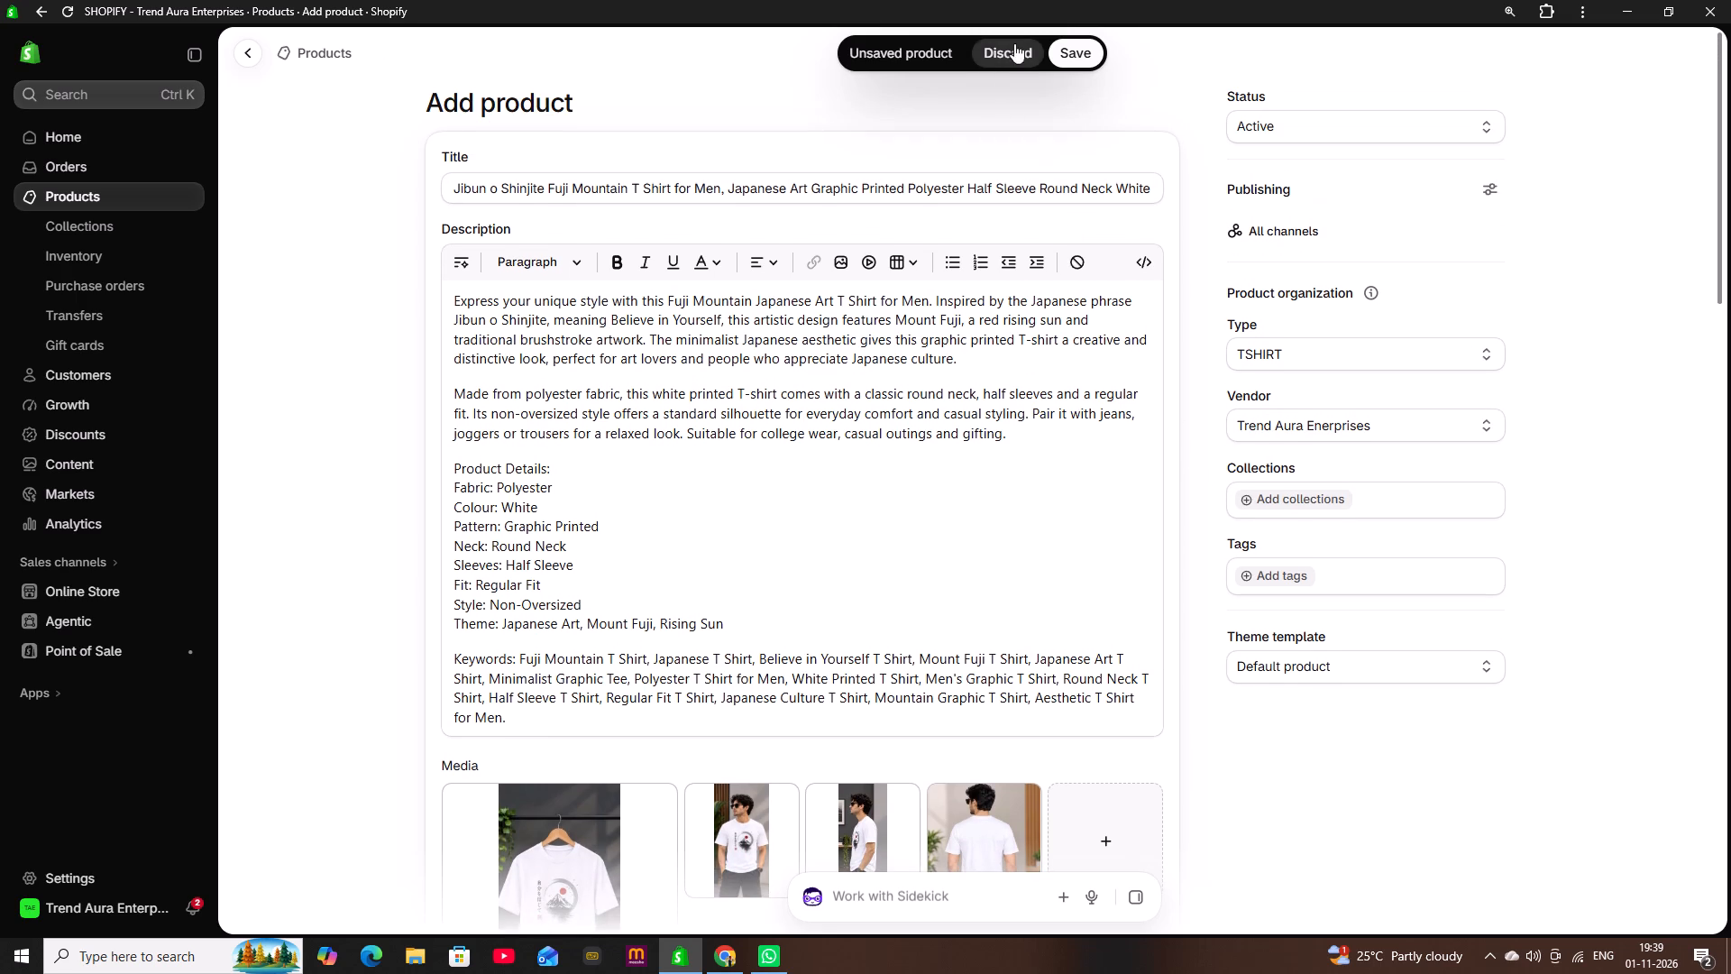
click(1083, 55)
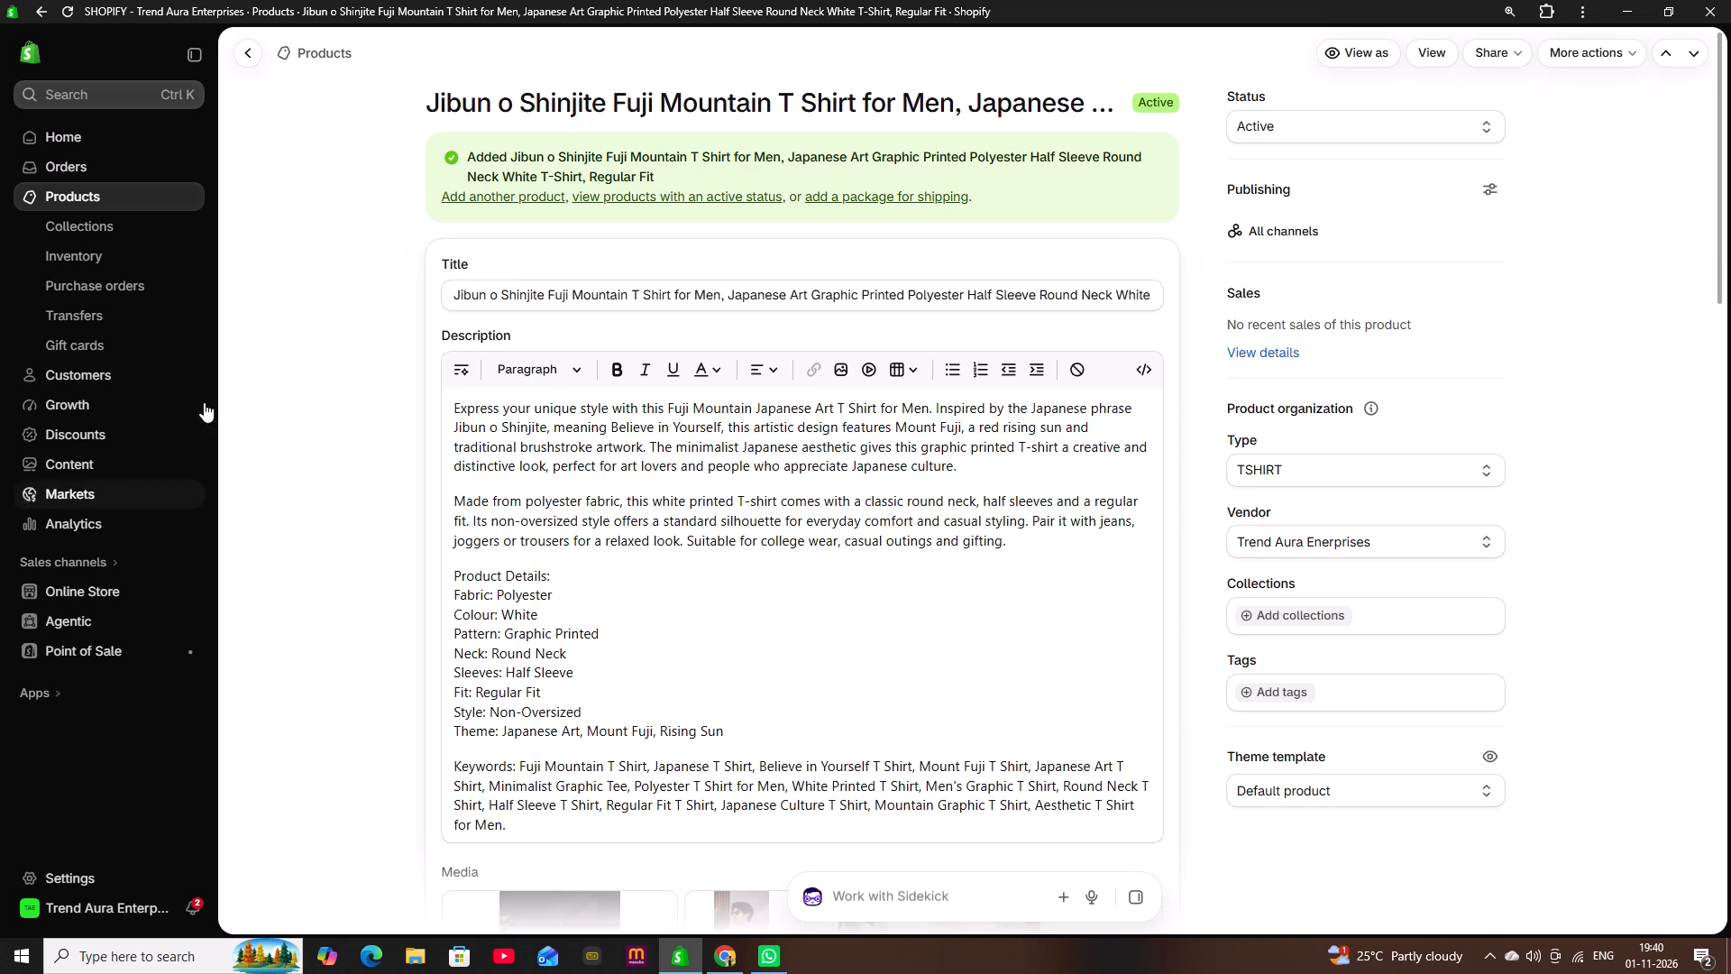
Return to the product list and start a new blank product.
click(126, 196)
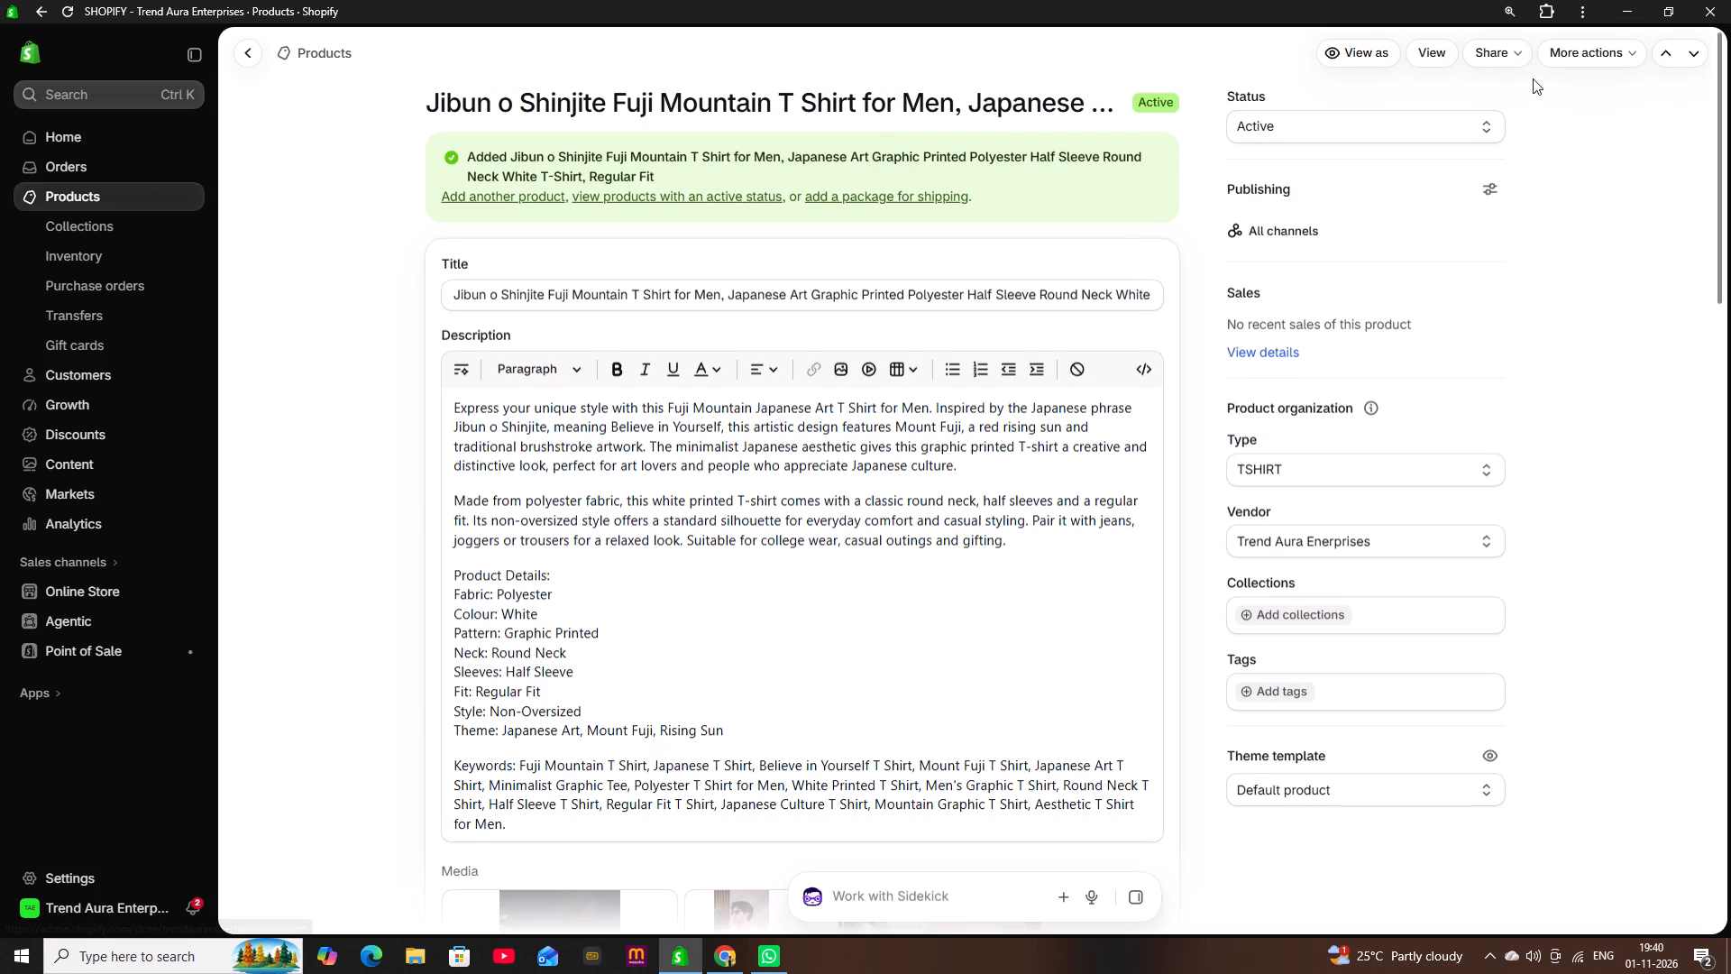
click(1673, 49)
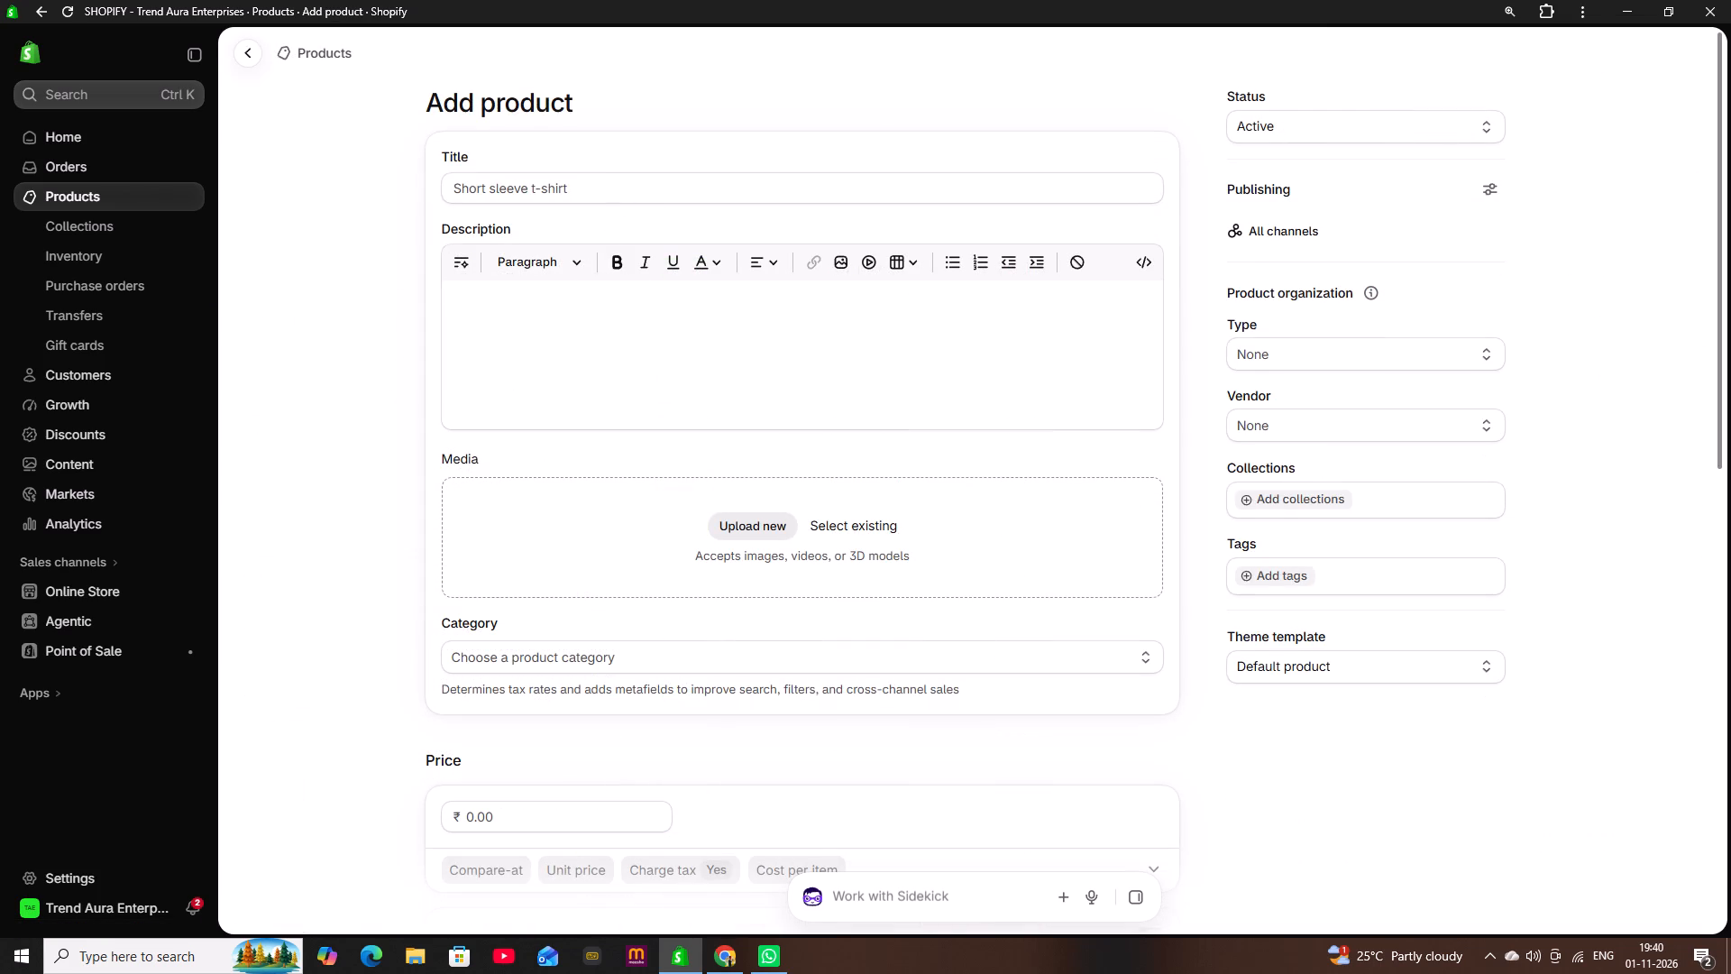
Switch to File Explorer, open the MOCK UPS folder and browse through its T-shirt mockup images.
click(422, 946)
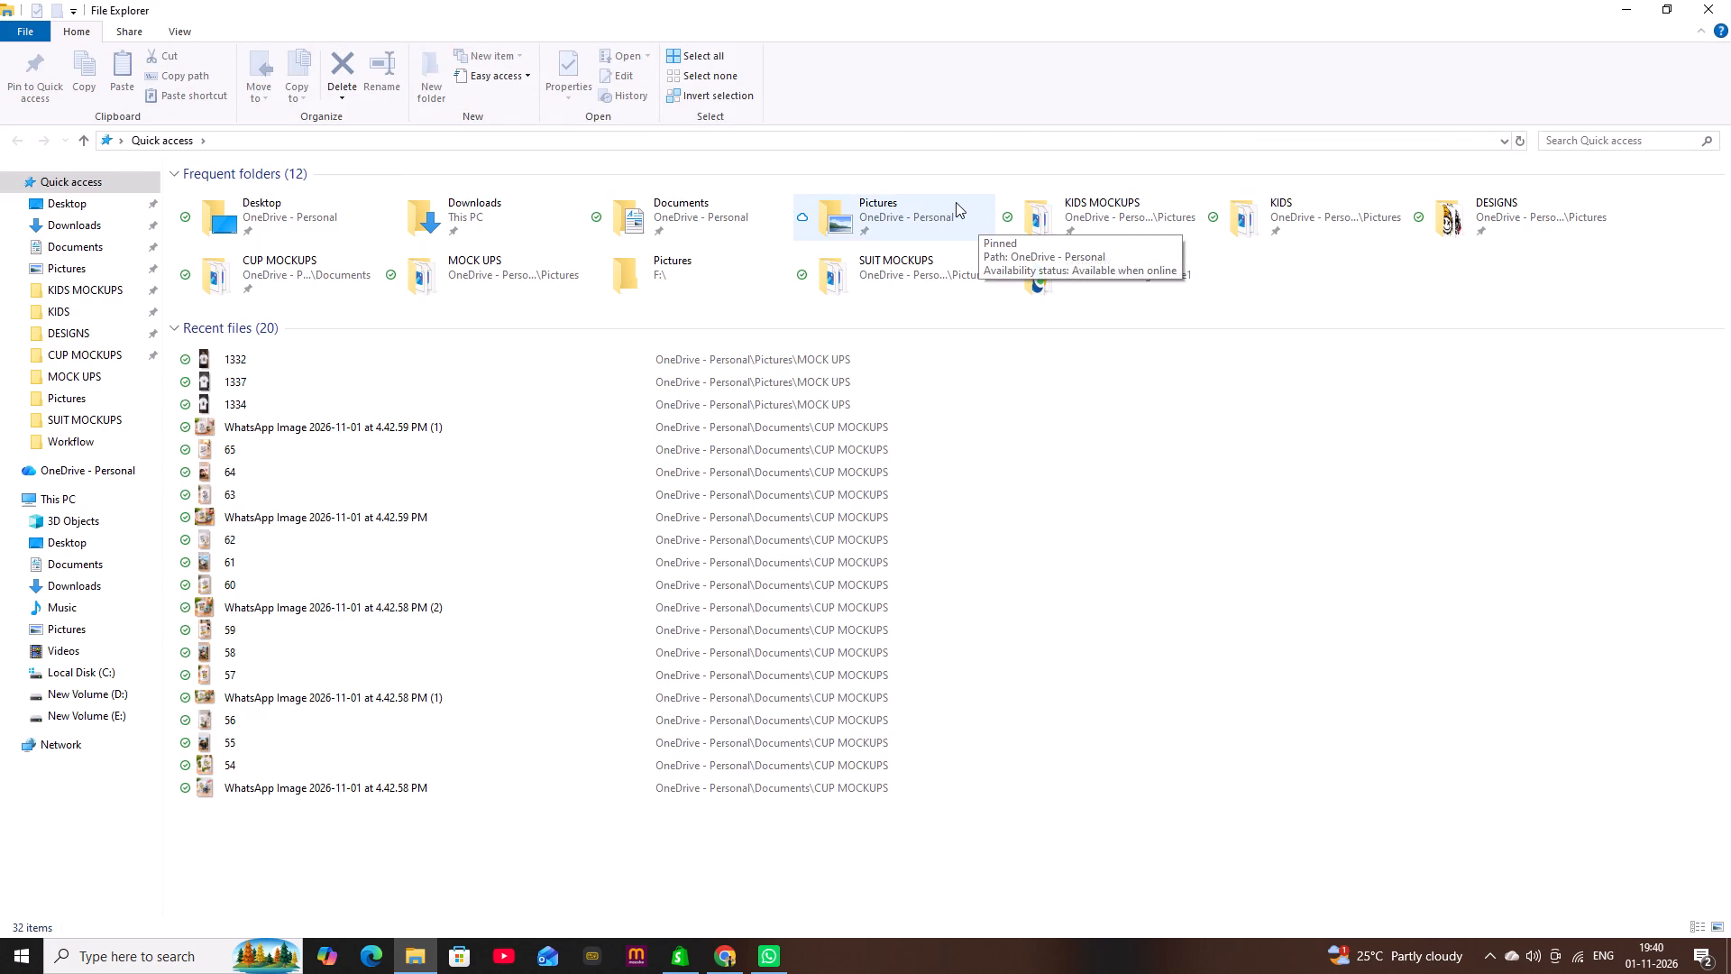
click(83, 376)
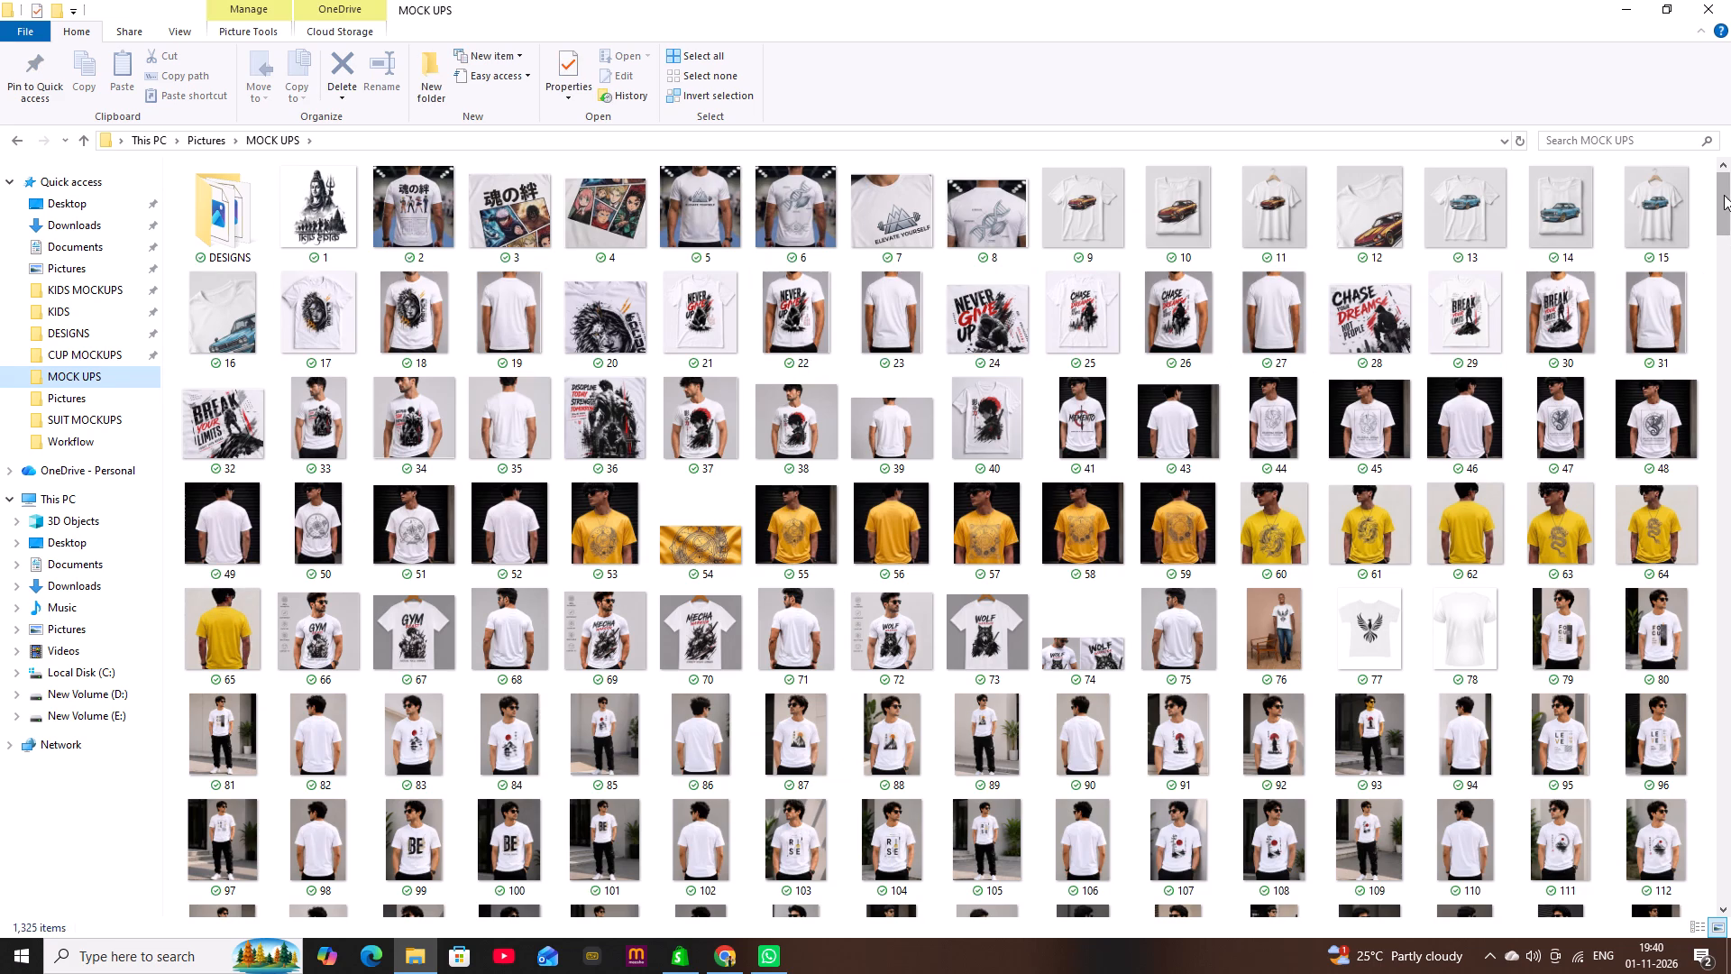
drag(1724, 195, 1724, 253)
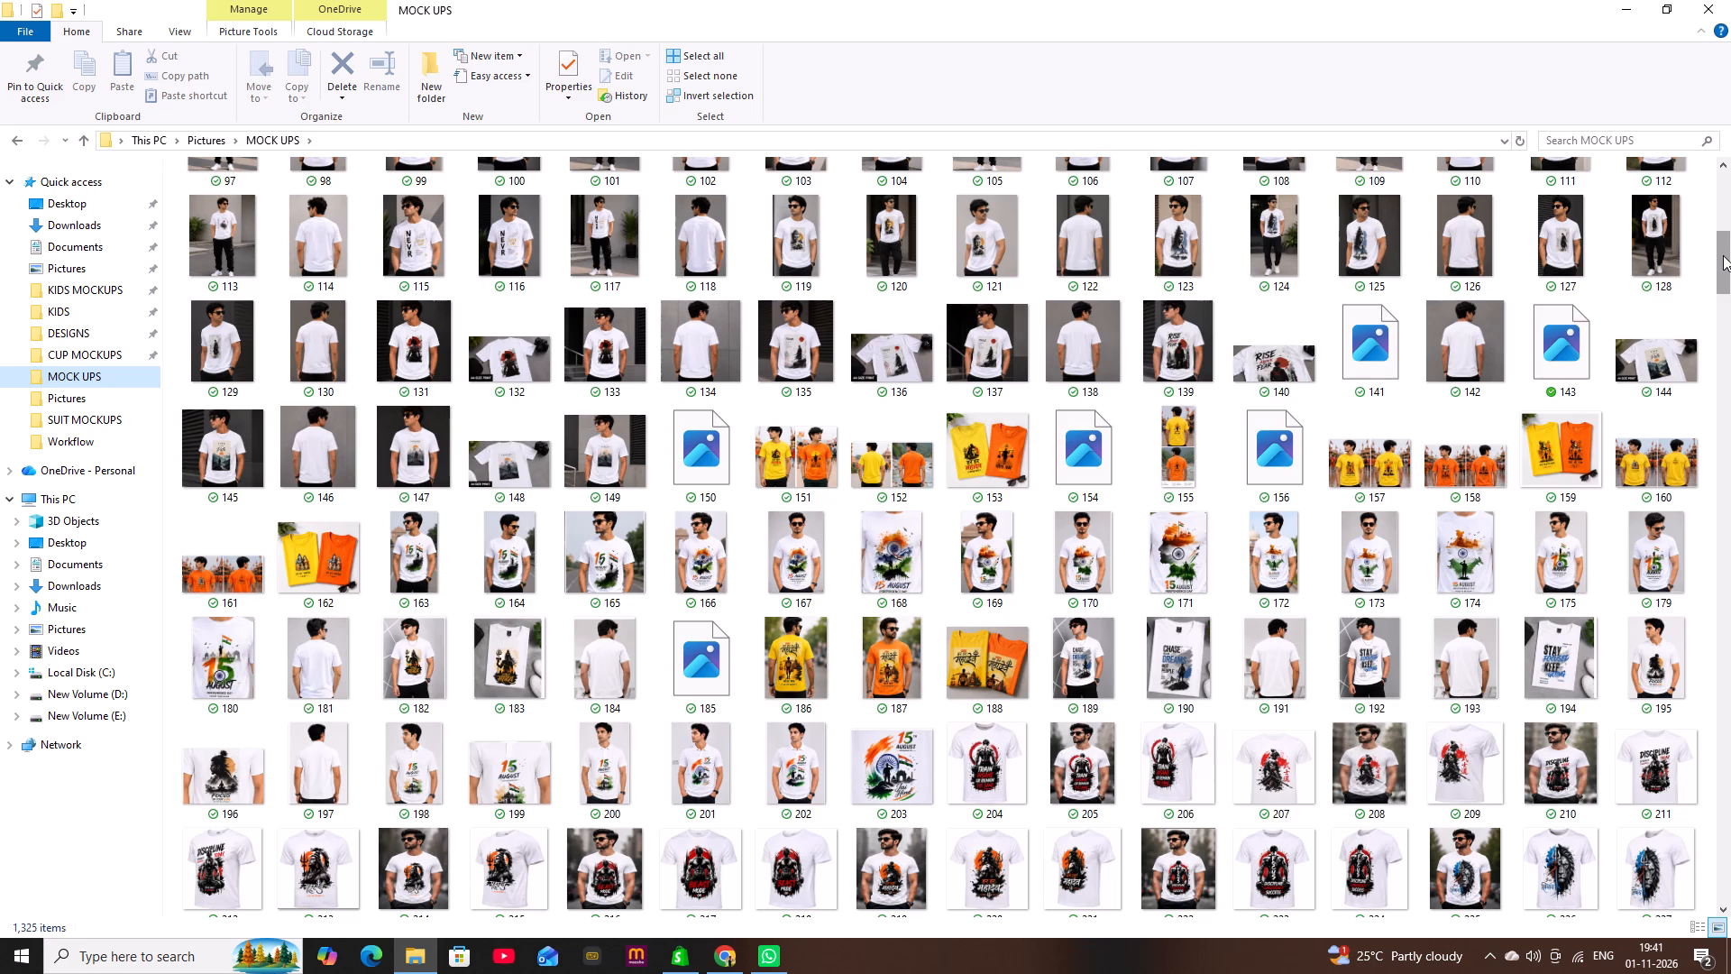
Look through the remaining T-shirt mockup images in the MOCK UPS folder, down to the highest-numbered files.
drag(1722, 243, 1718, 280)
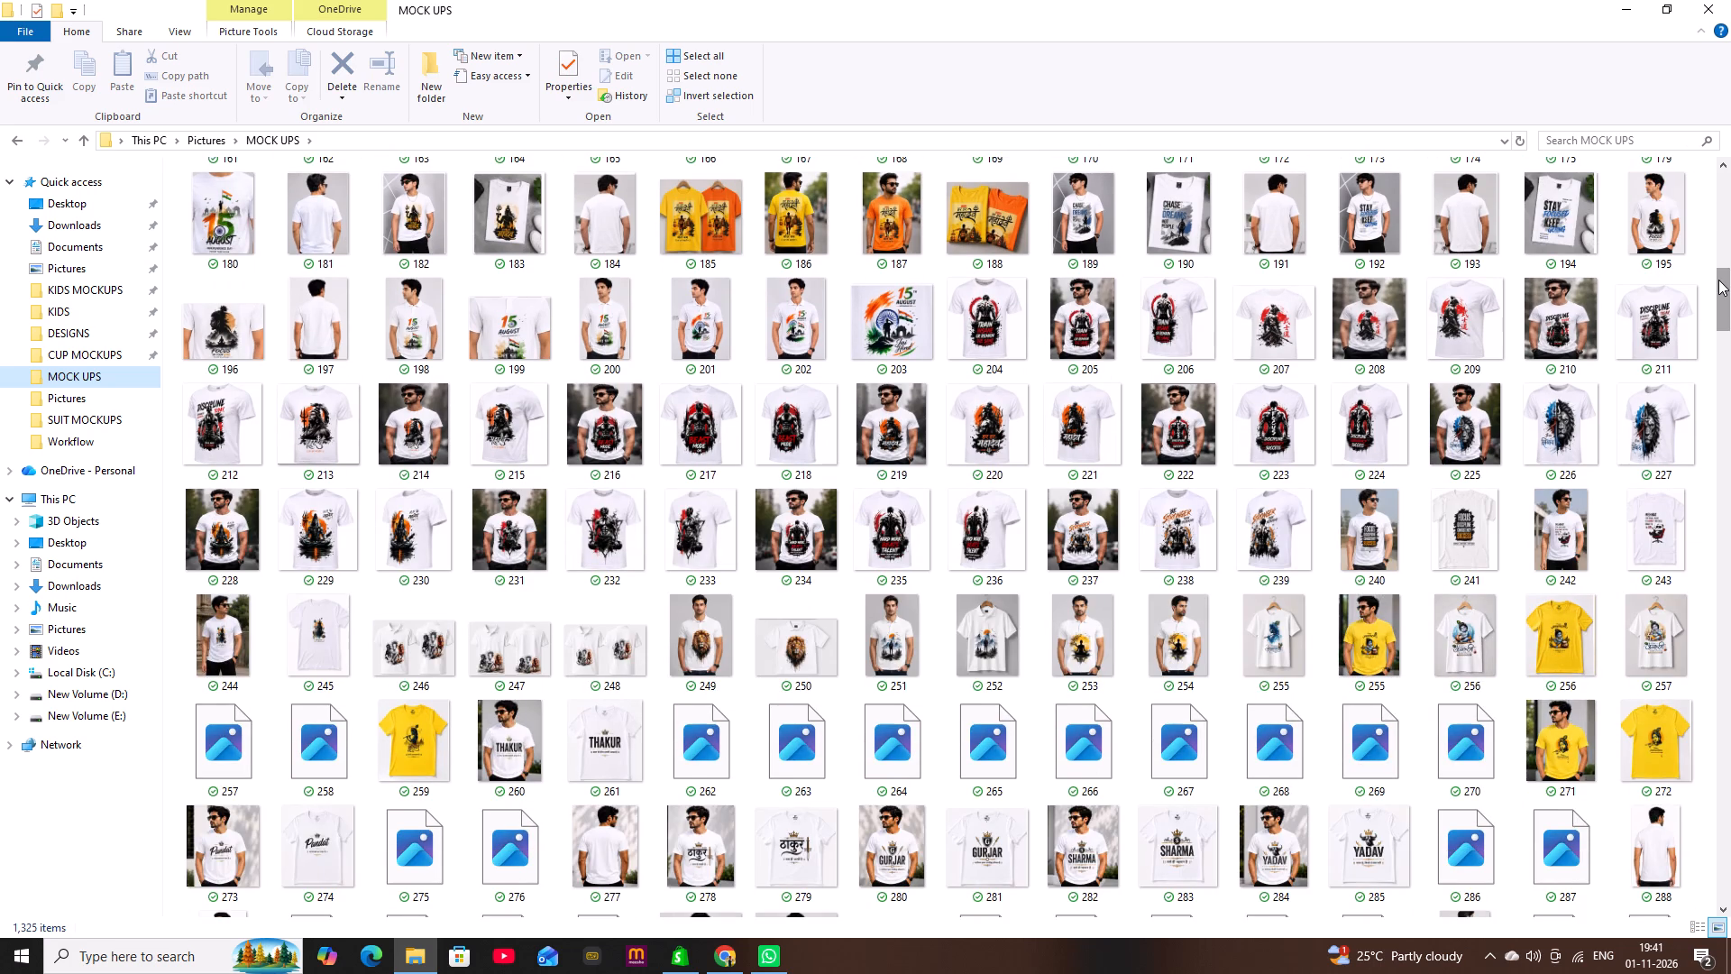
drag(1718, 280, 1729, 802)
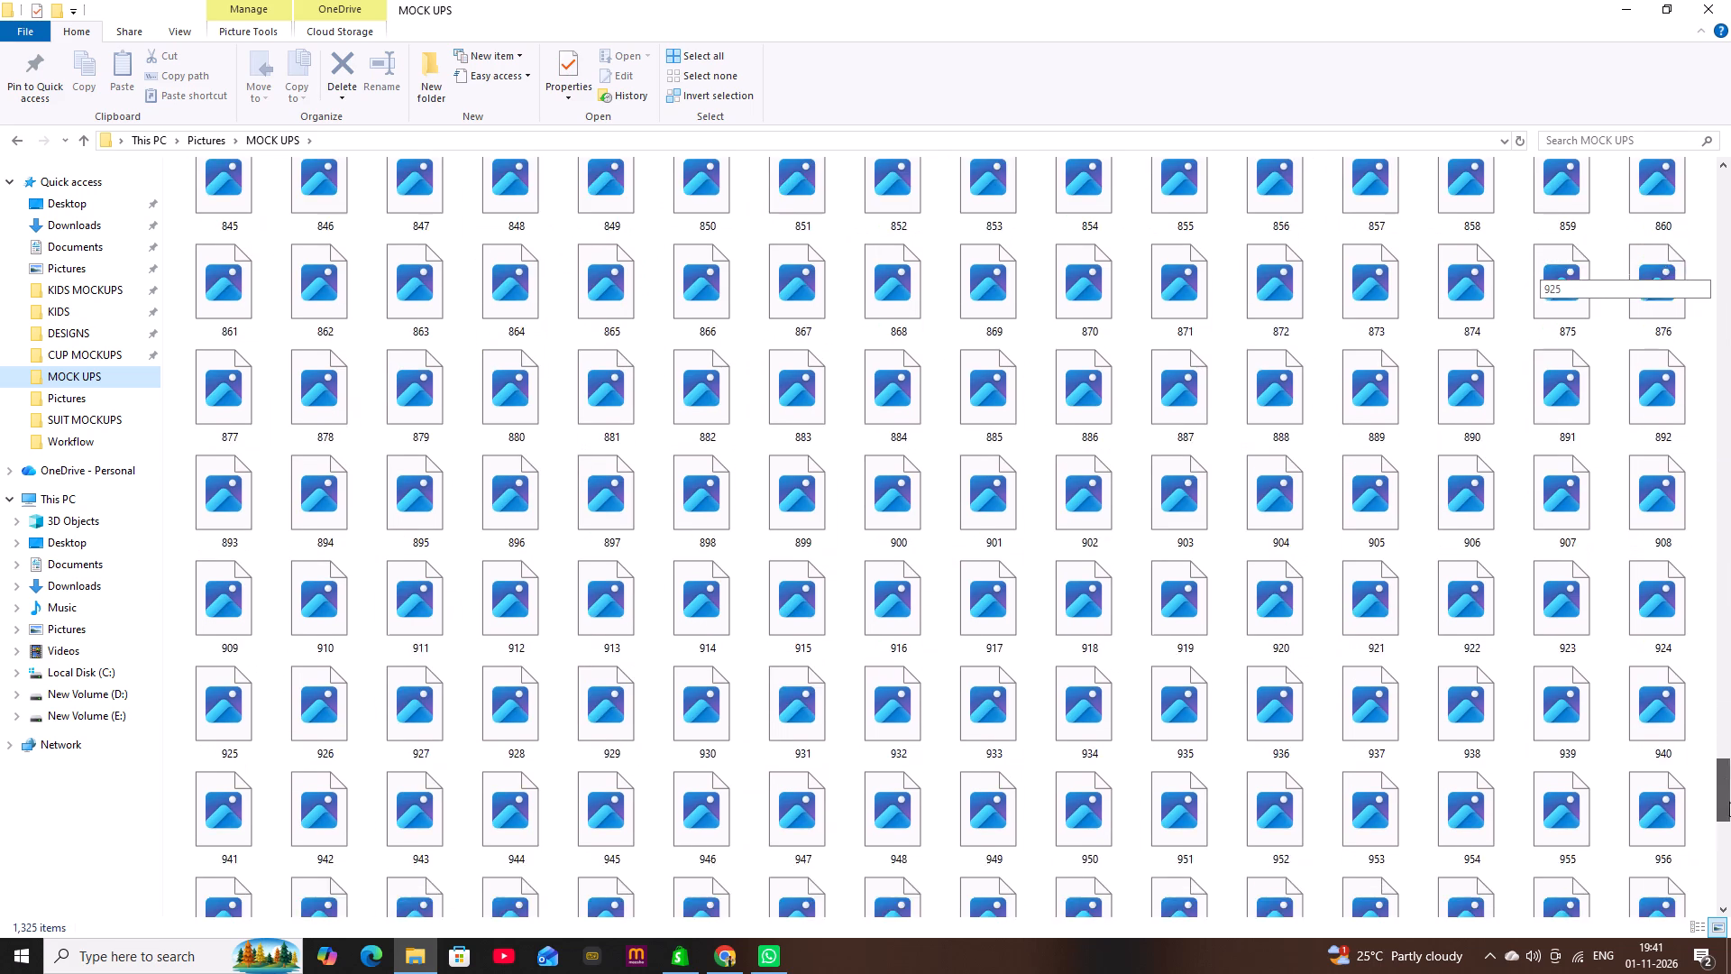
drag(1729, 802, 1730, 859)
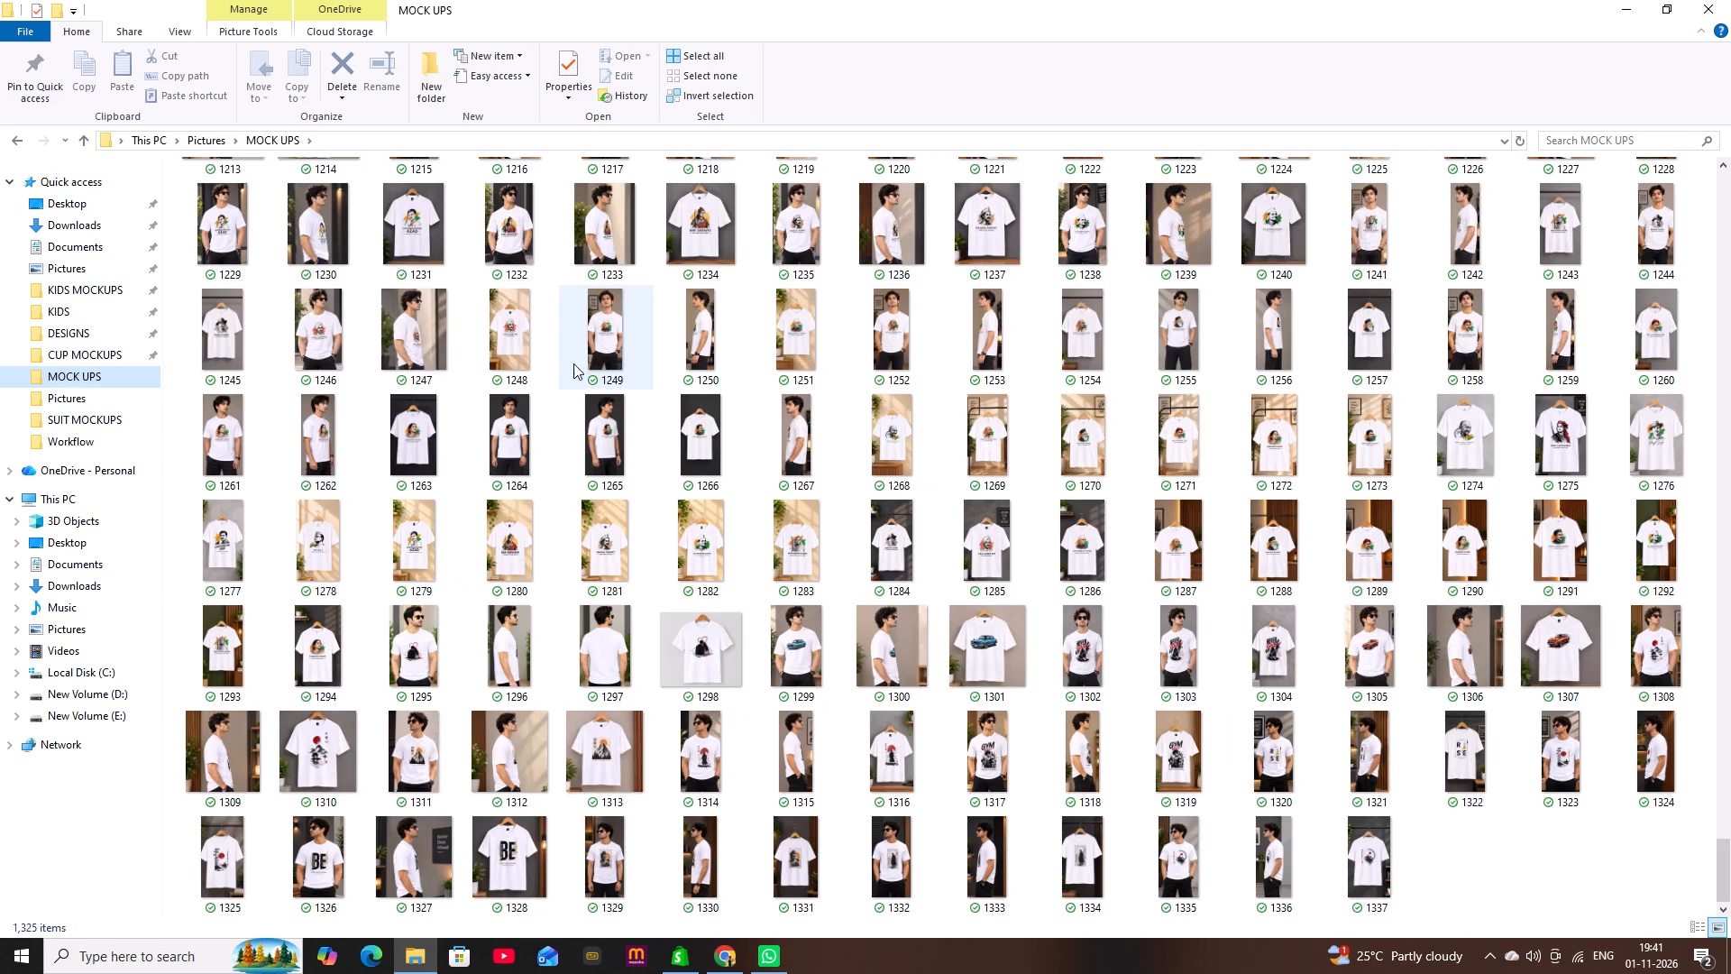
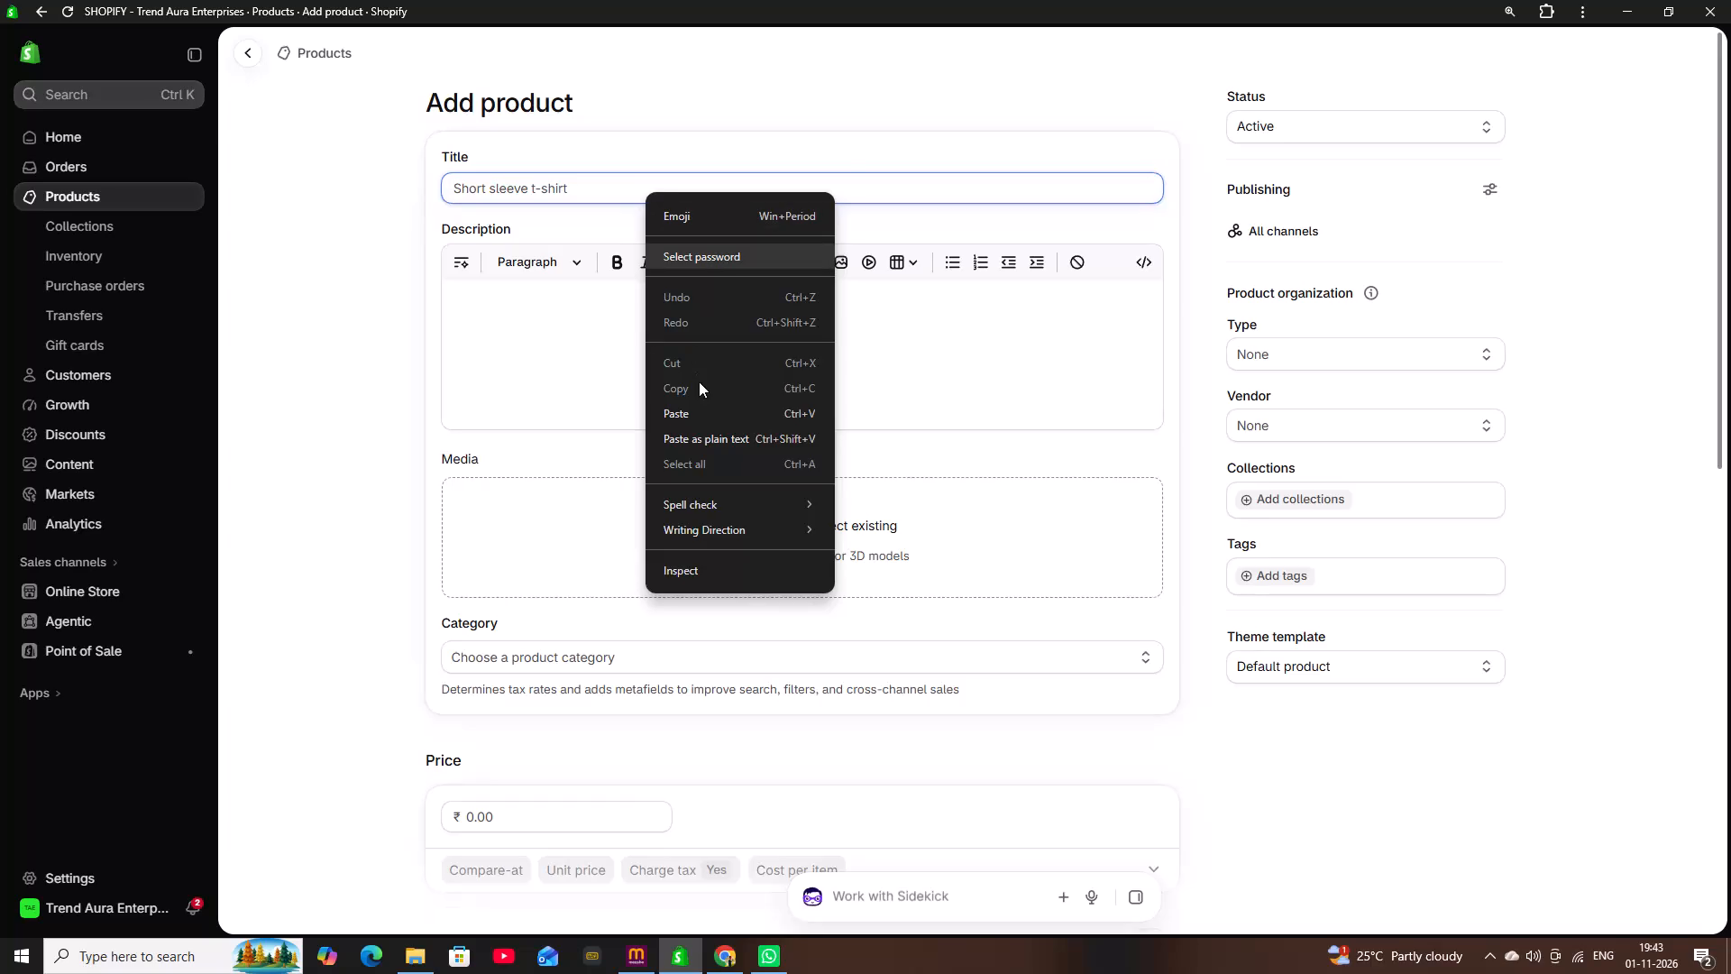
Paste the copied Love T Shirt for Men, Romantic Heart Graphic Printed name as the new product's title.
click(699, 408)
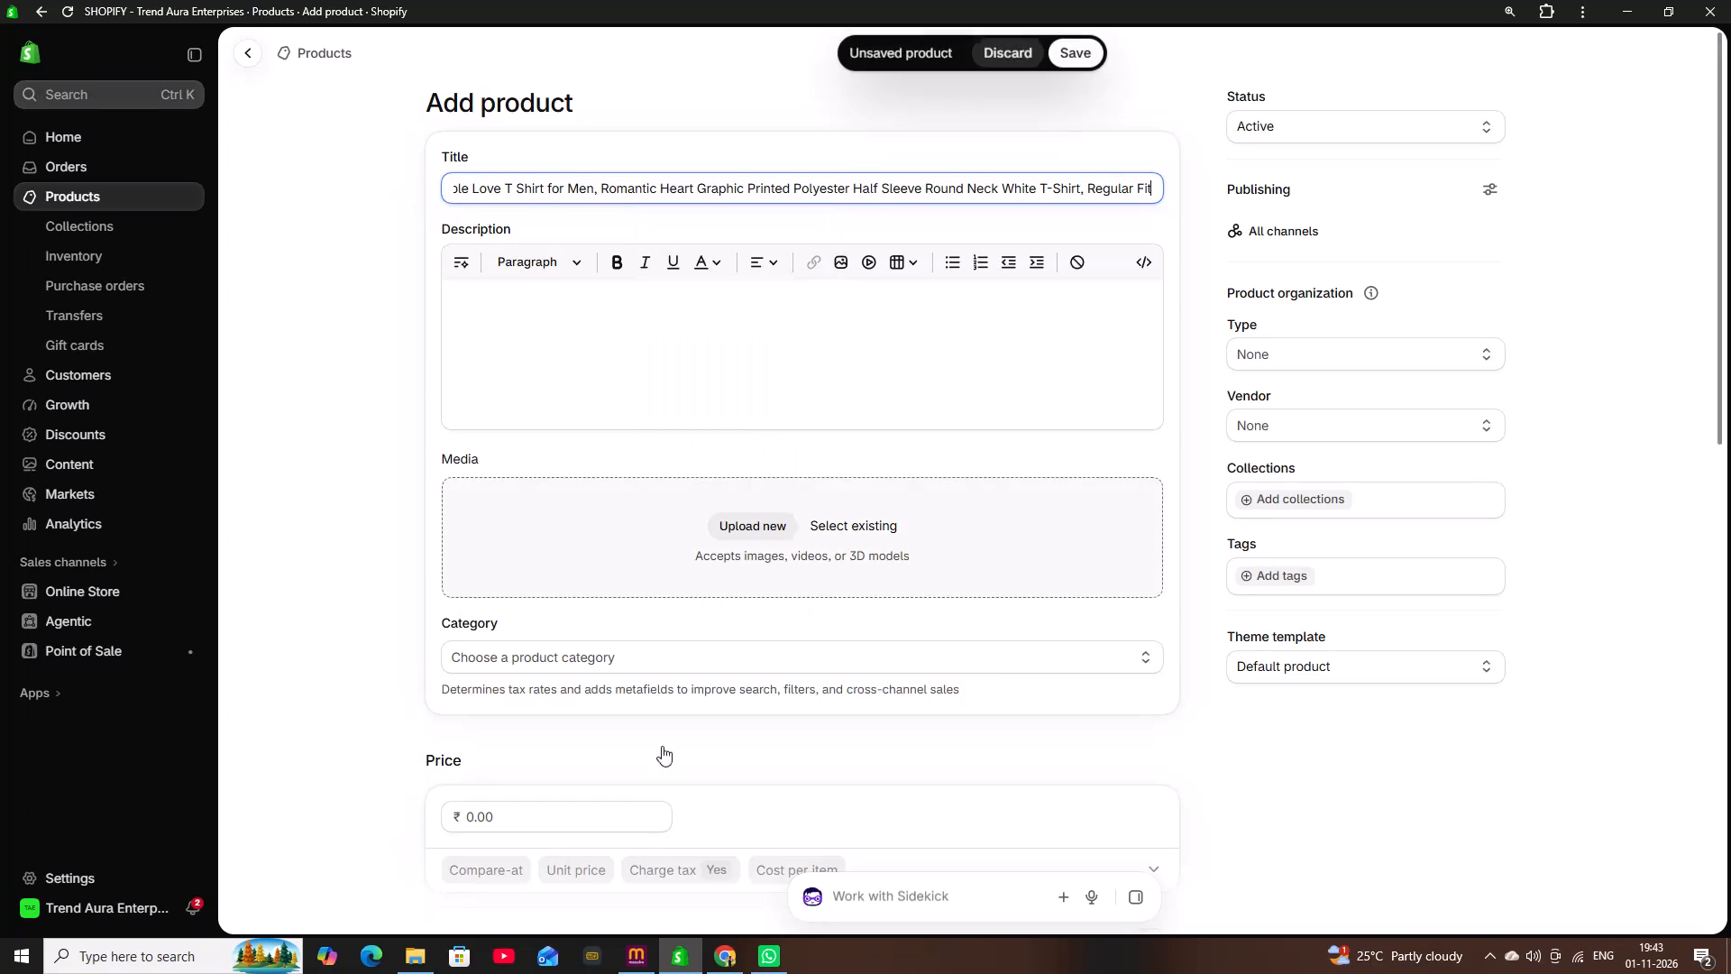
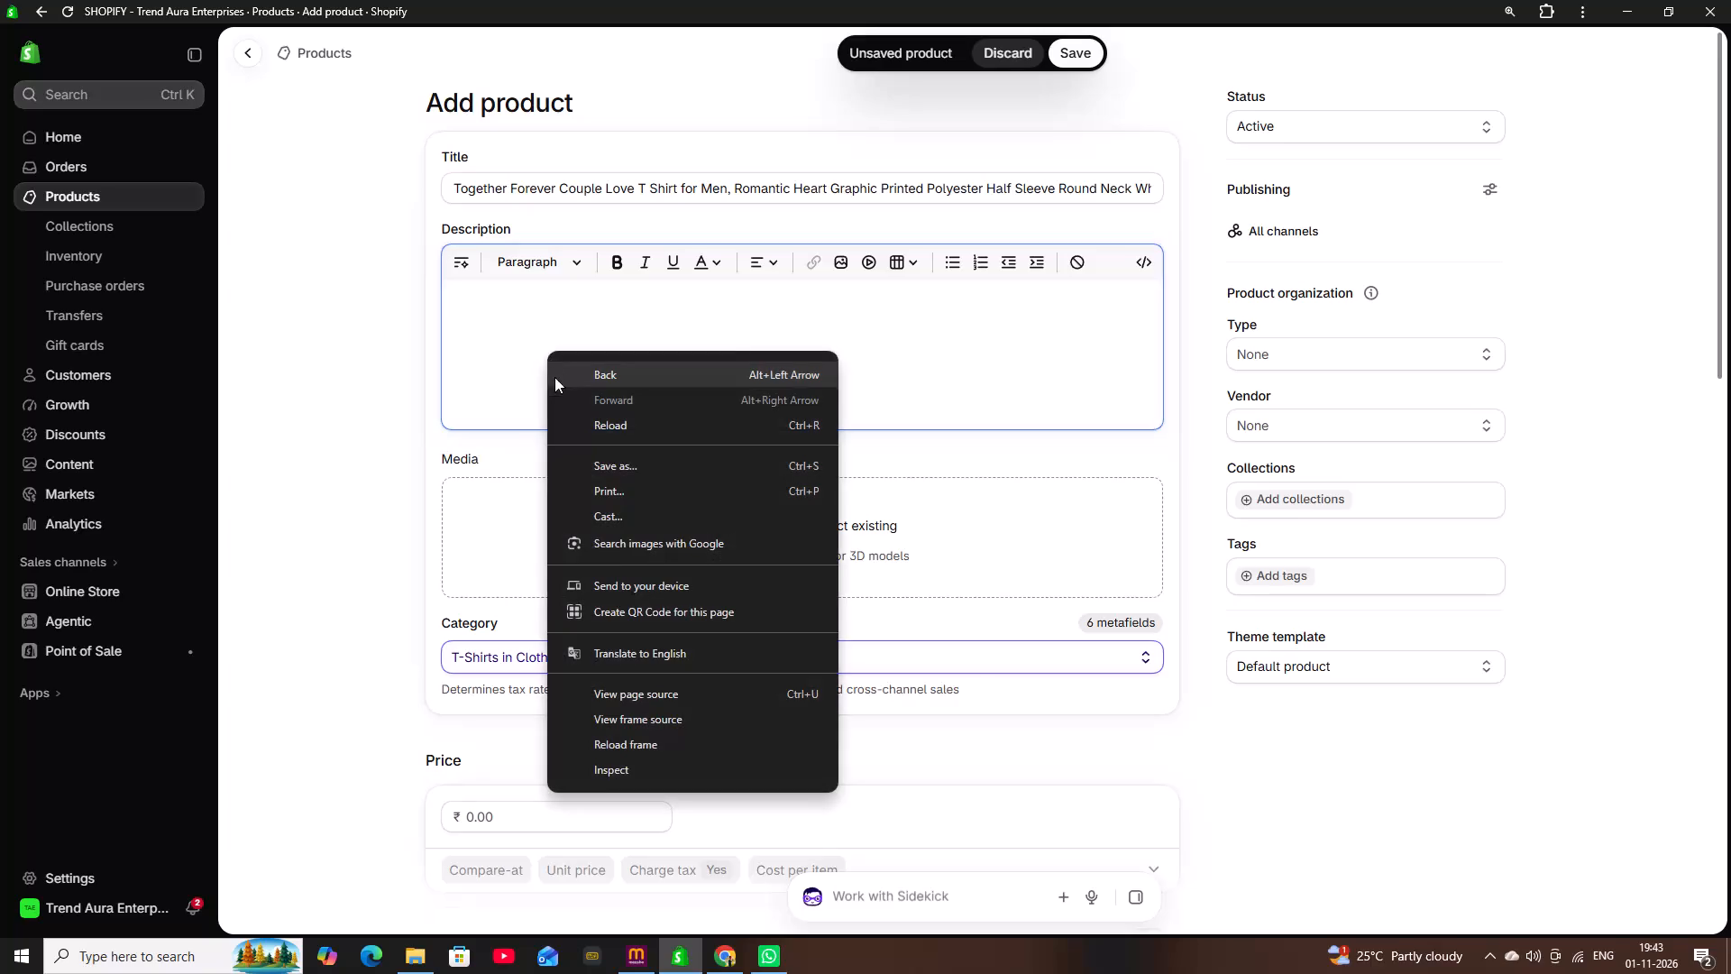
Paste the copied description, with its product details and keywords, into the Together Forever Couple Love T-shirt's empty description.
double_click(534, 313)
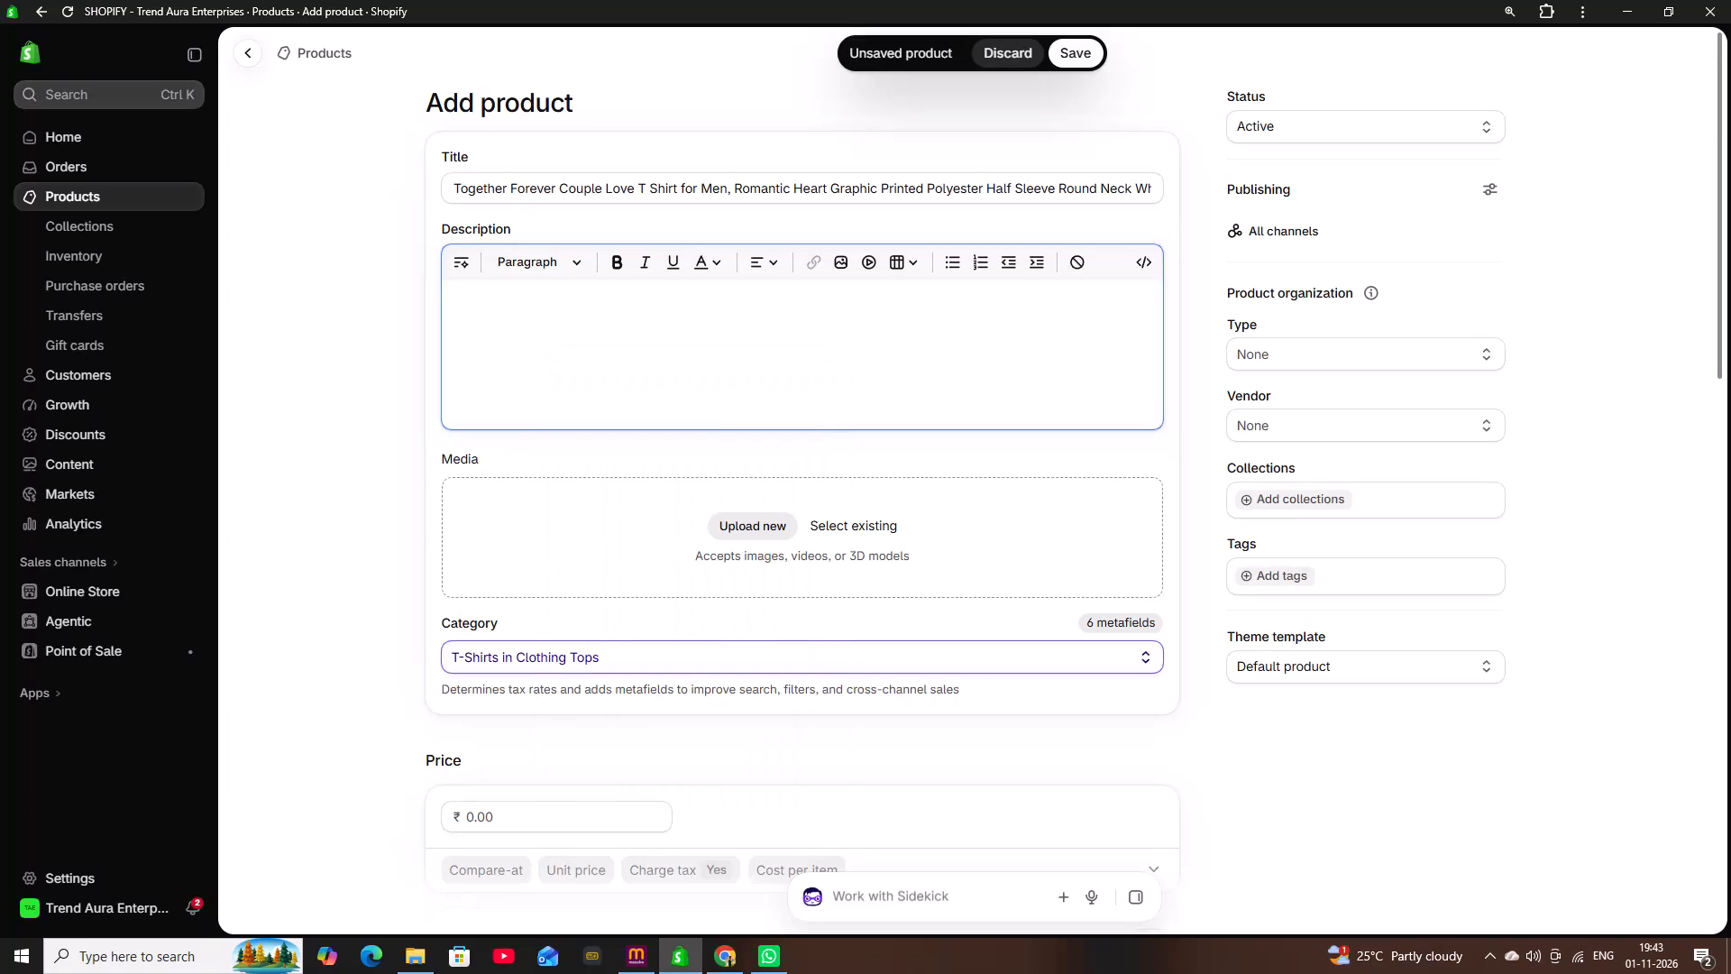
right_click(534, 313)
click(525, 324)
right_click(525, 324)
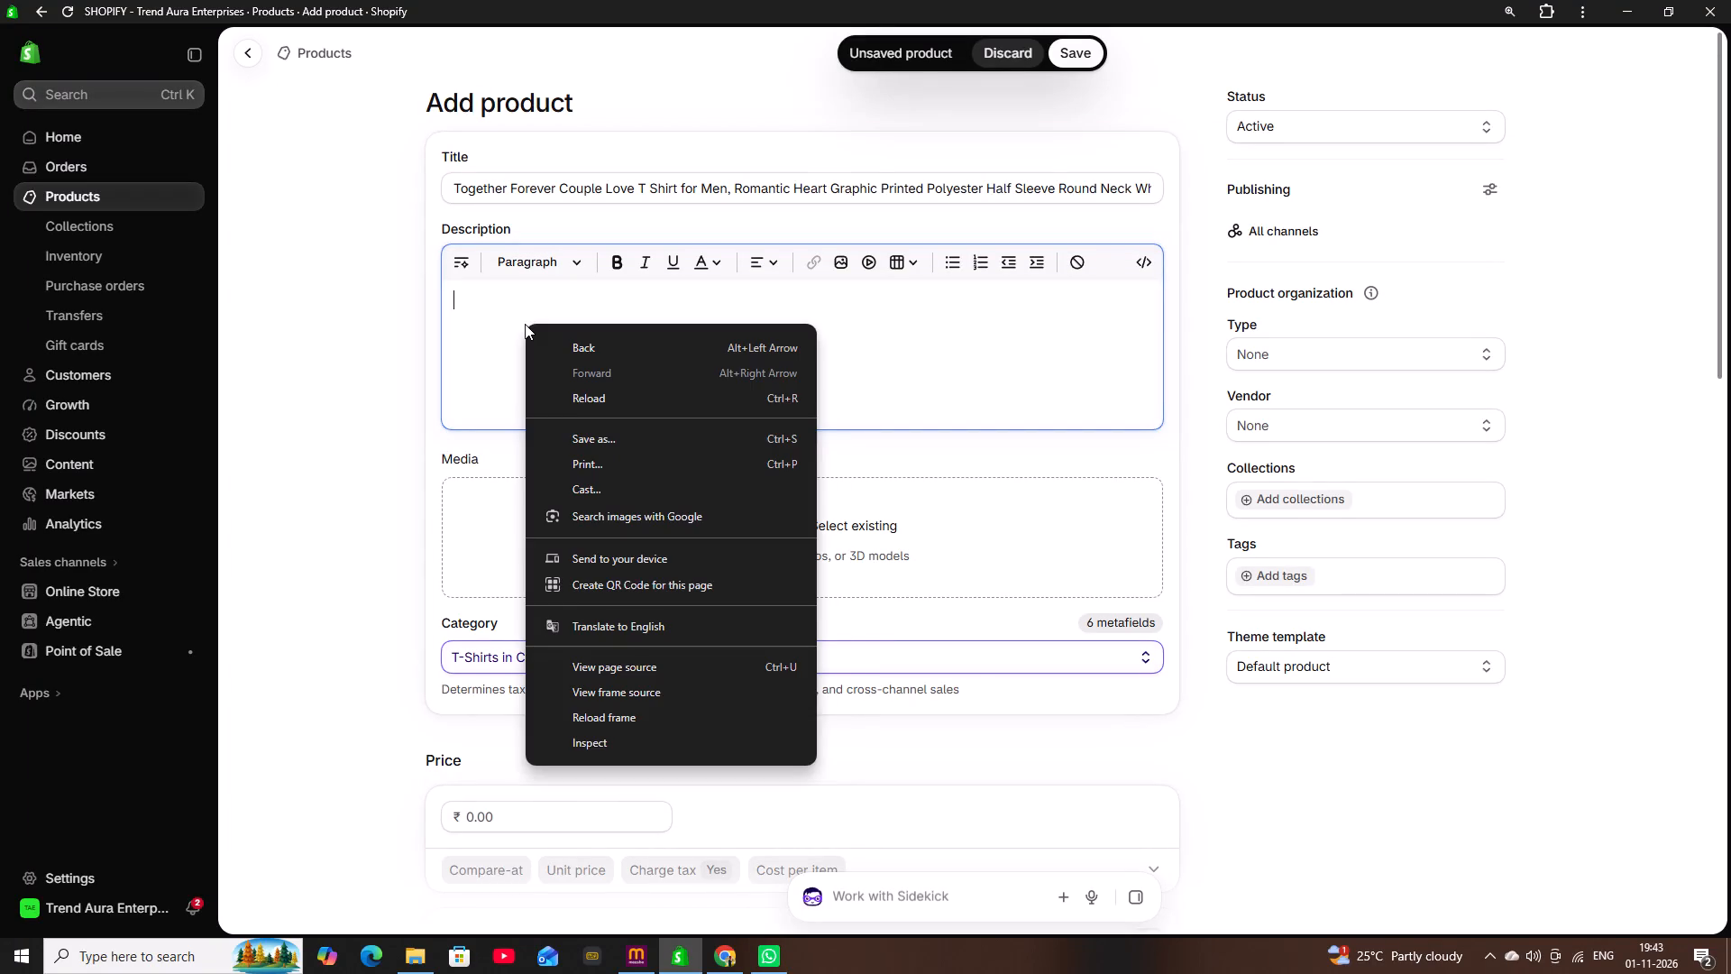
click(510, 322)
right_click(510, 322)
click(490, 311)
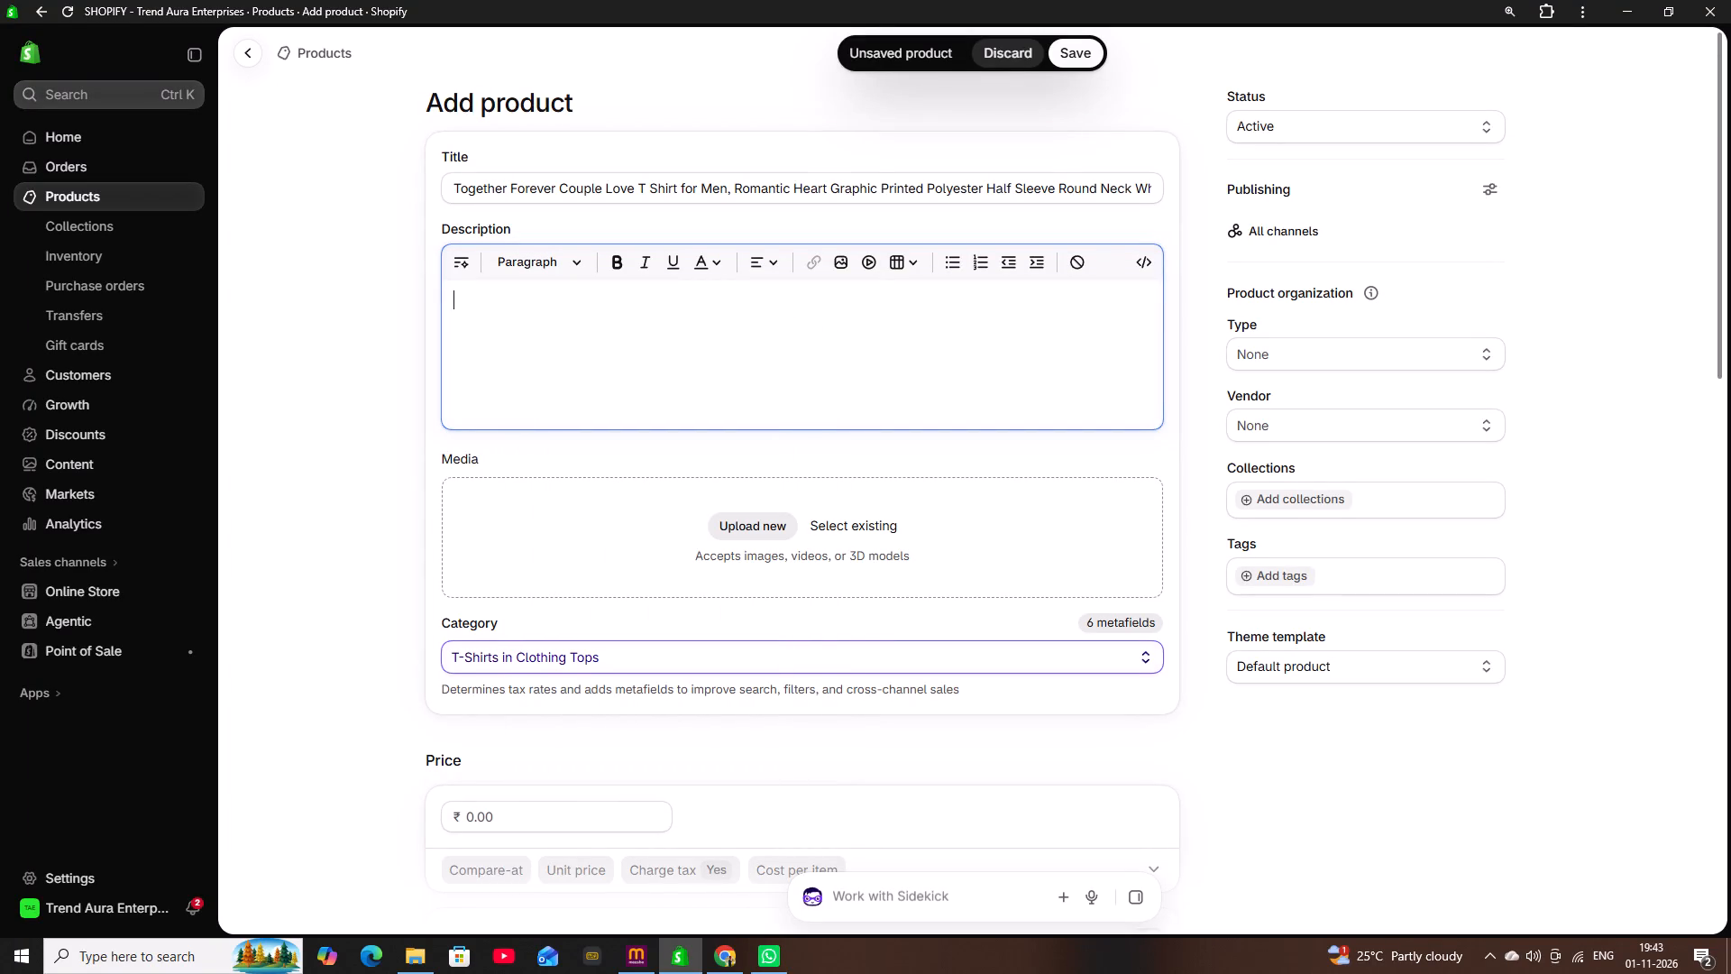
right_click(490, 311)
right_click(492, 292)
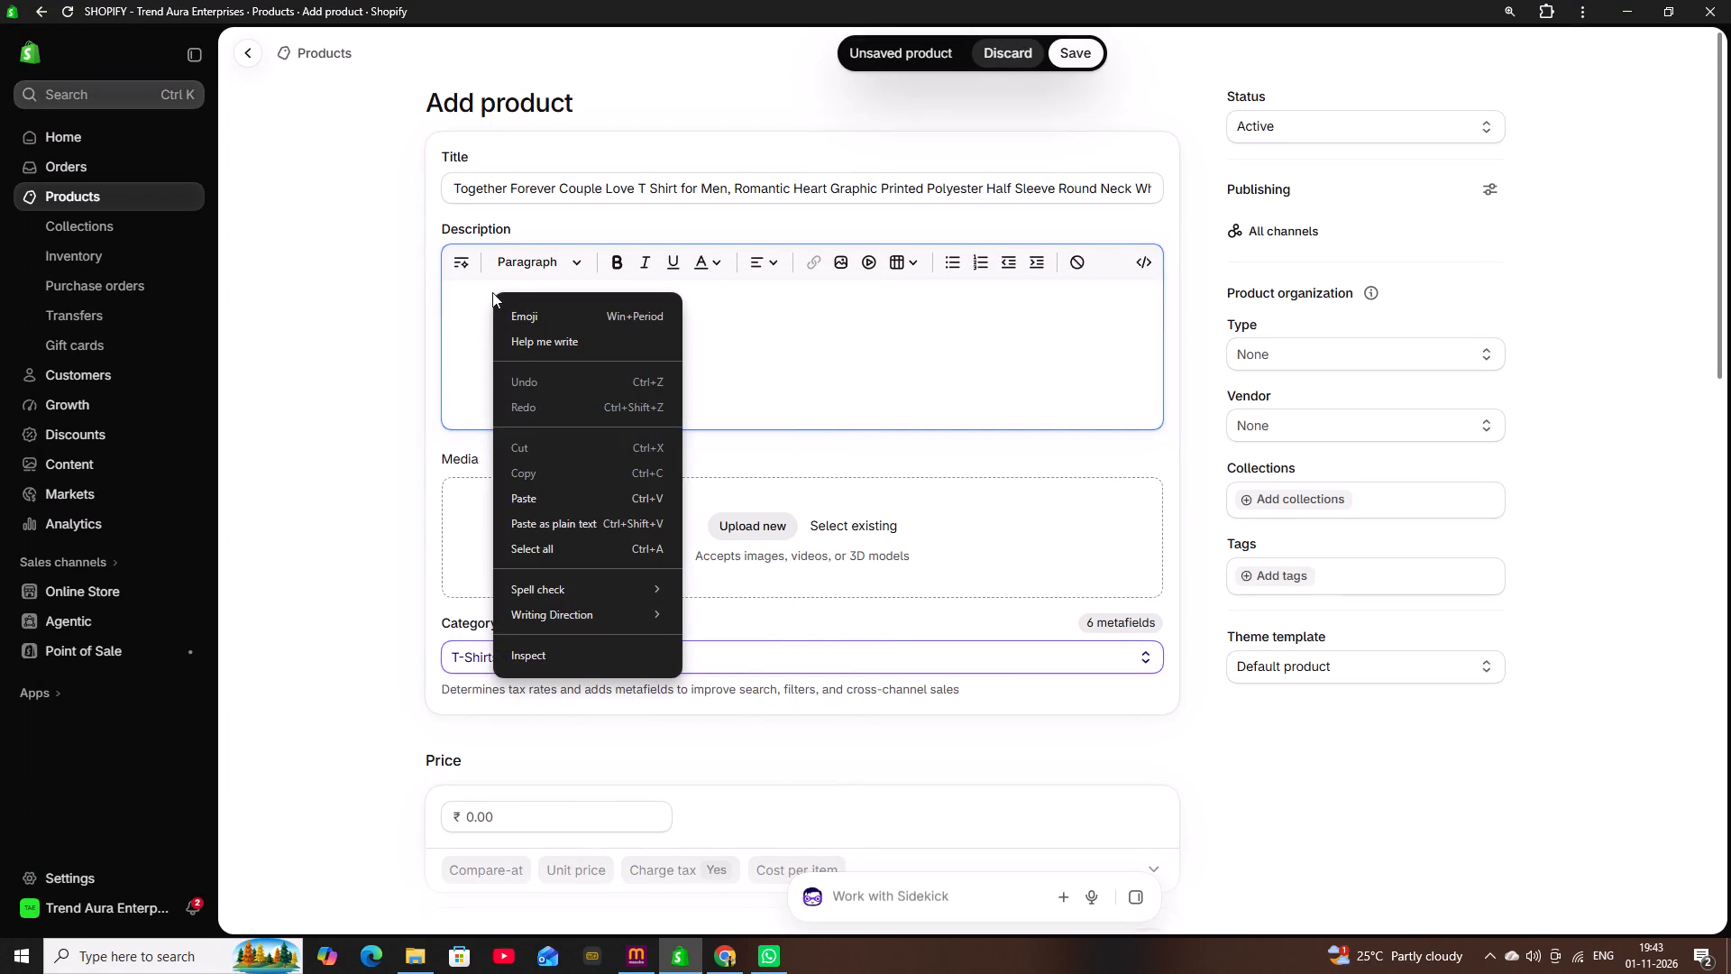
click(516, 512)
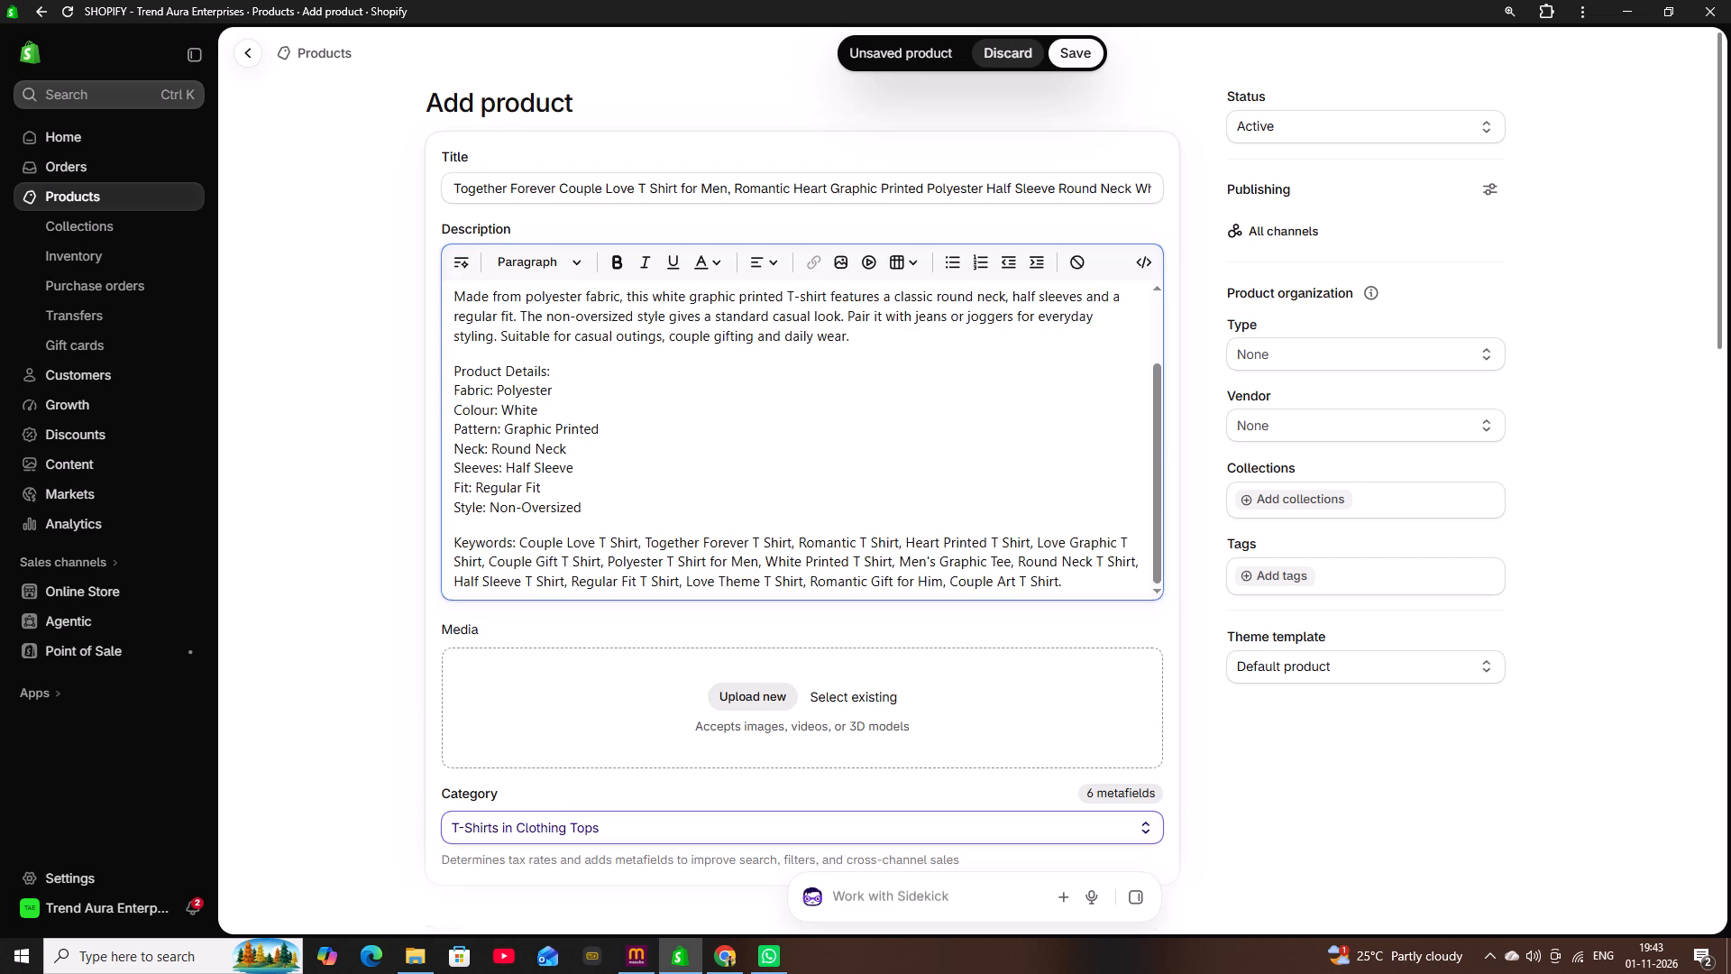
Start uploading media for the Together Forever Couple Love T-shirt by opening the image file chooser.
click(546, 672)
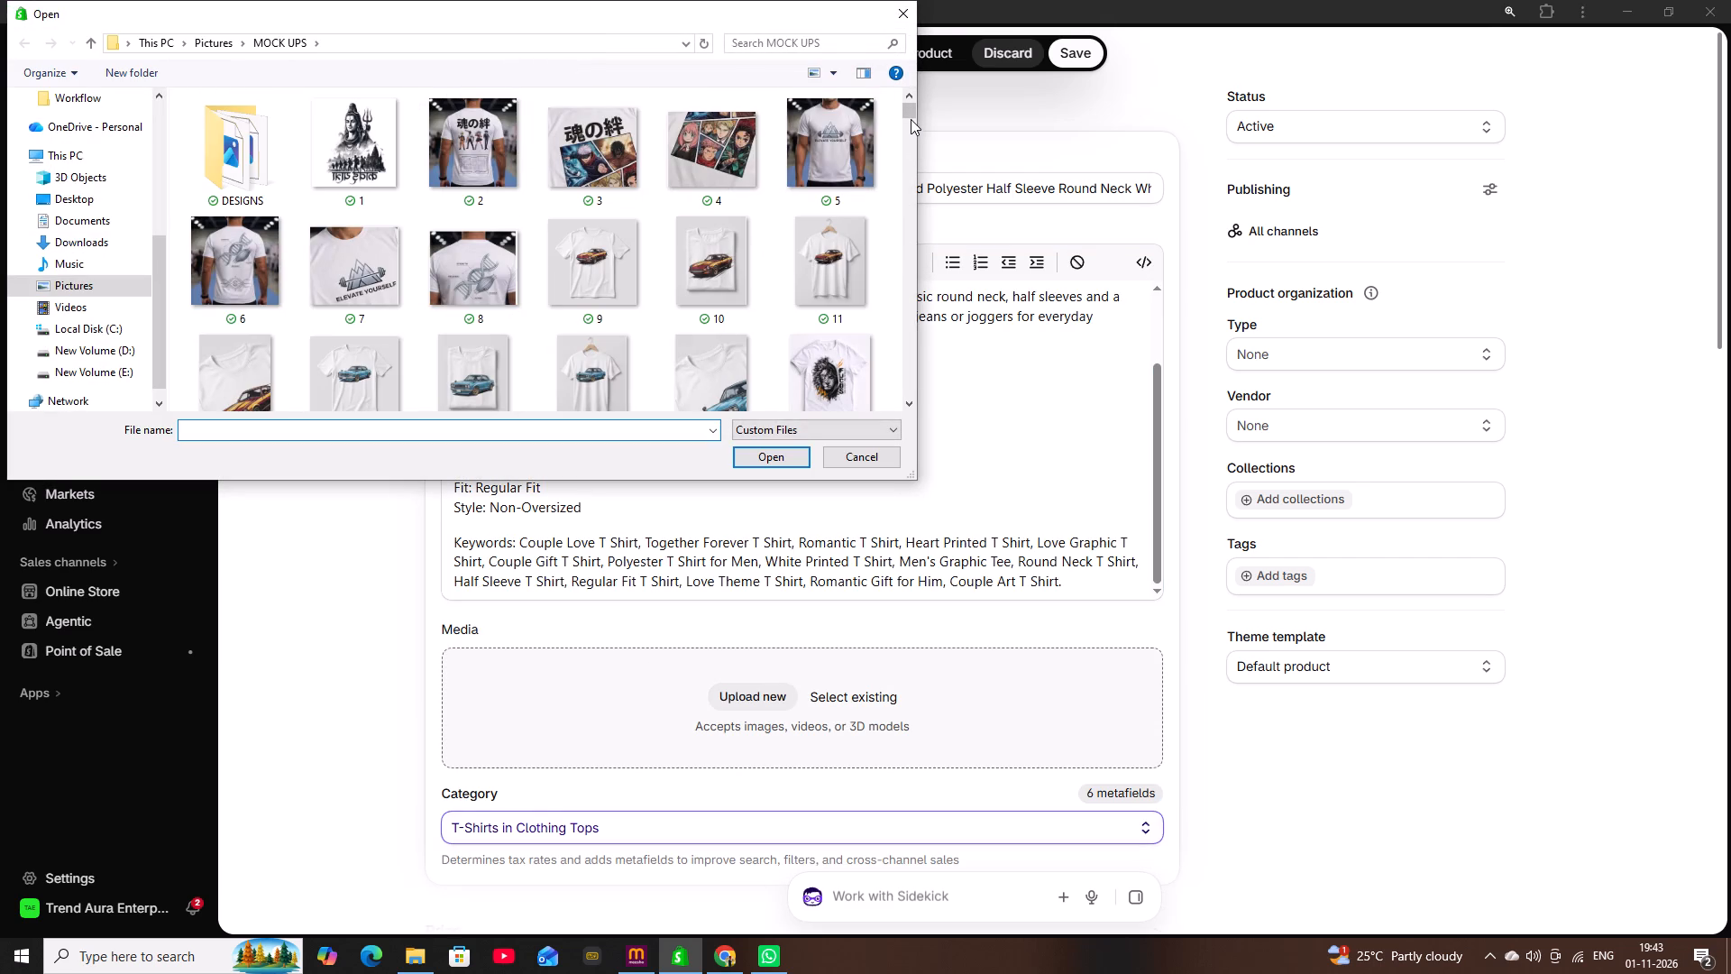
Upload T-shirt mockup images 1295 and 1296 from the MOCK UPS folder to the product media.
drag(911, 114, 932, 397)
scroll(803, 320, up, 1)
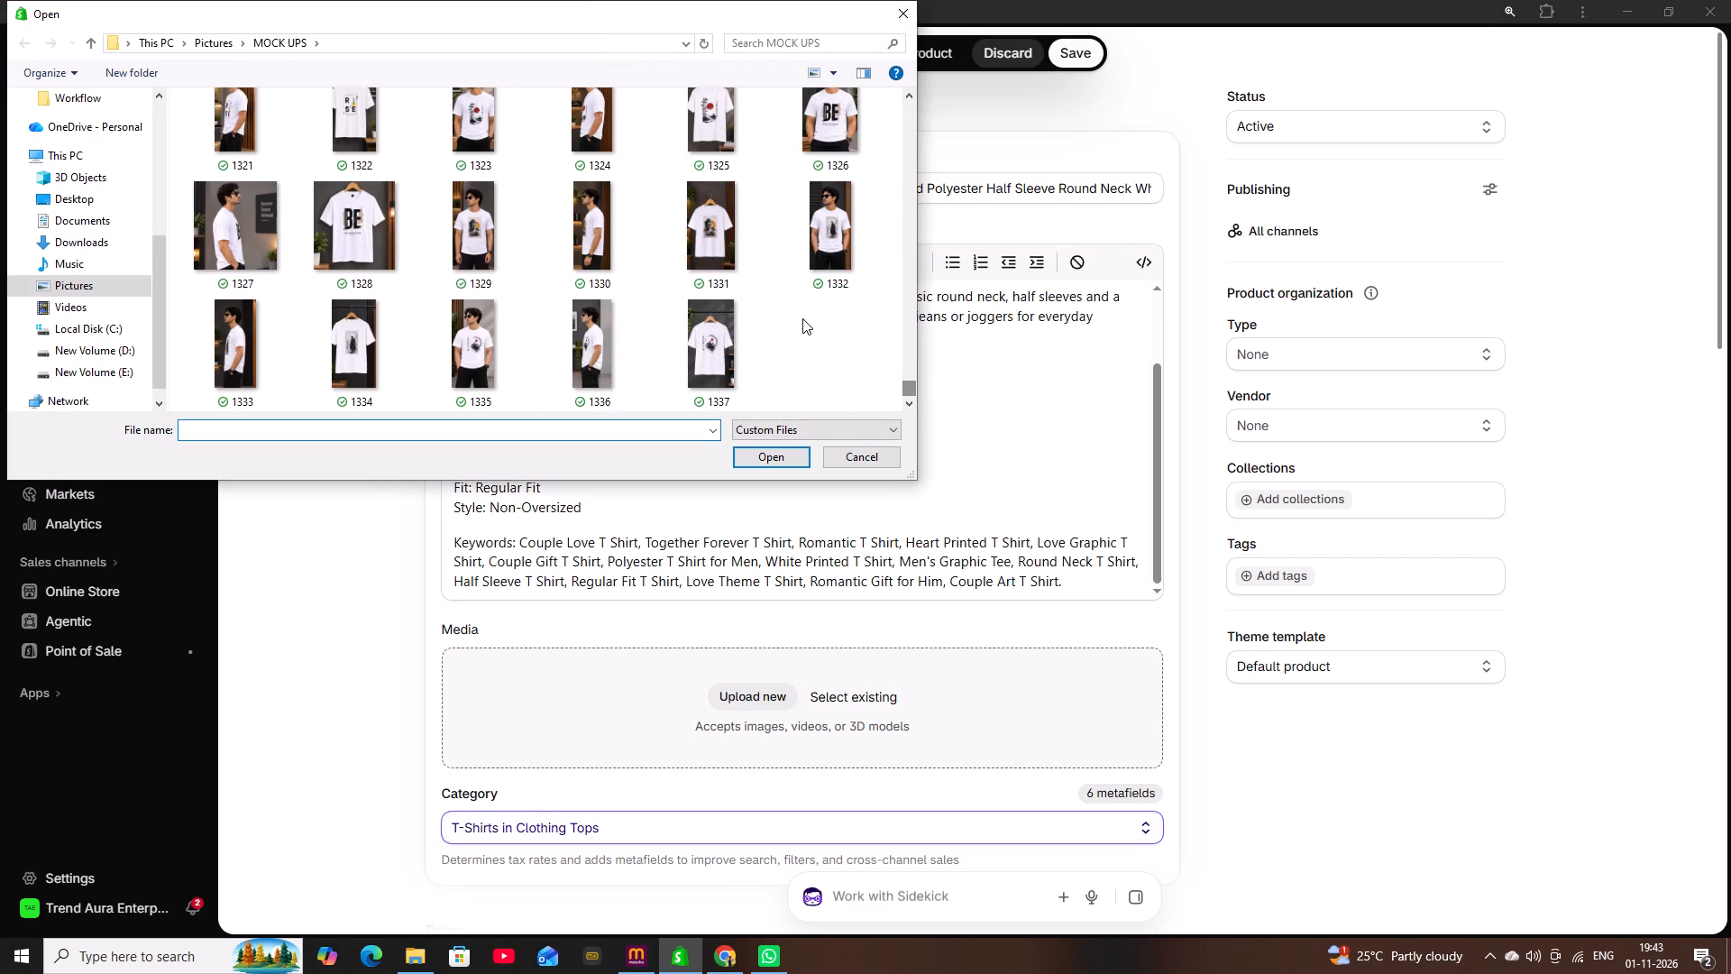
scroll(721, 293, up, 1)
scroll(630, 290, up, 2)
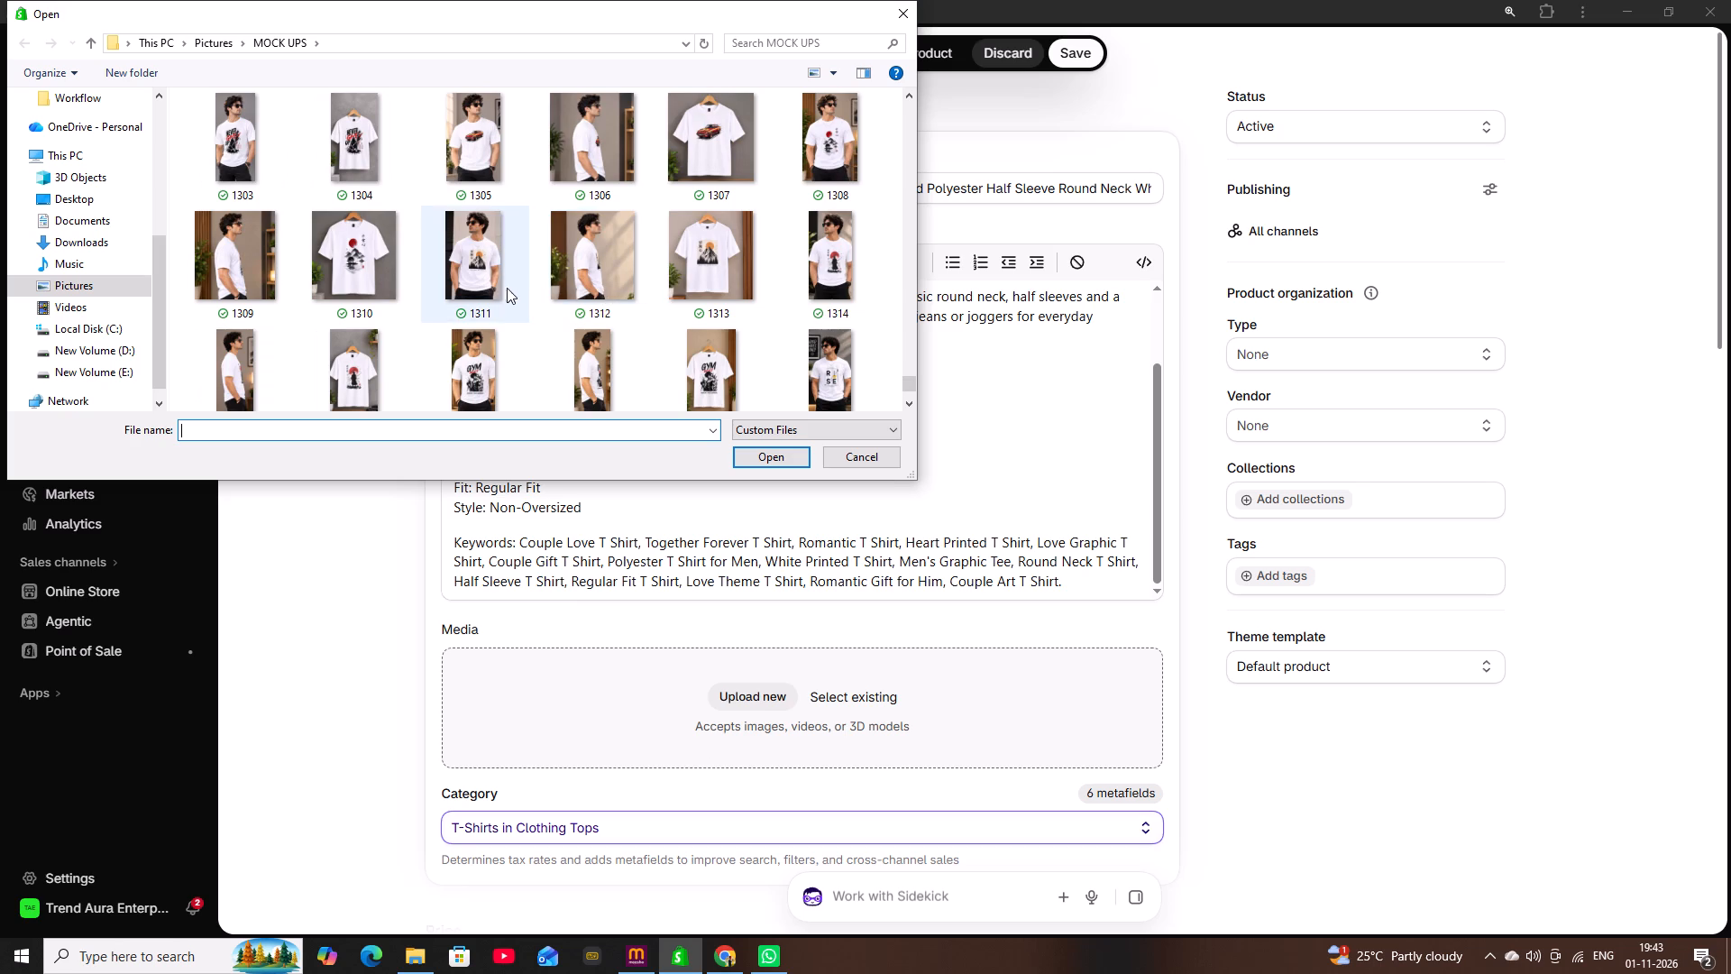
scroll(499, 288, up, 2)
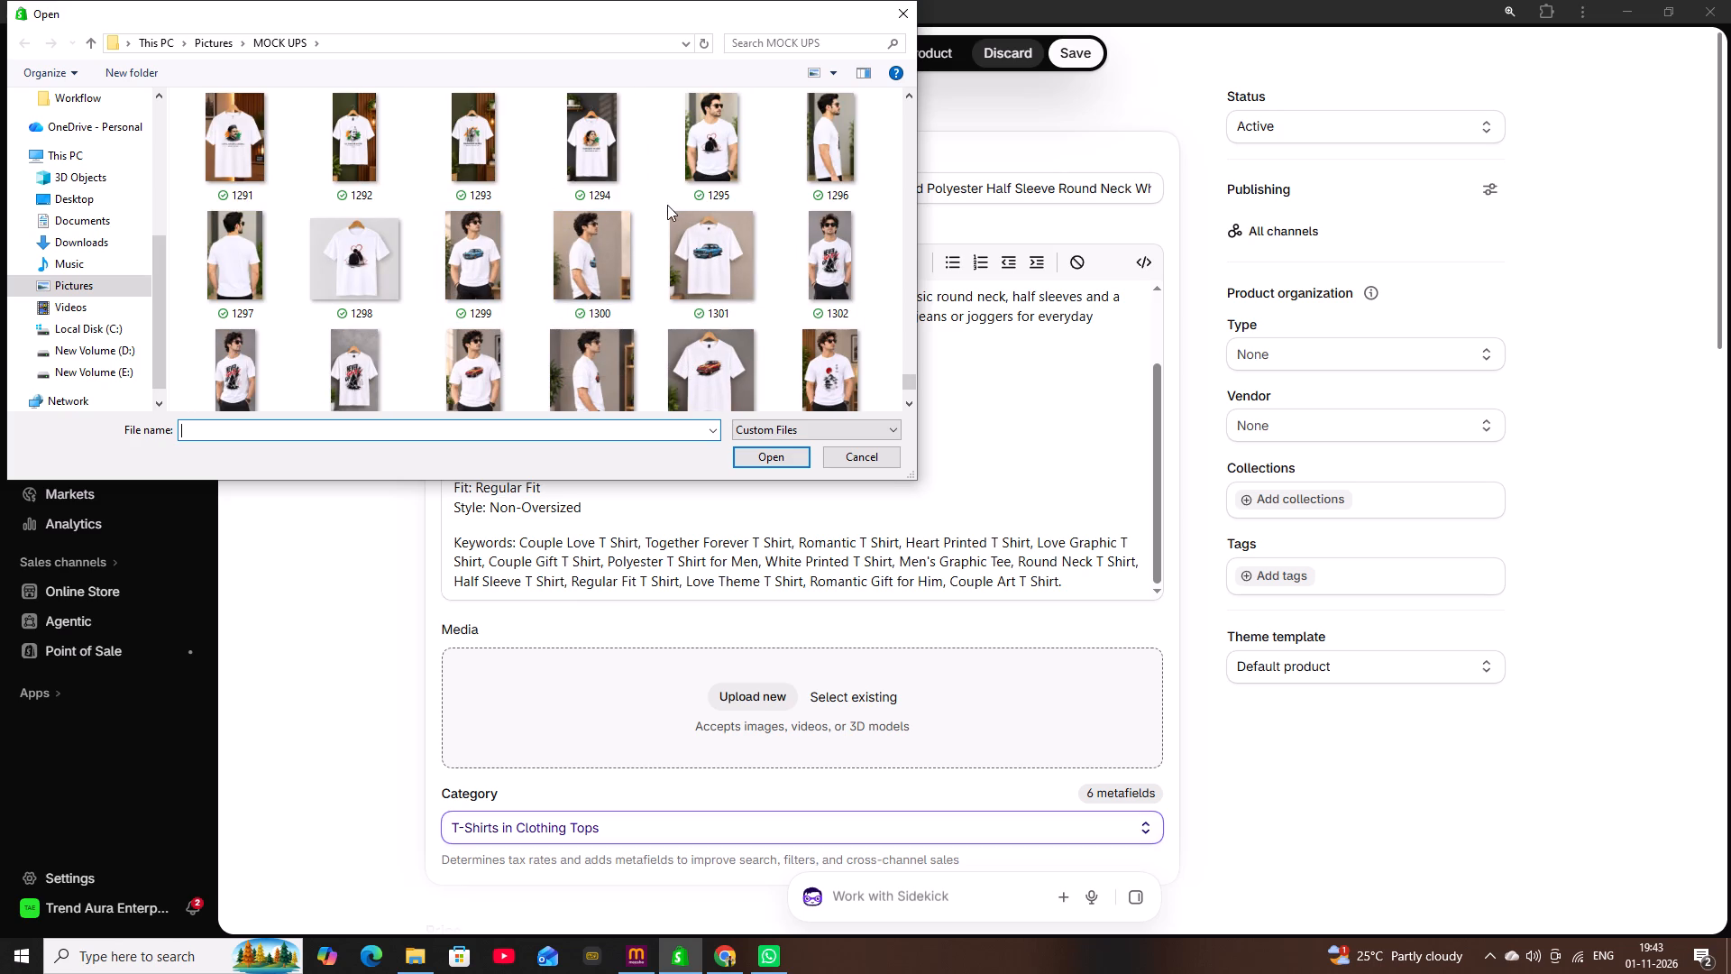
drag(667, 205, 849, 204)
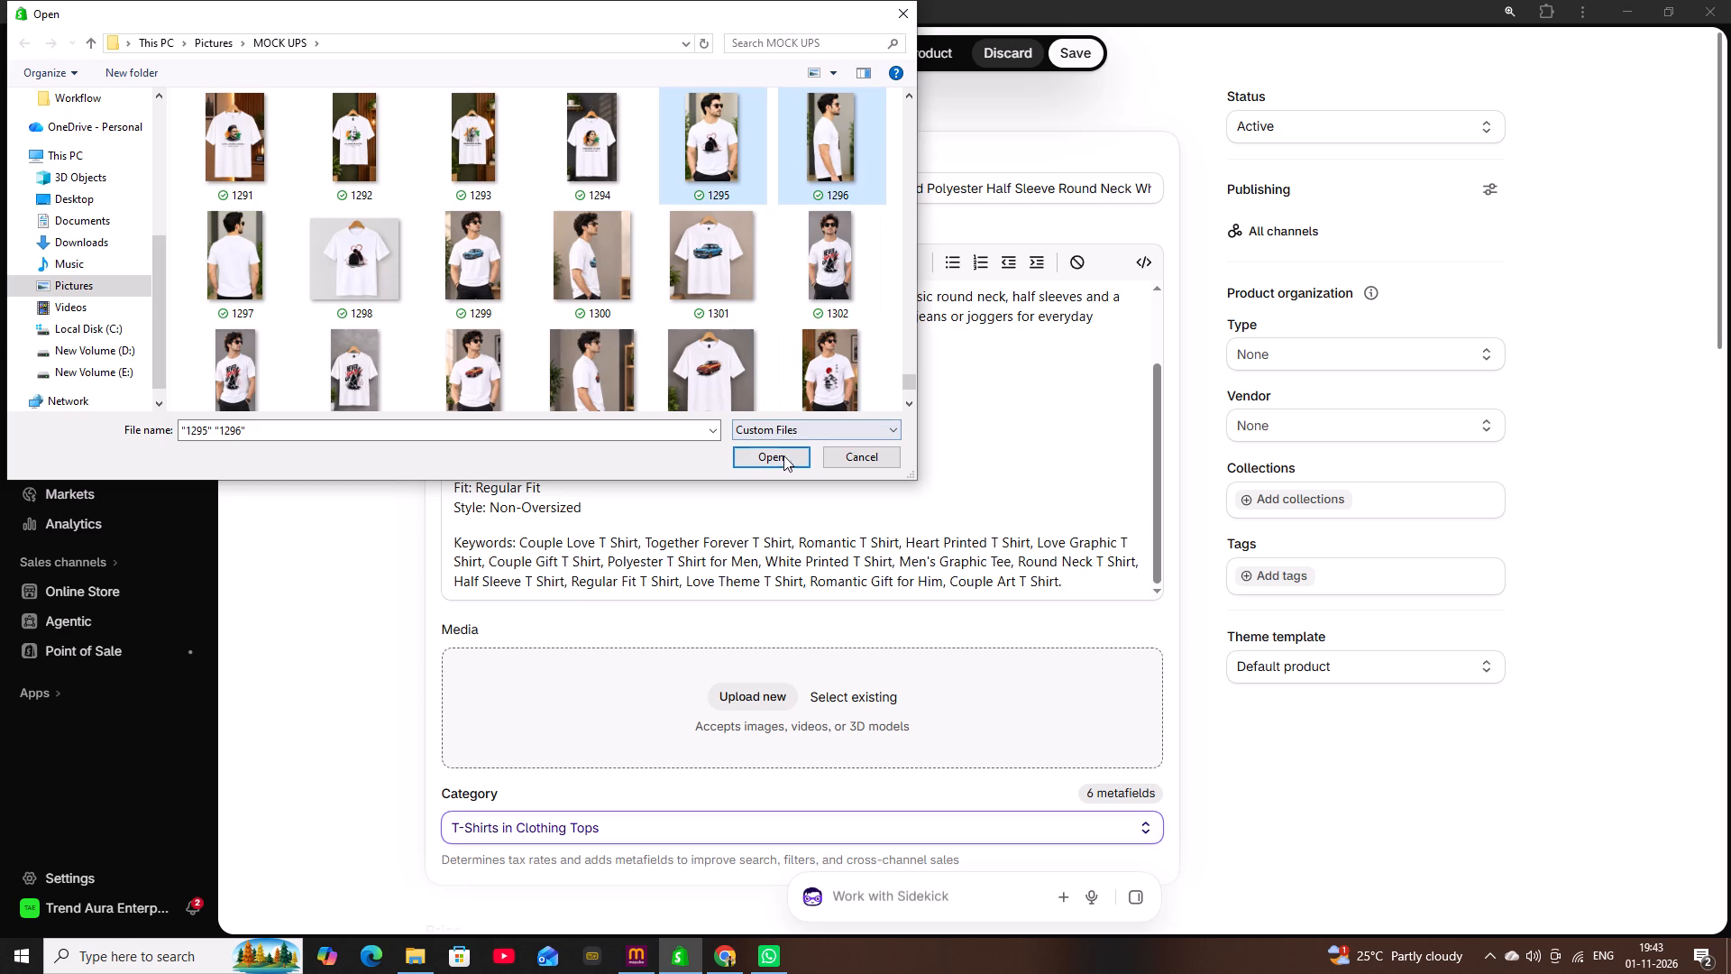
click(783, 458)
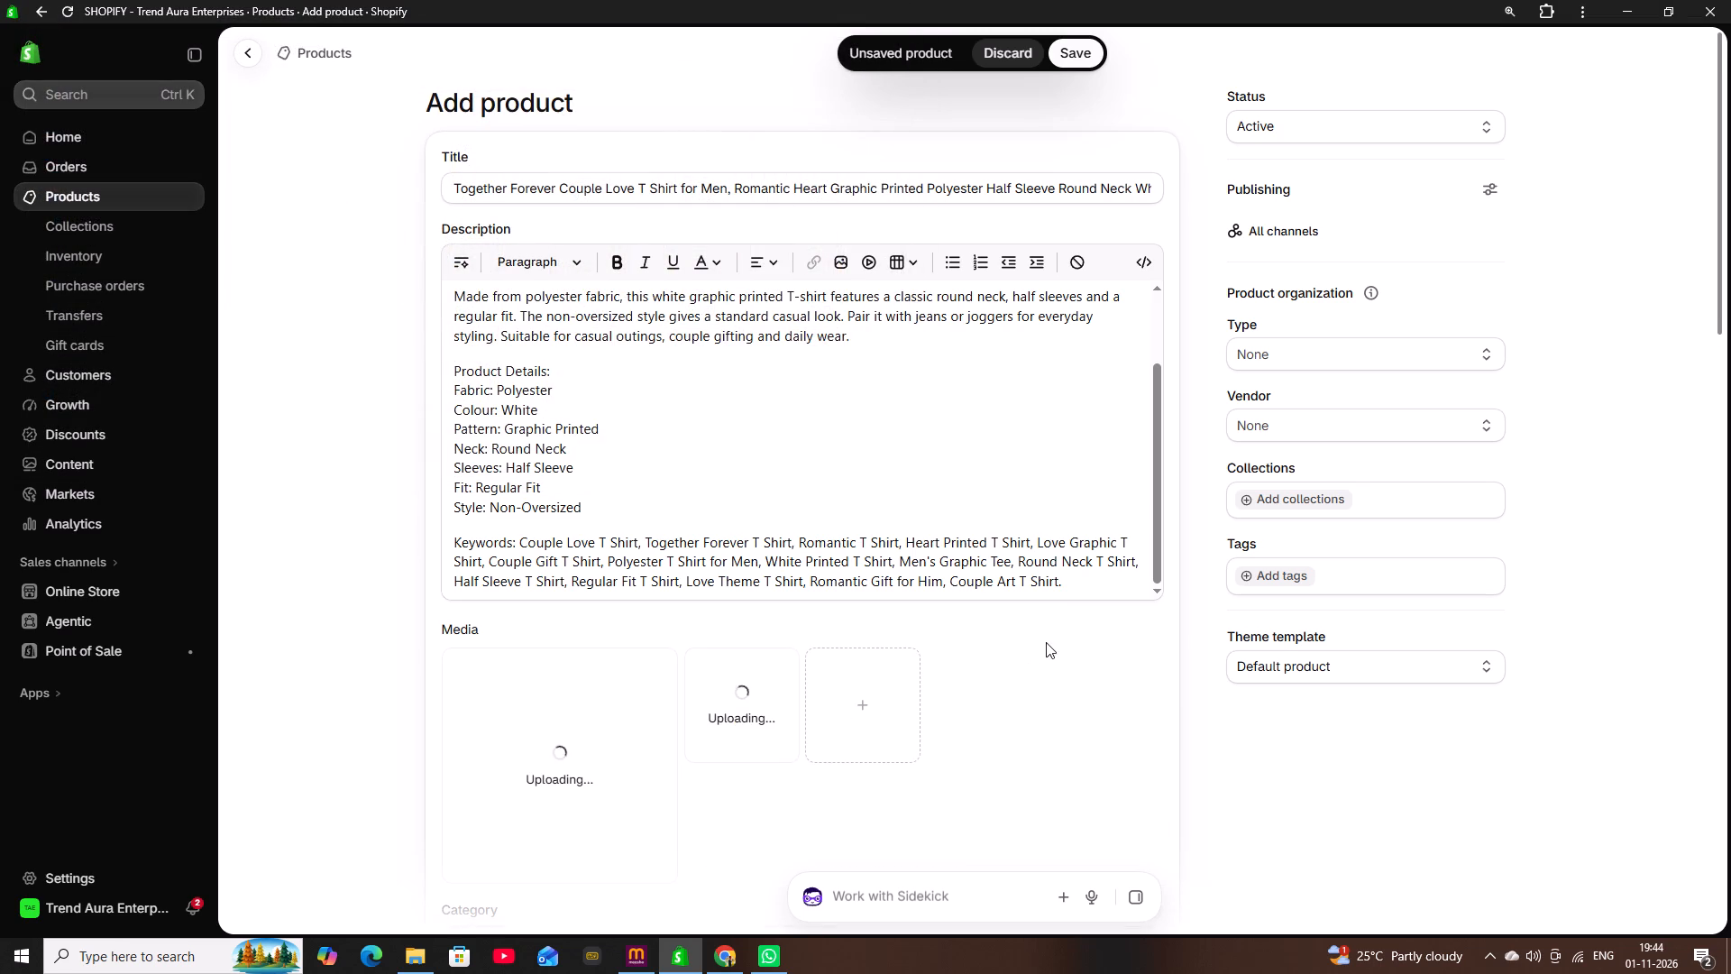
Set the product type to TSHIRT and the vendor to Trend Aura Enerprises.
scroll(1050, 639, down, 3)
scroll(1349, 394, up, 1)
click(1351, 188)
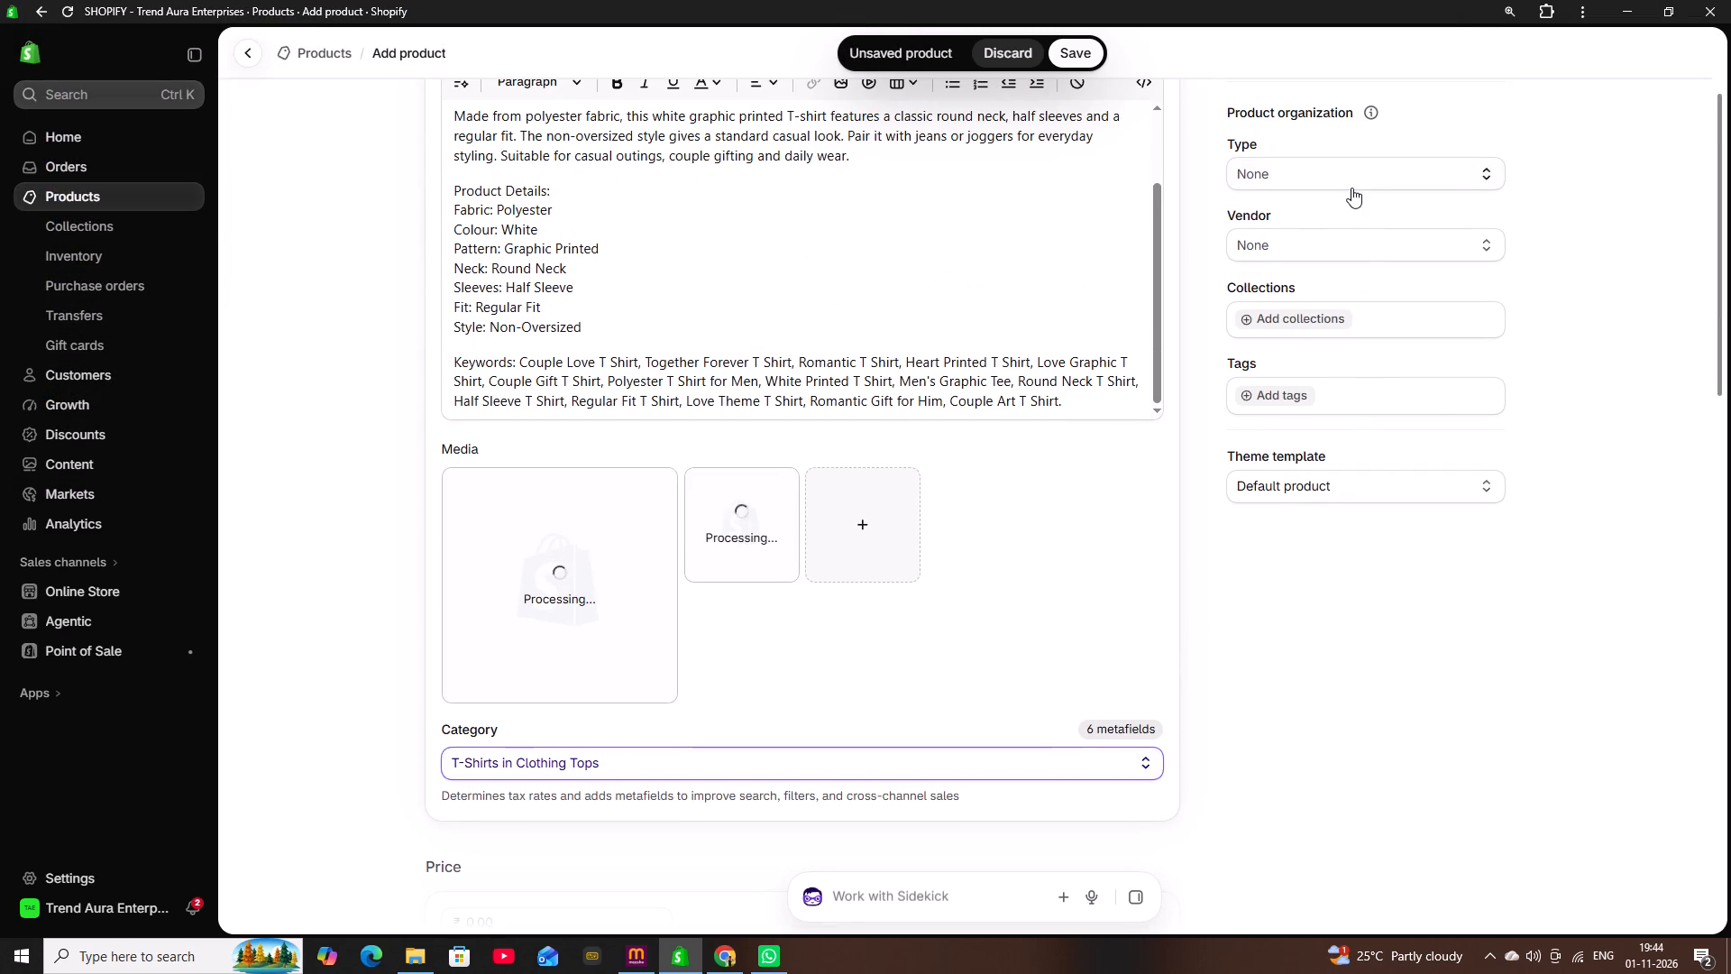
click(1348, 252)
click(1337, 259)
click(1332, 278)
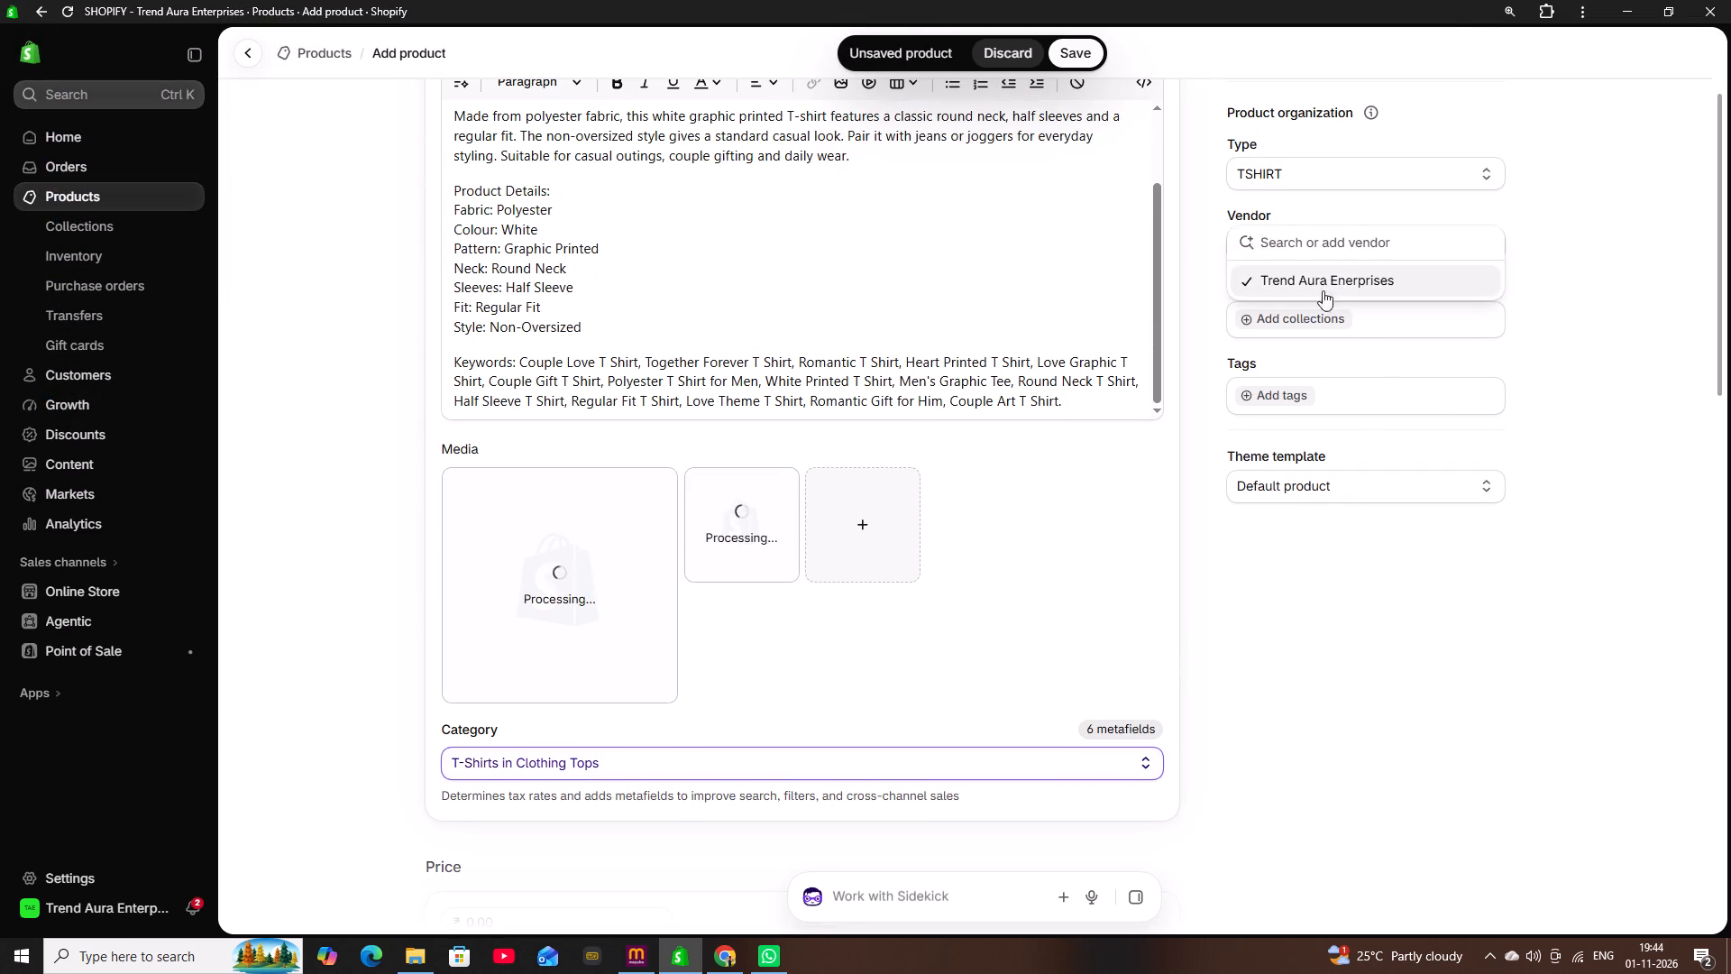
click(1276, 621)
Add mockup image 1298 from the MOCK UPS folder and the existing back-view image 1198 to the product media.
scroll(1260, 589, down, 2)
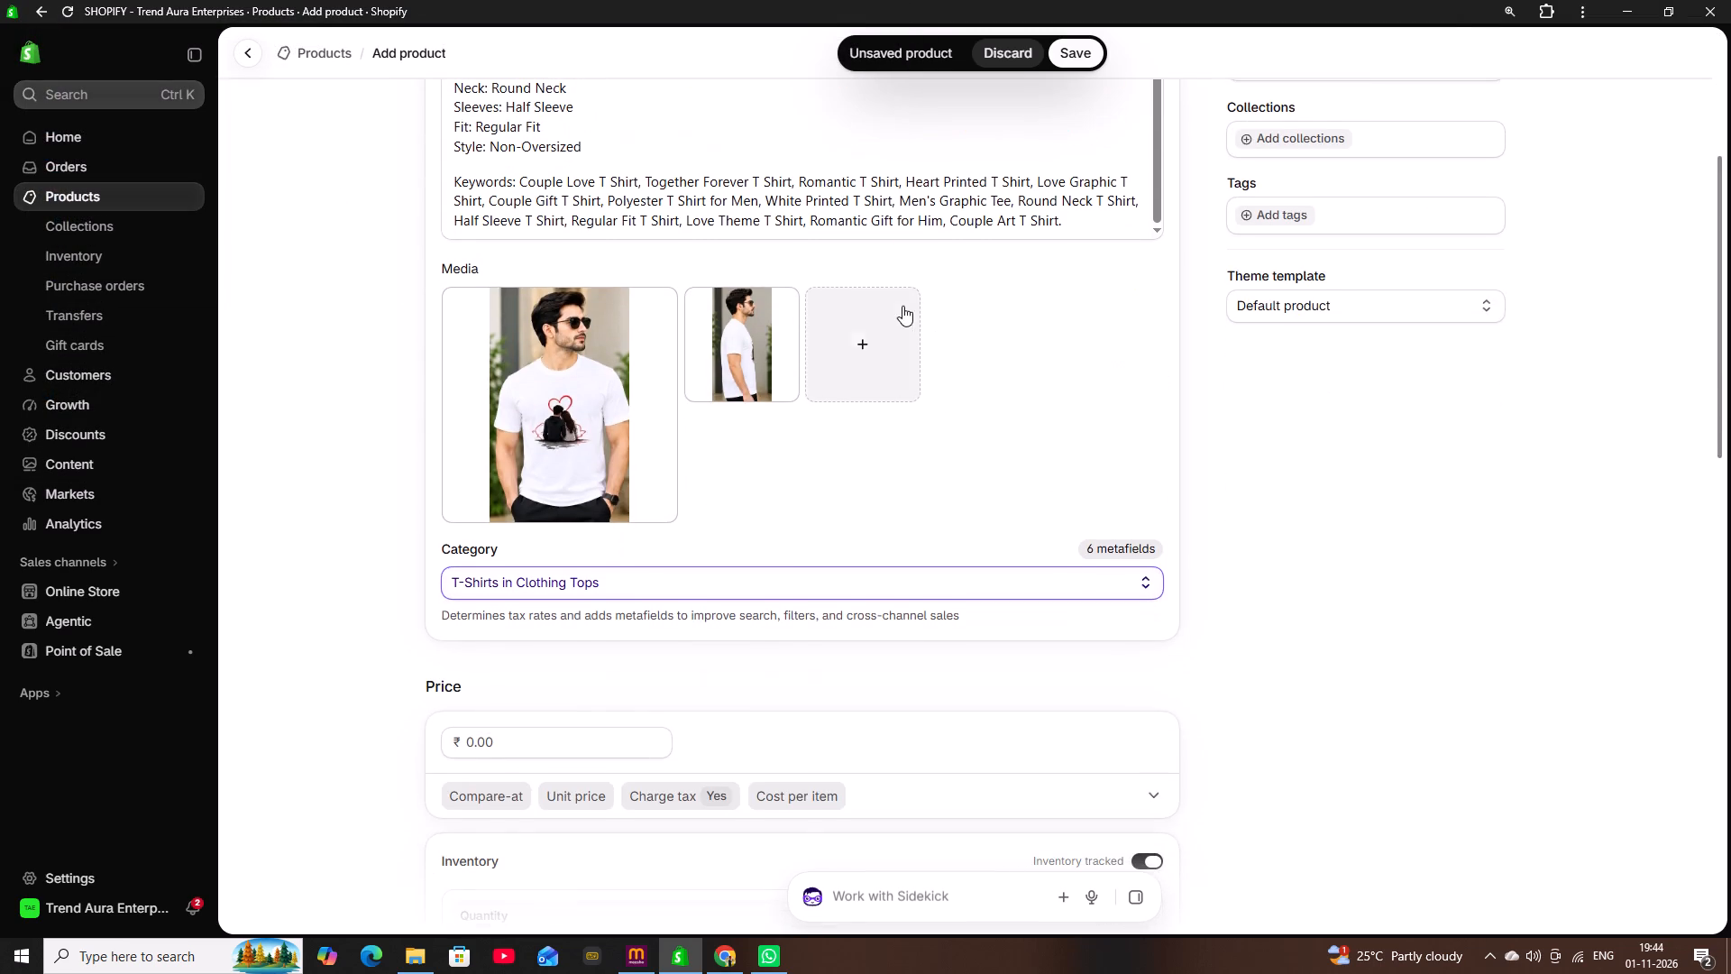
click(896, 306)
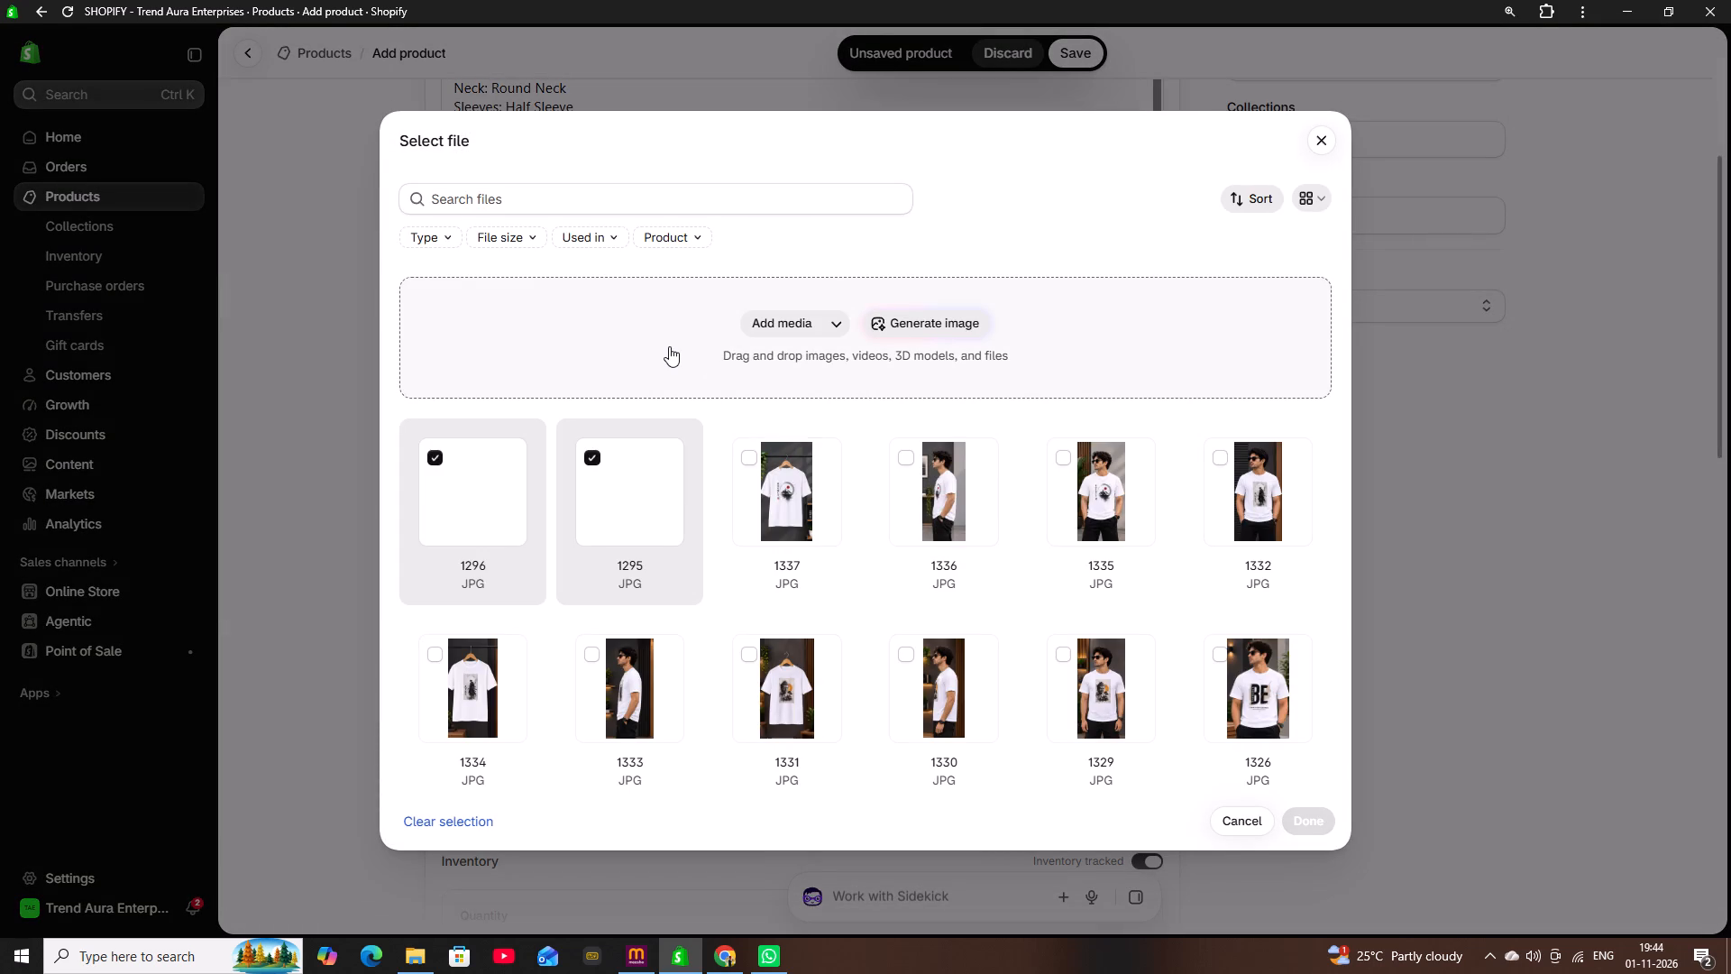
click(669, 346)
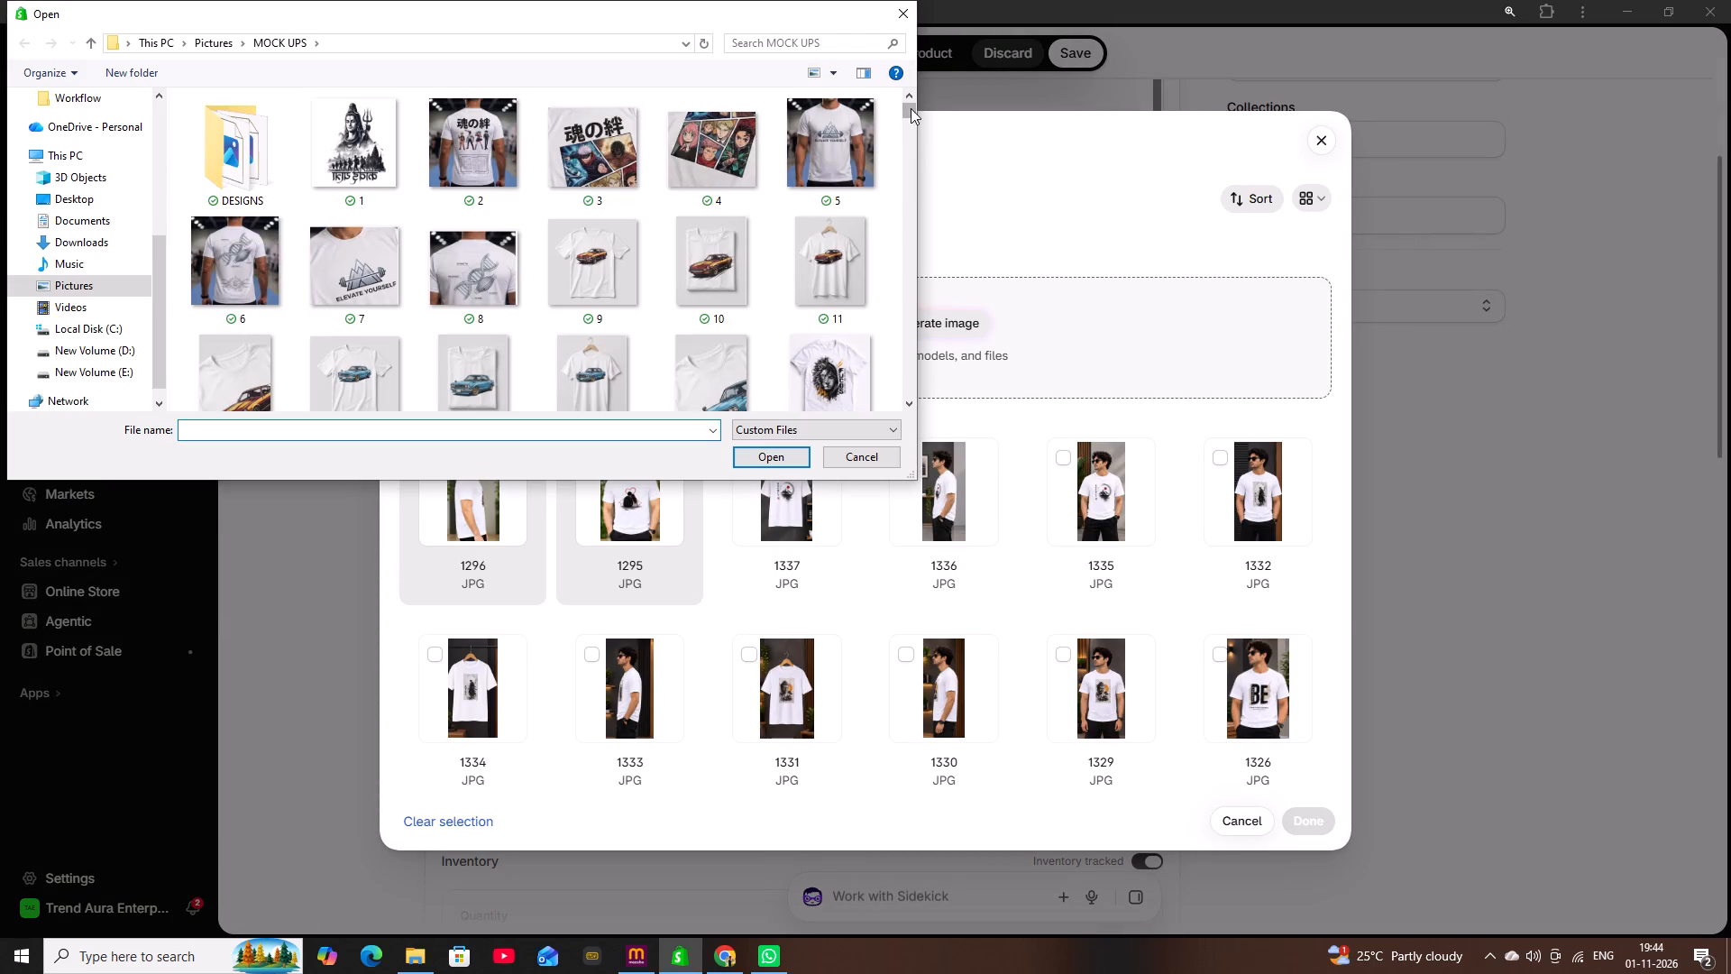
drag(911, 108, 931, 402)
scroll(820, 345, up, 4)
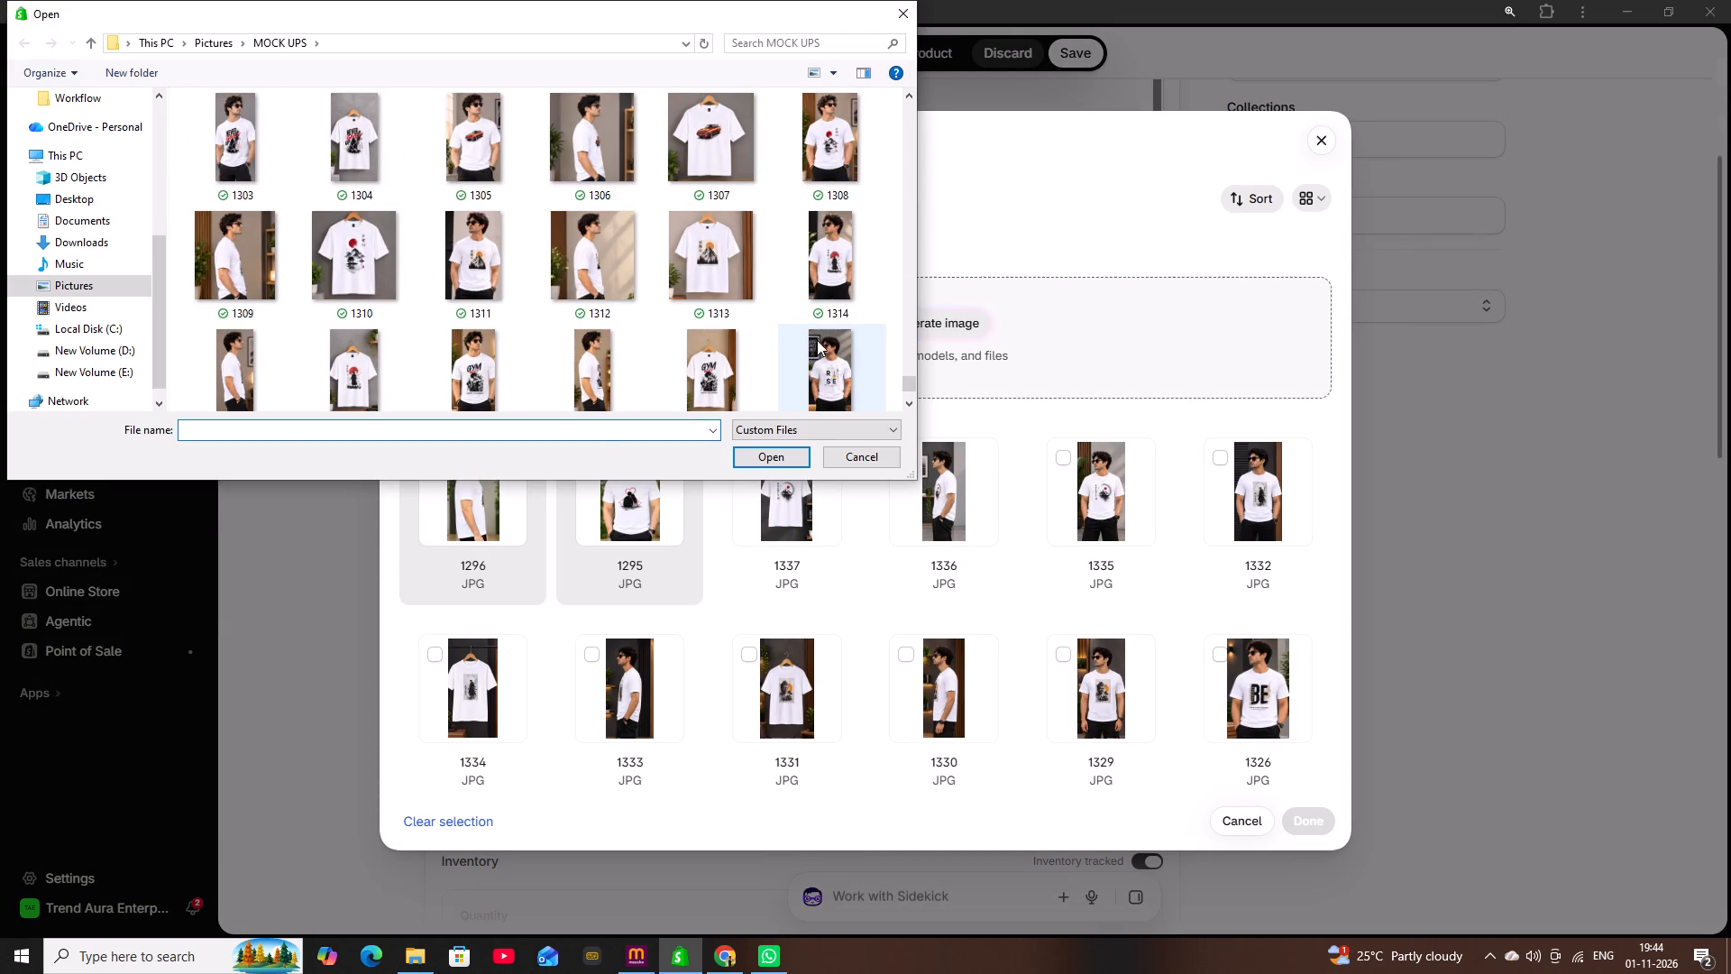
scroll(578, 279, up, 2)
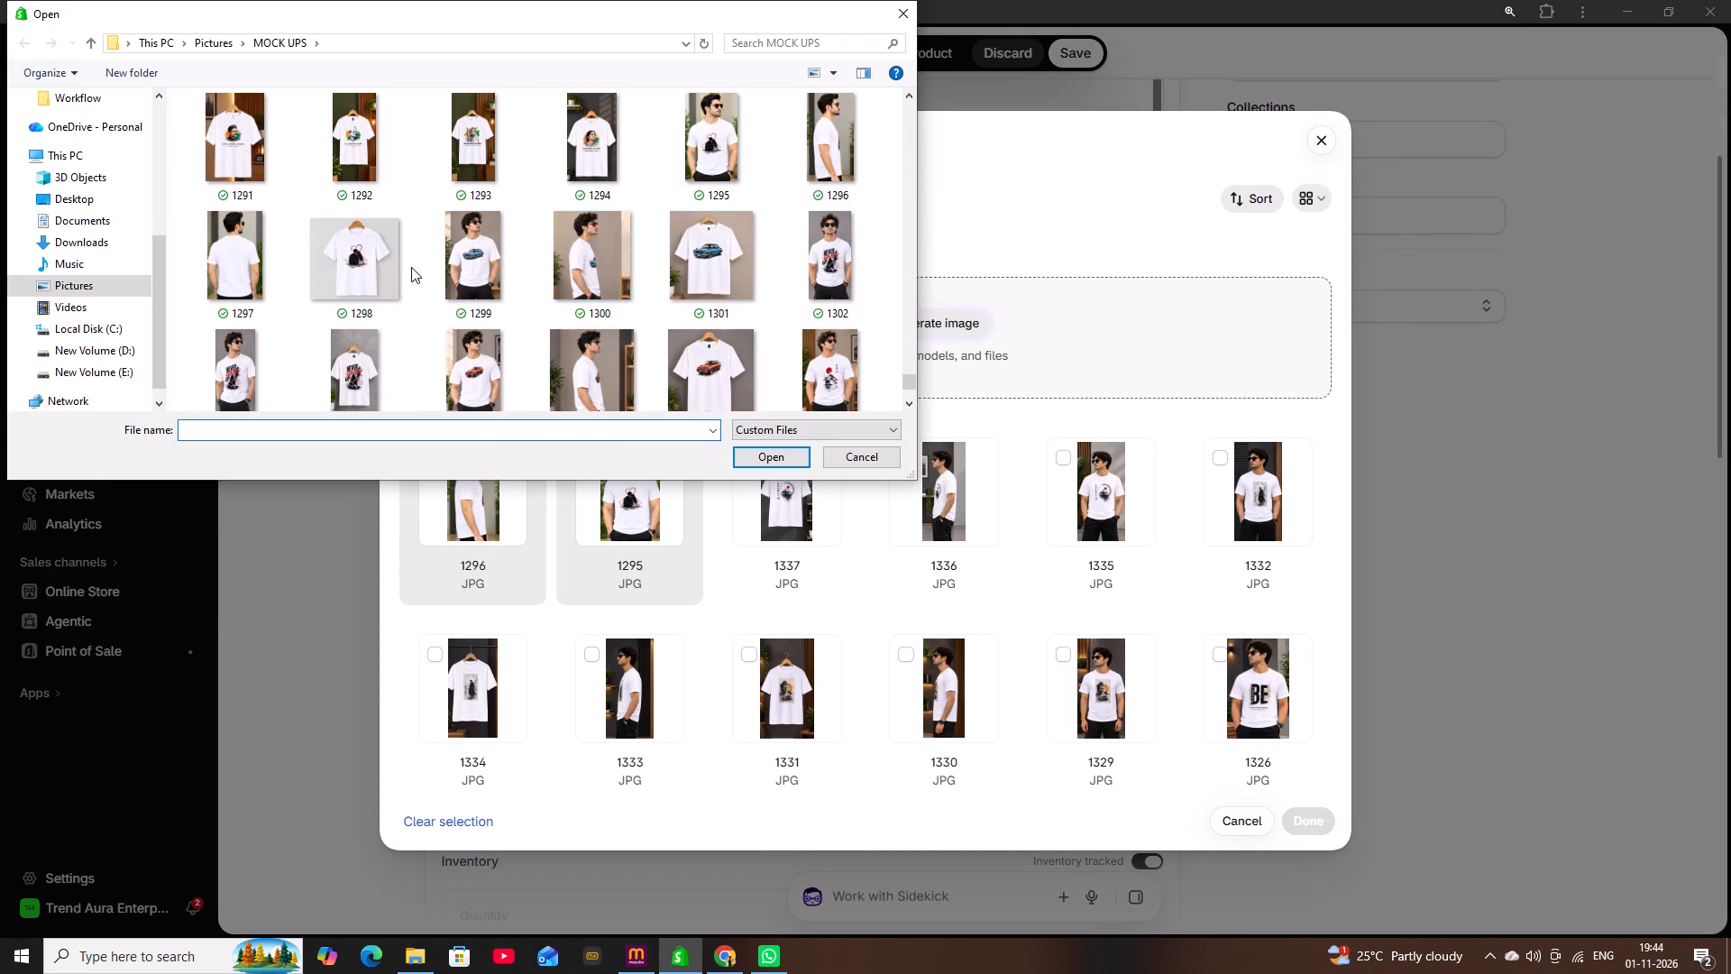
click(360, 290)
click(746, 458)
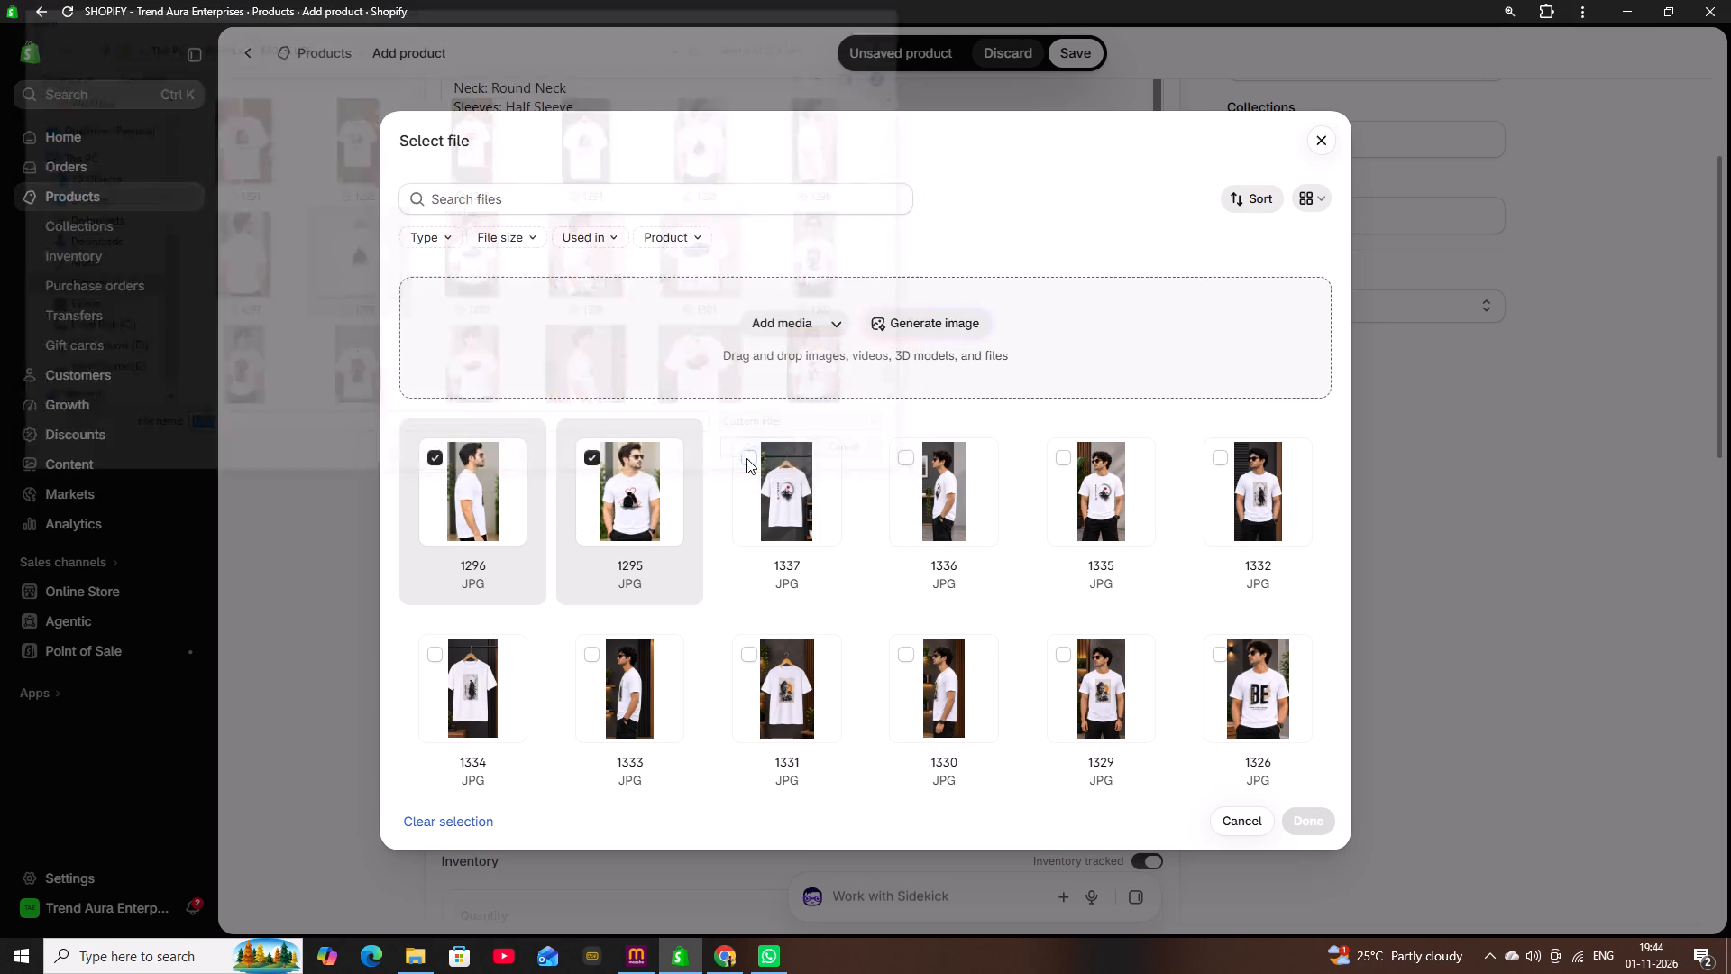
scroll(924, 565, down, 2)
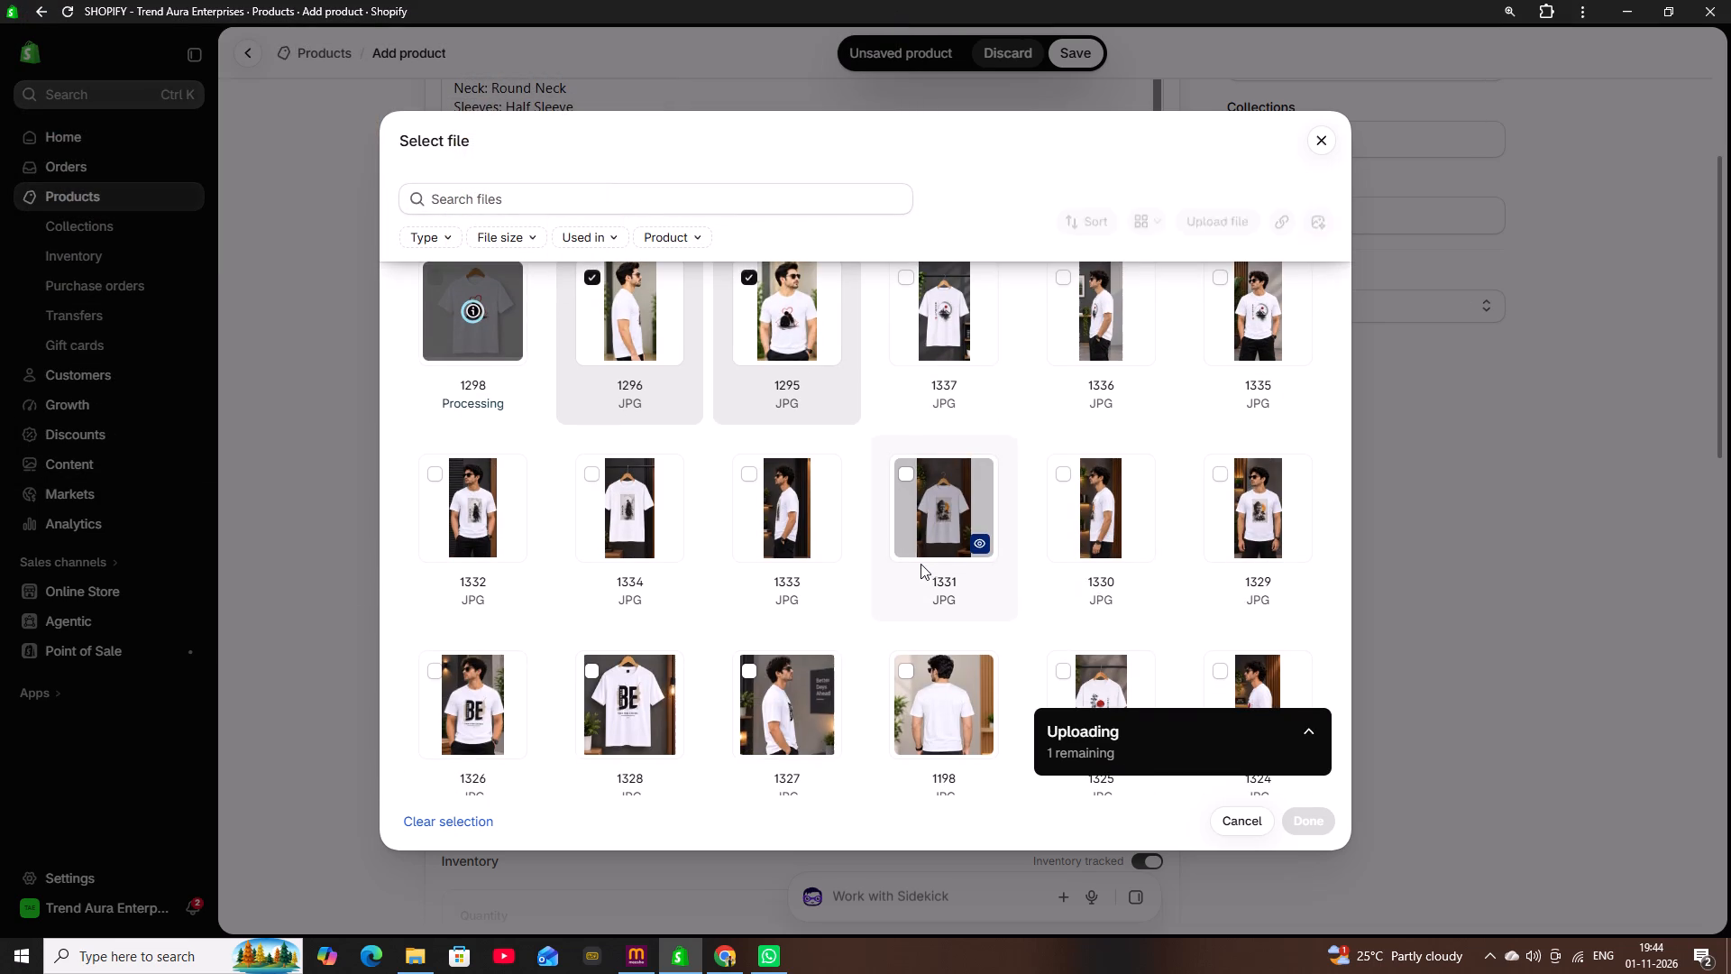
click(905, 667)
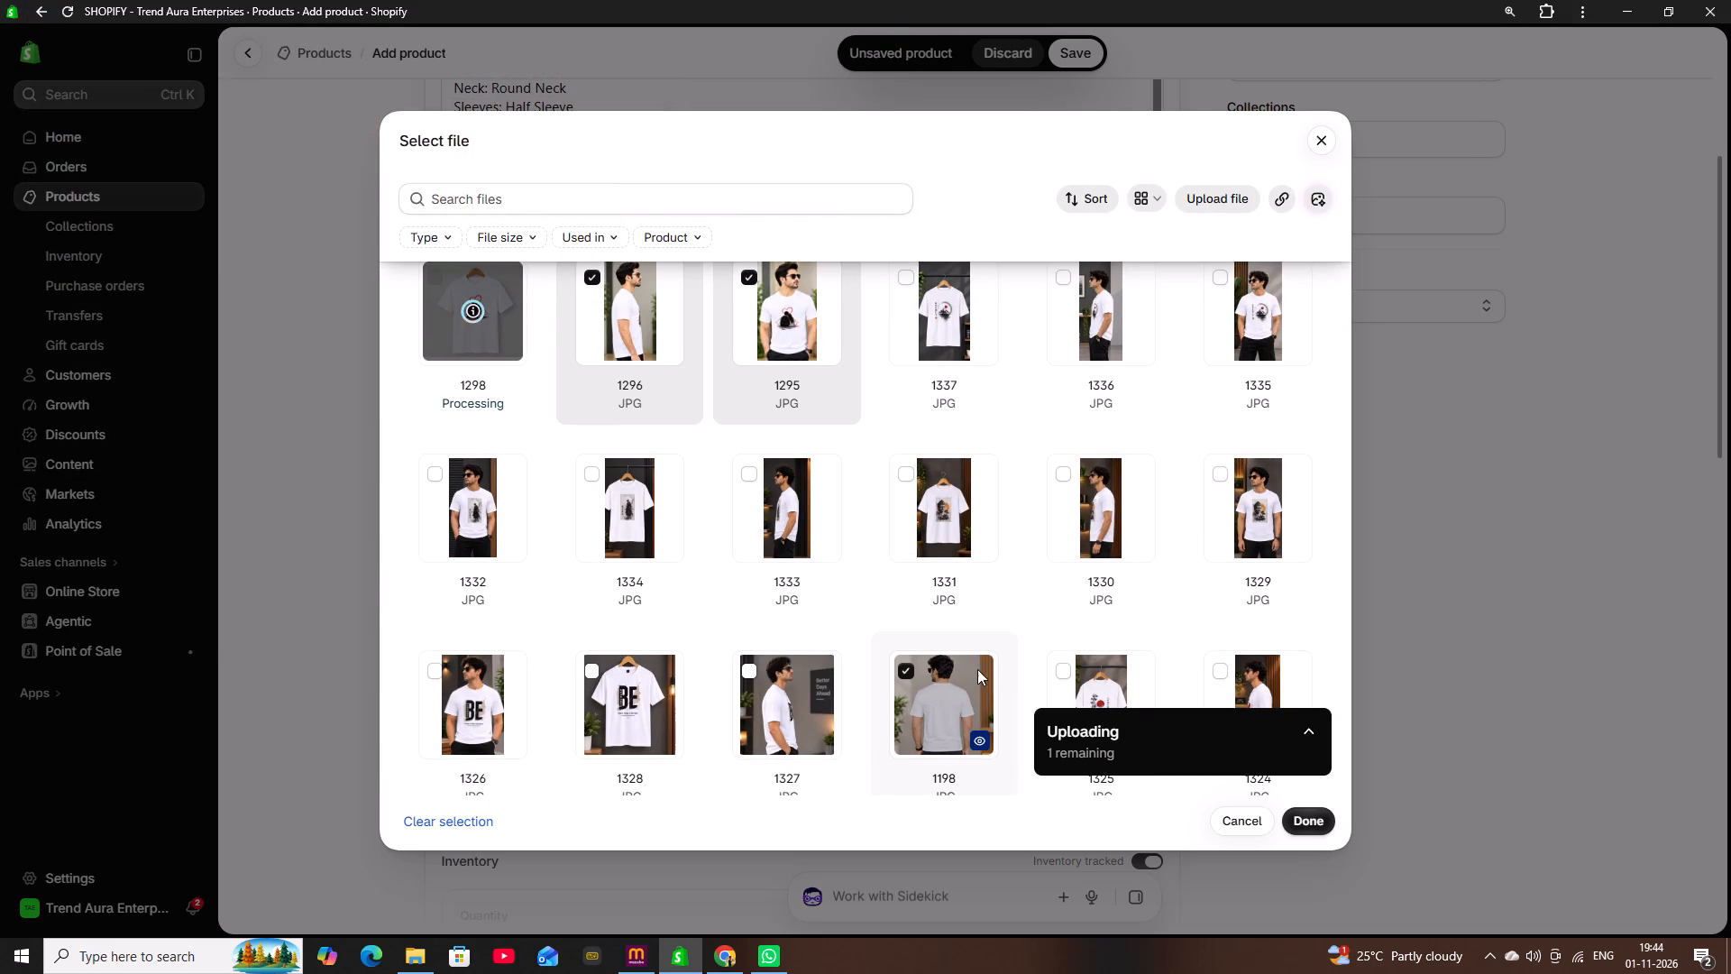
click(1305, 819)
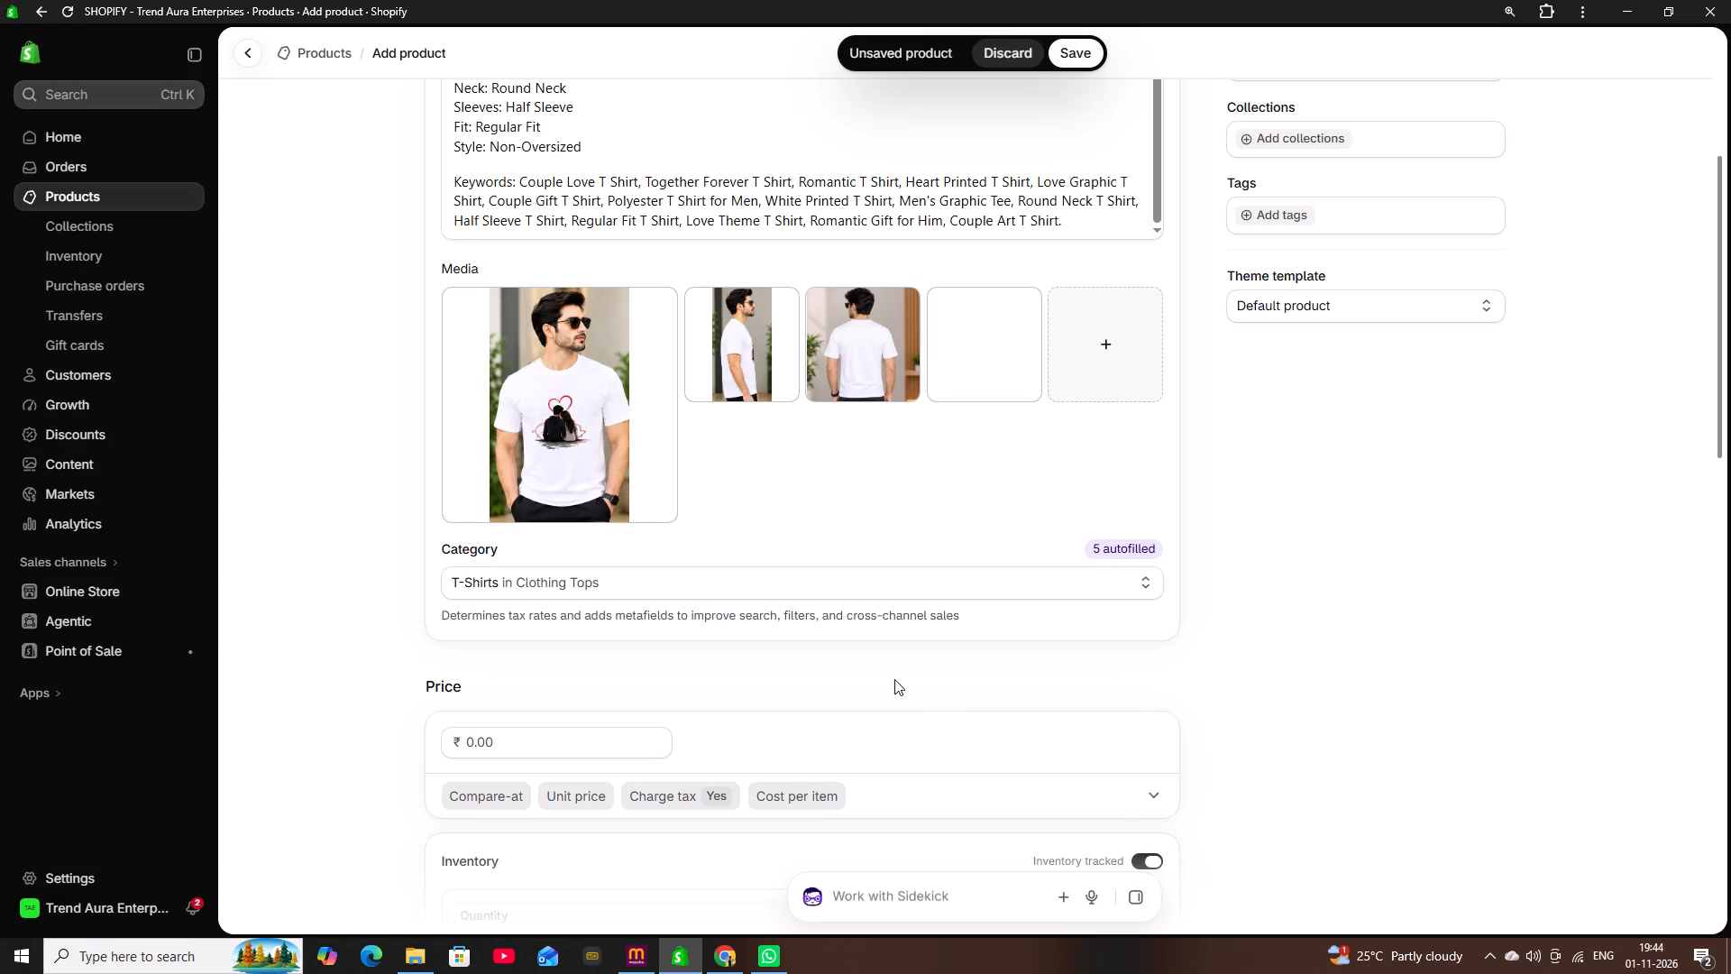
Move the hanging T-shirt image 1298 to the first position in the product media.
drag(974, 354, 659, 429)
drag(748, 355, 650, 394)
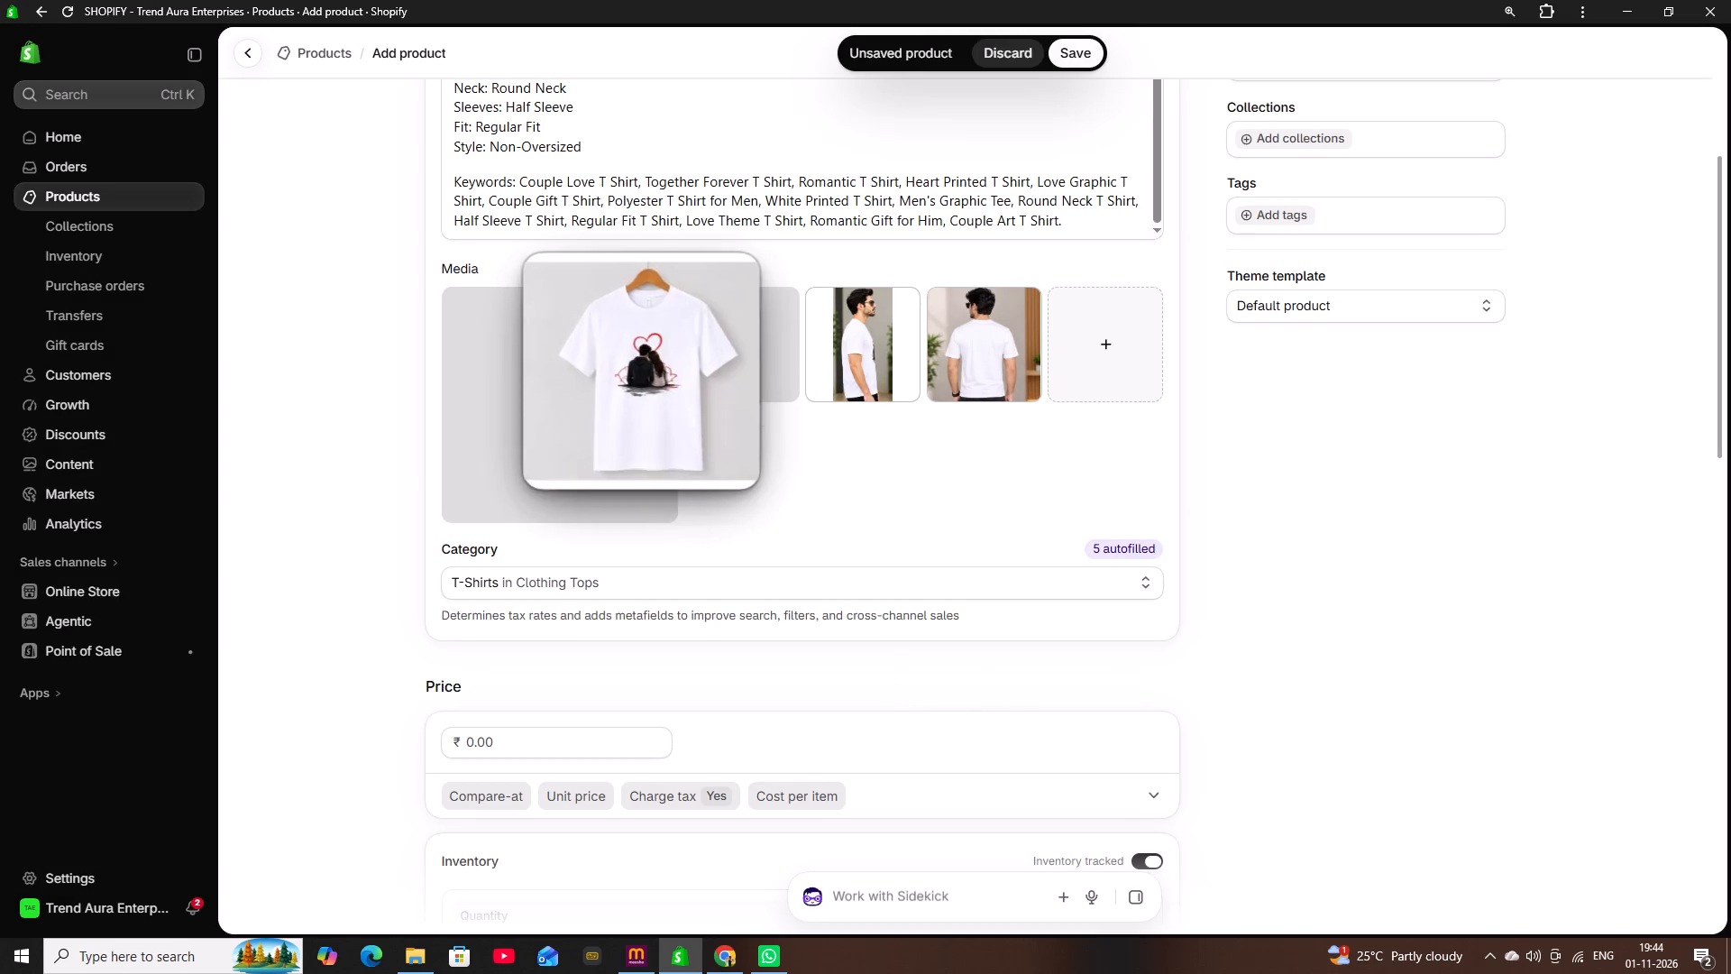
drag(650, 394, 607, 399)
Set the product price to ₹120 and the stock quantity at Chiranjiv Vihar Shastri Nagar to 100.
scroll(856, 679, down, 2)
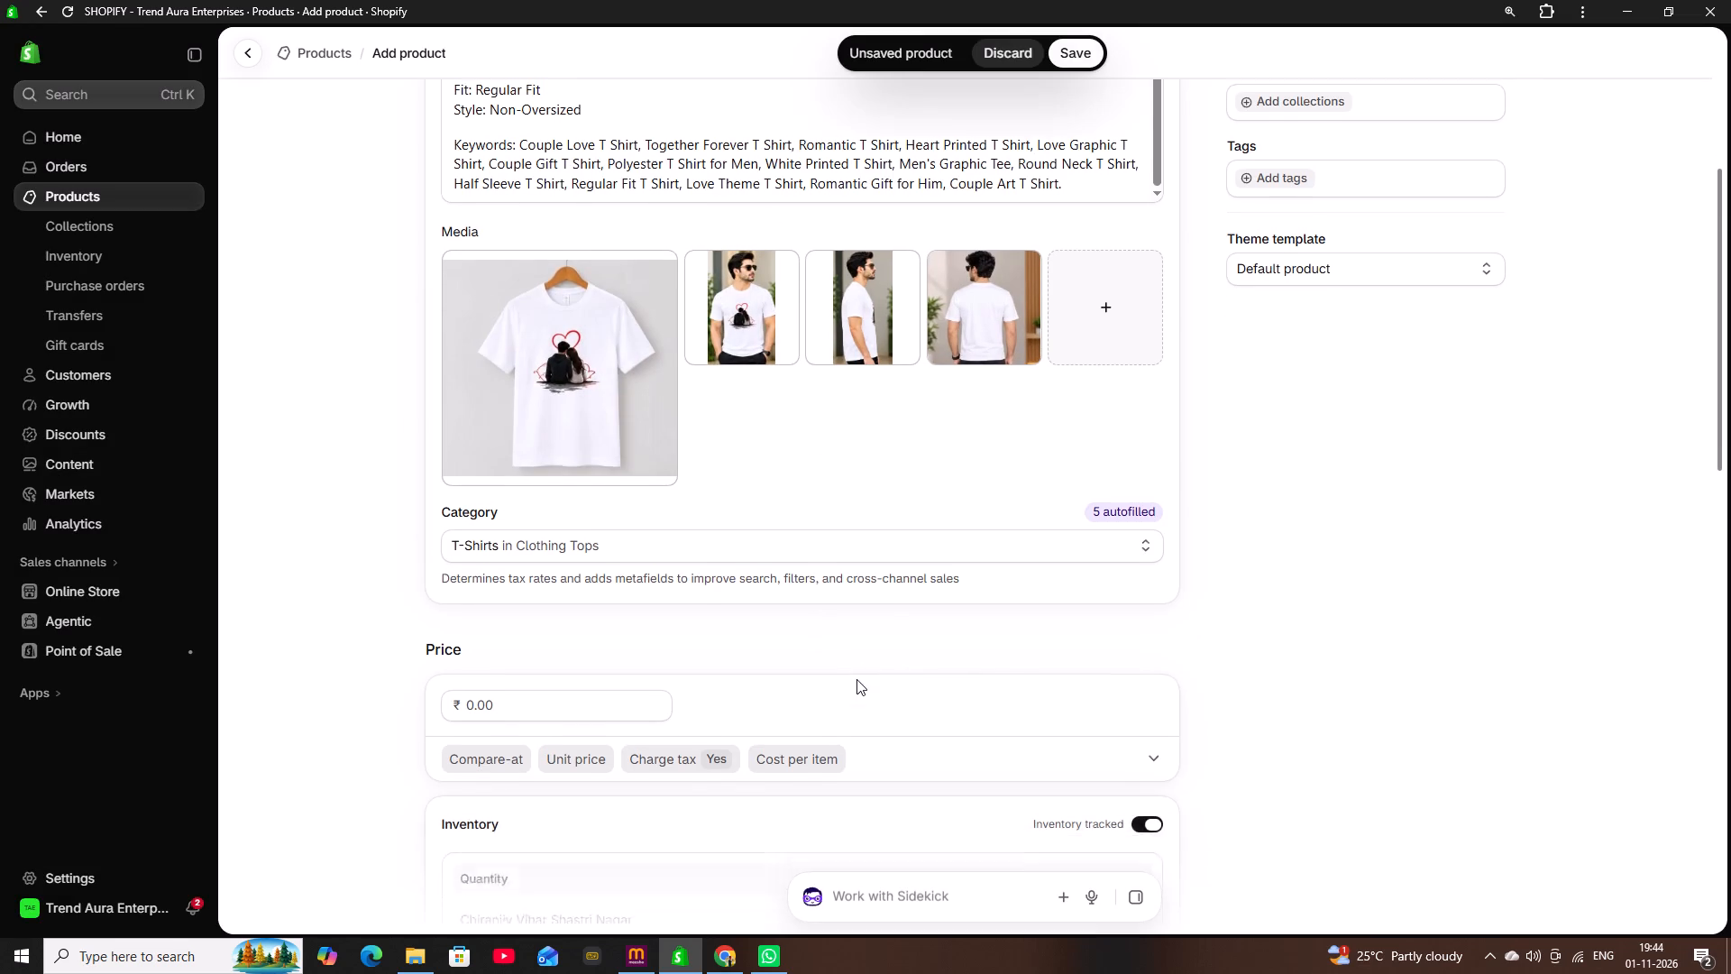
click(618, 553)
text(120)
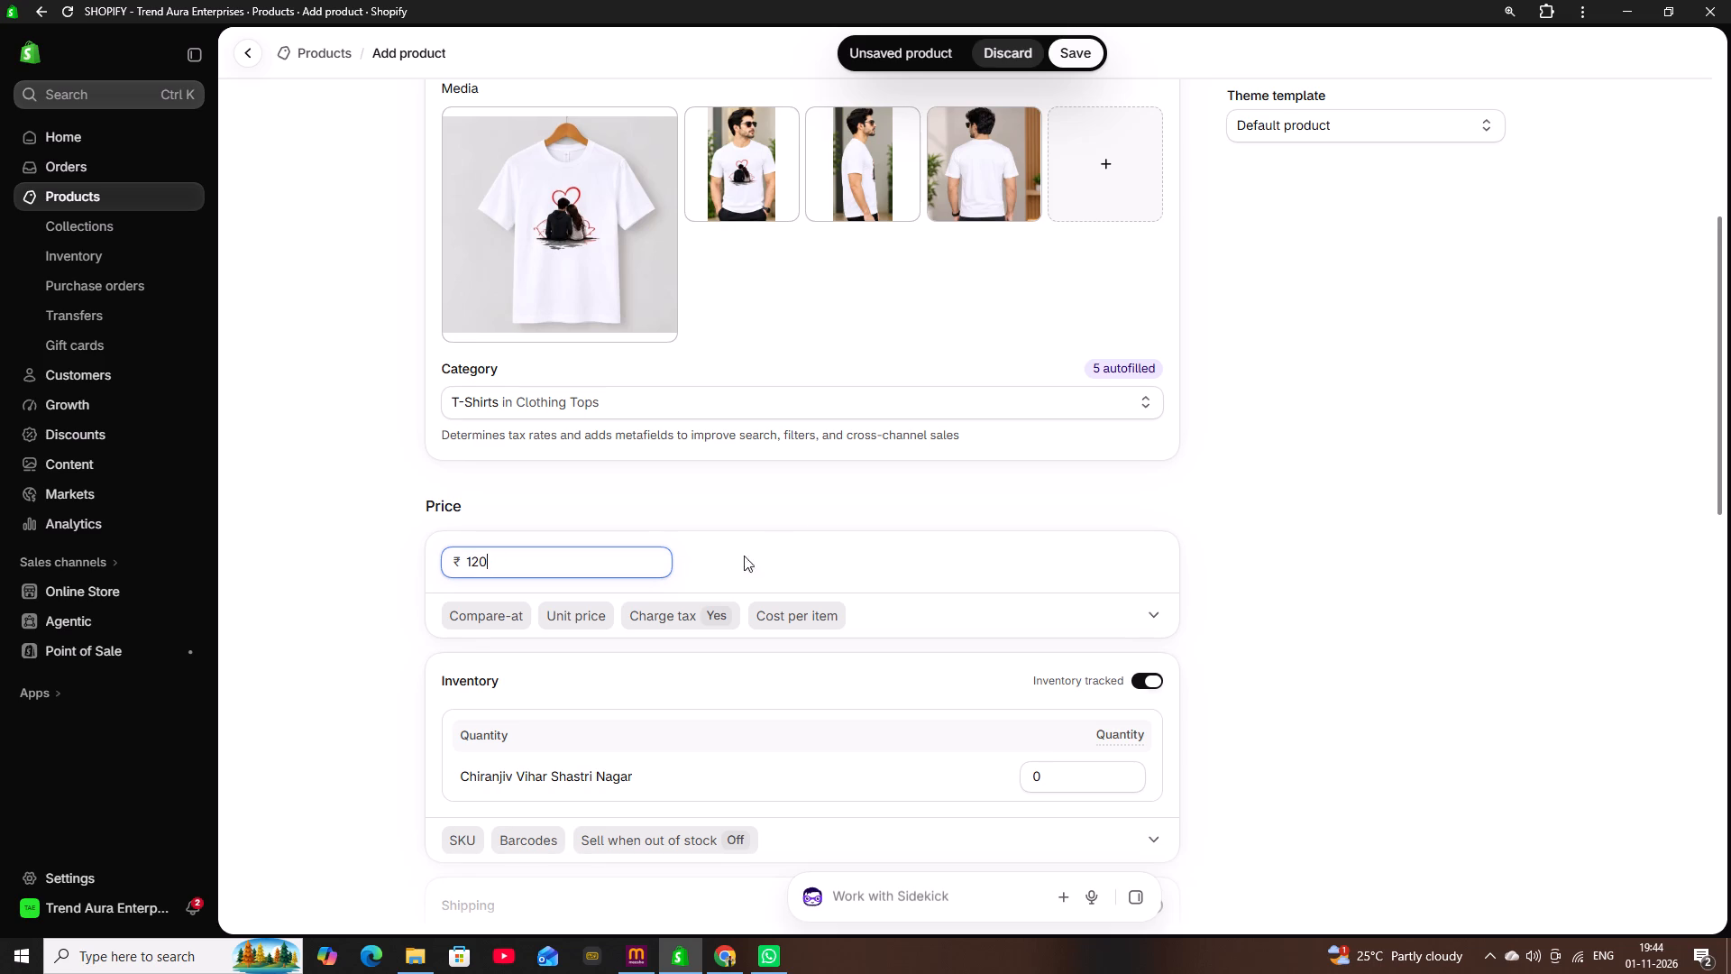
click(823, 507)
scroll(830, 506, down, 4)
click(1060, 418)
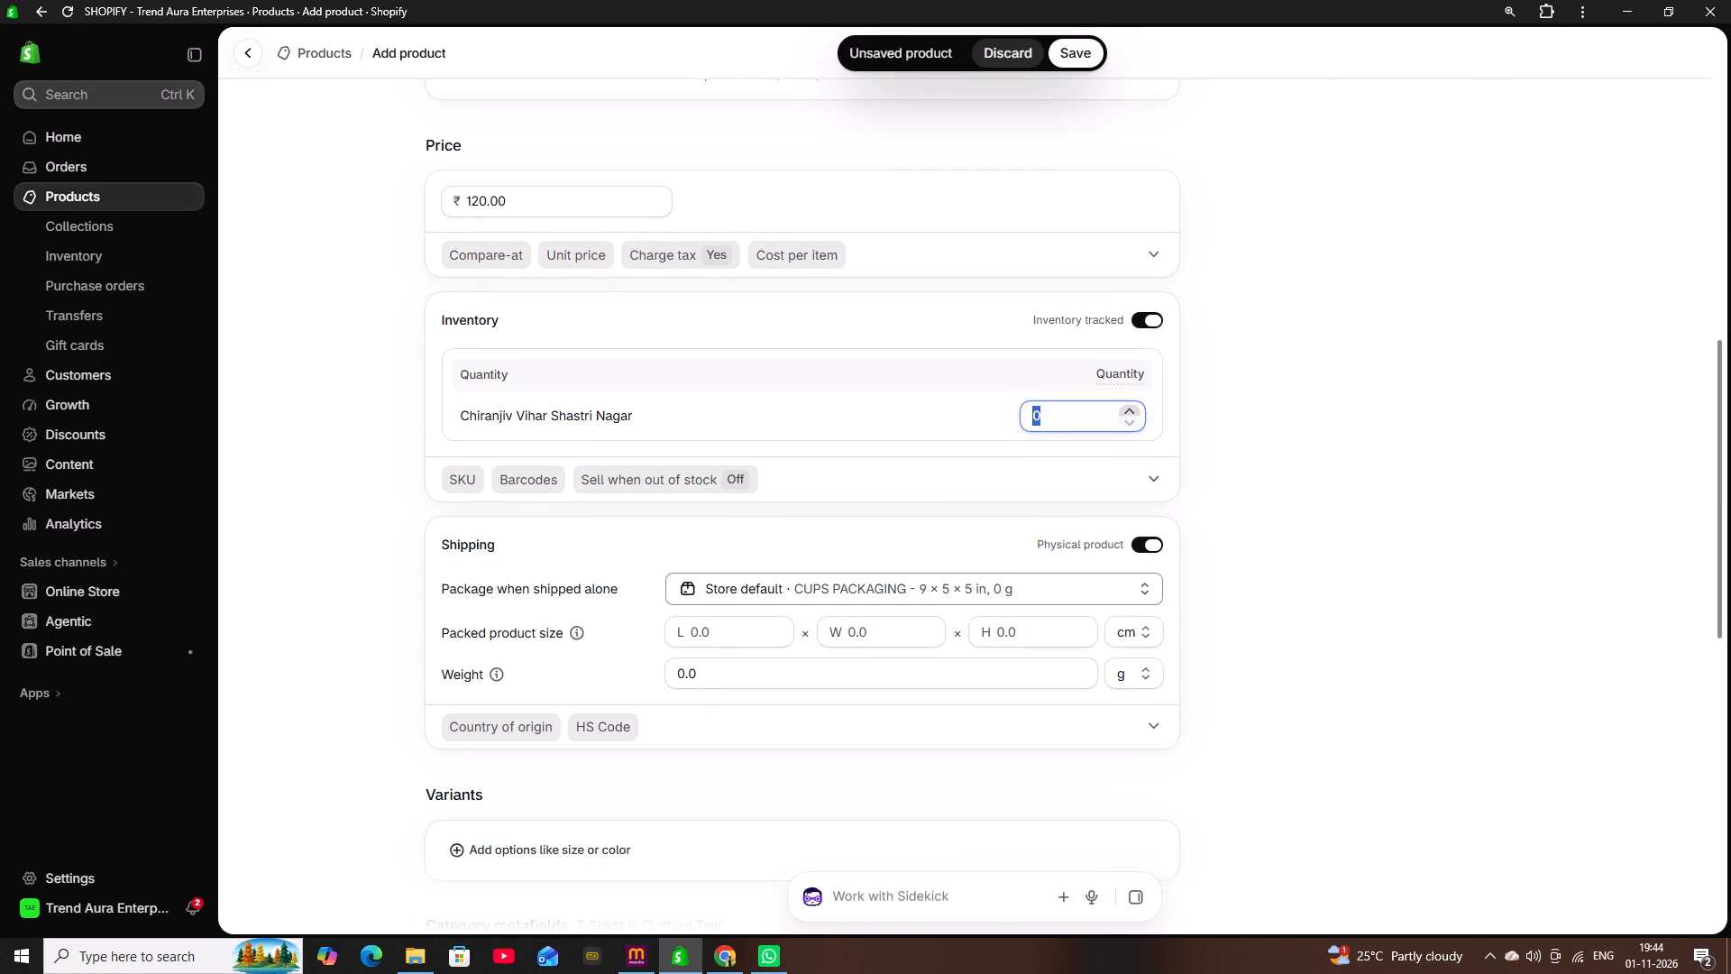
text(100)
Set shipping to the Trend Packaging package with a packed size of 10 × 12 × 2 cm and a weight of 150 g.
click(915, 576)
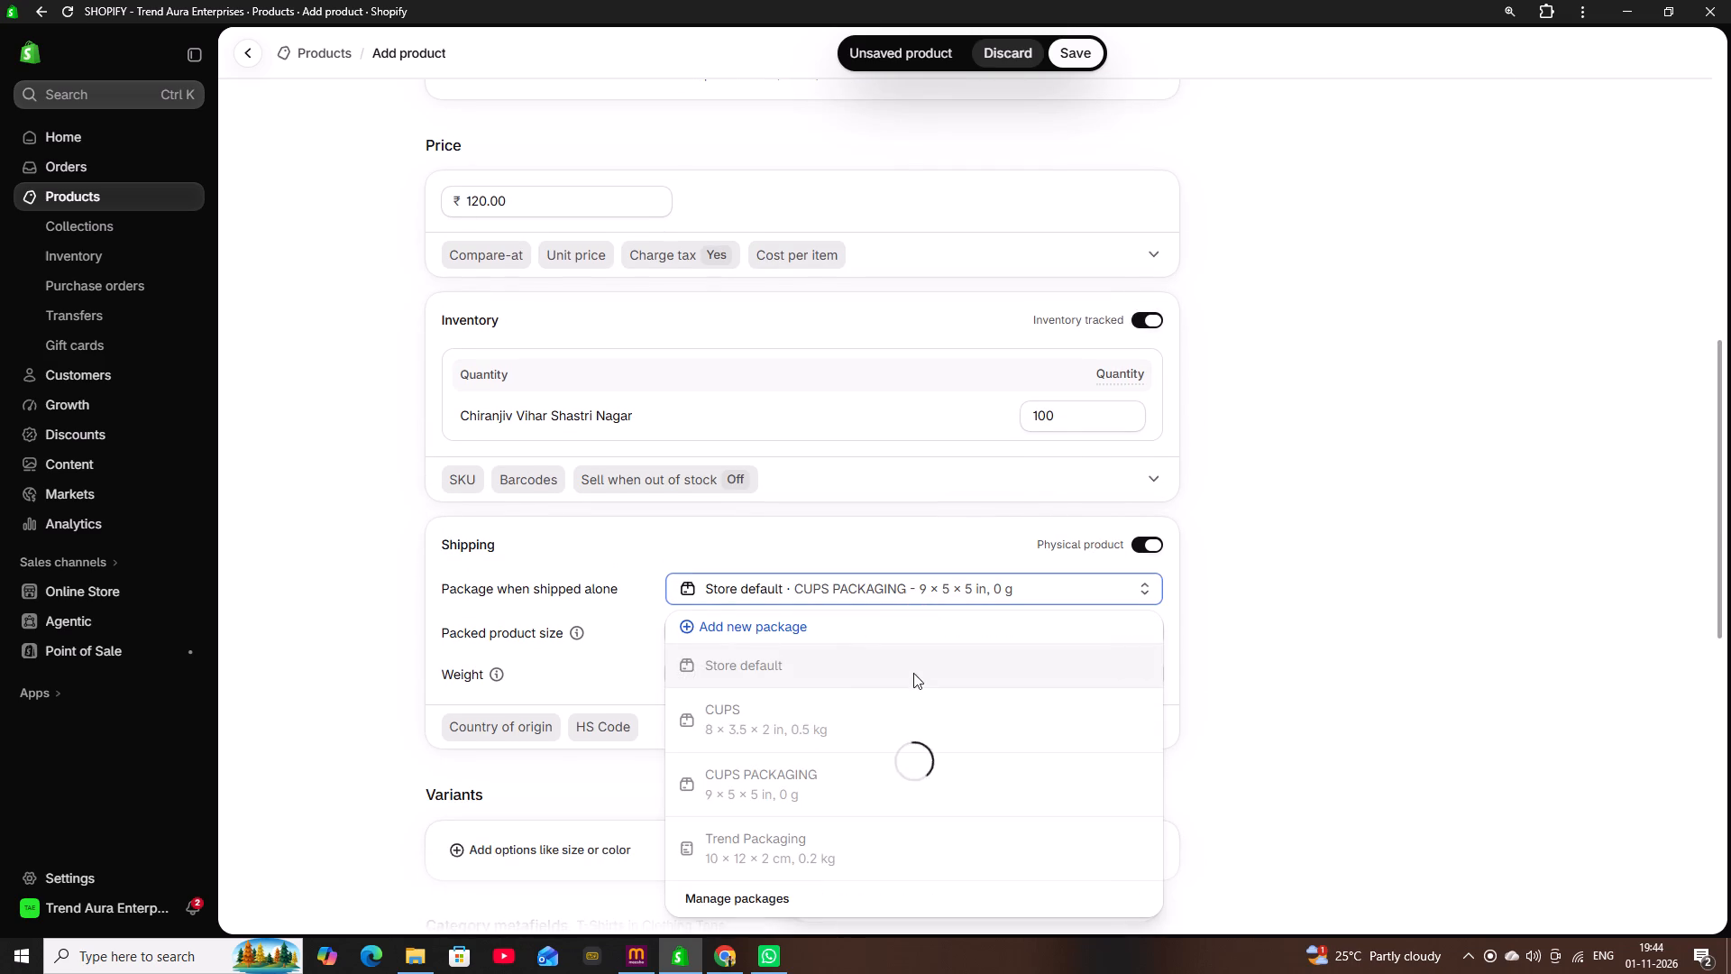
click(891, 835)
click(733, 627)
text(10)
click(864, 636)
text(12)
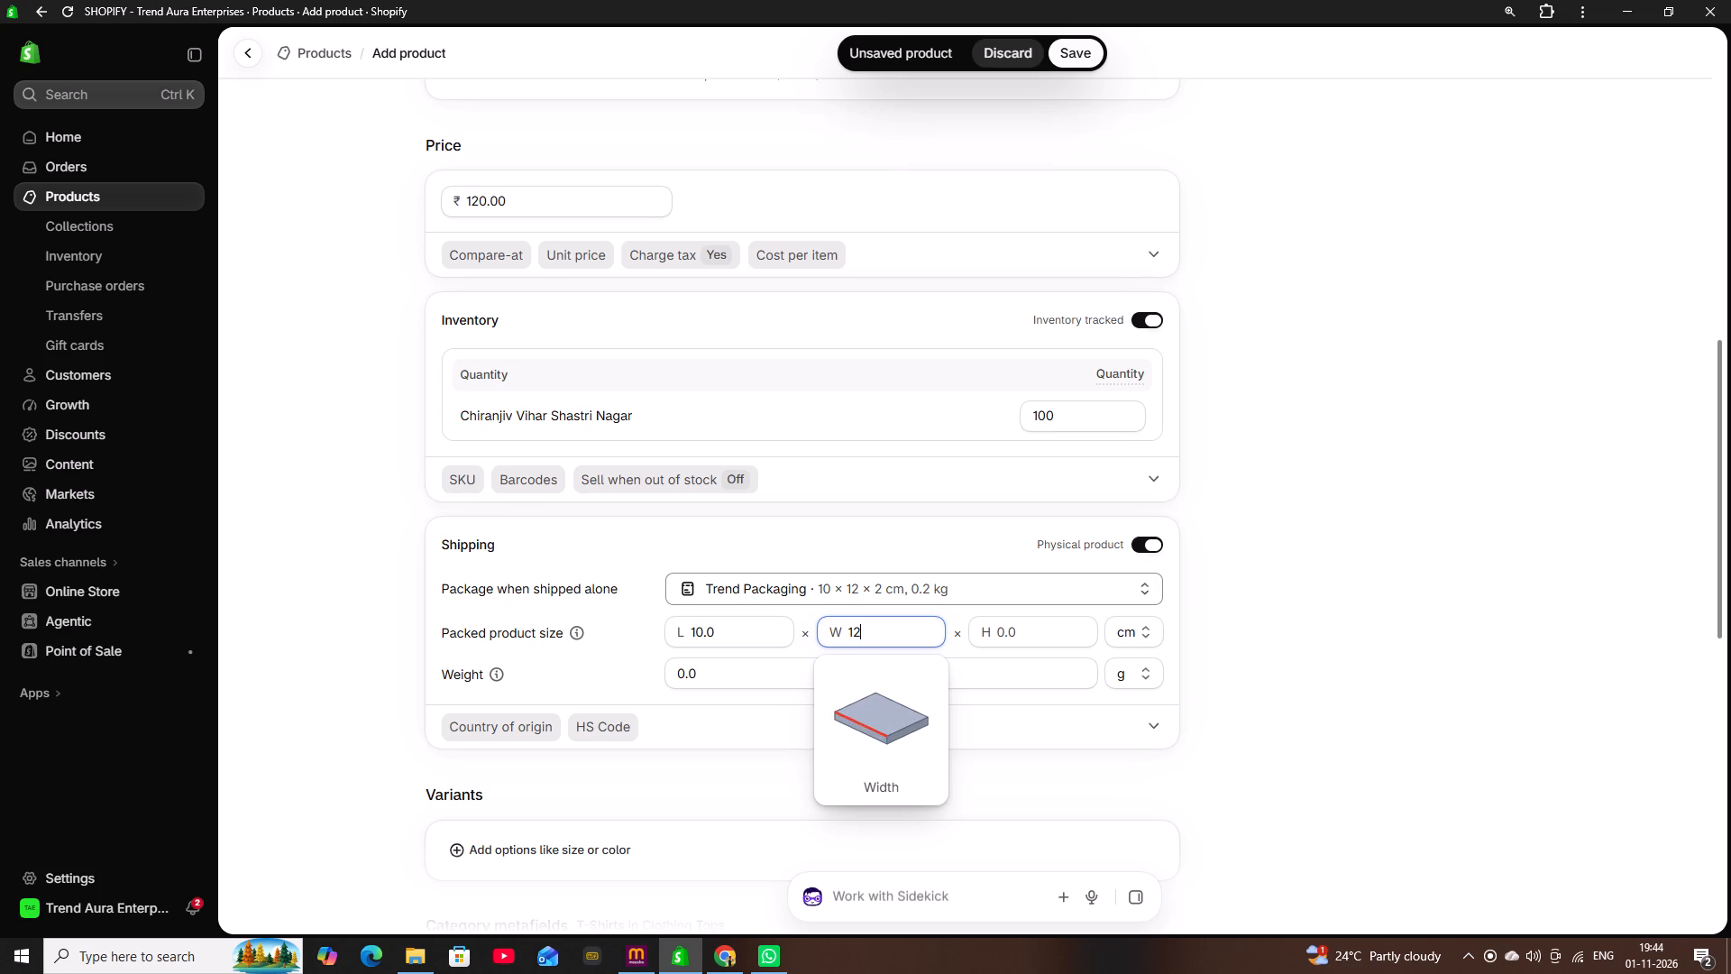
click(1025, 639)
key(2)
click(712, 665)
key(BackSpace)
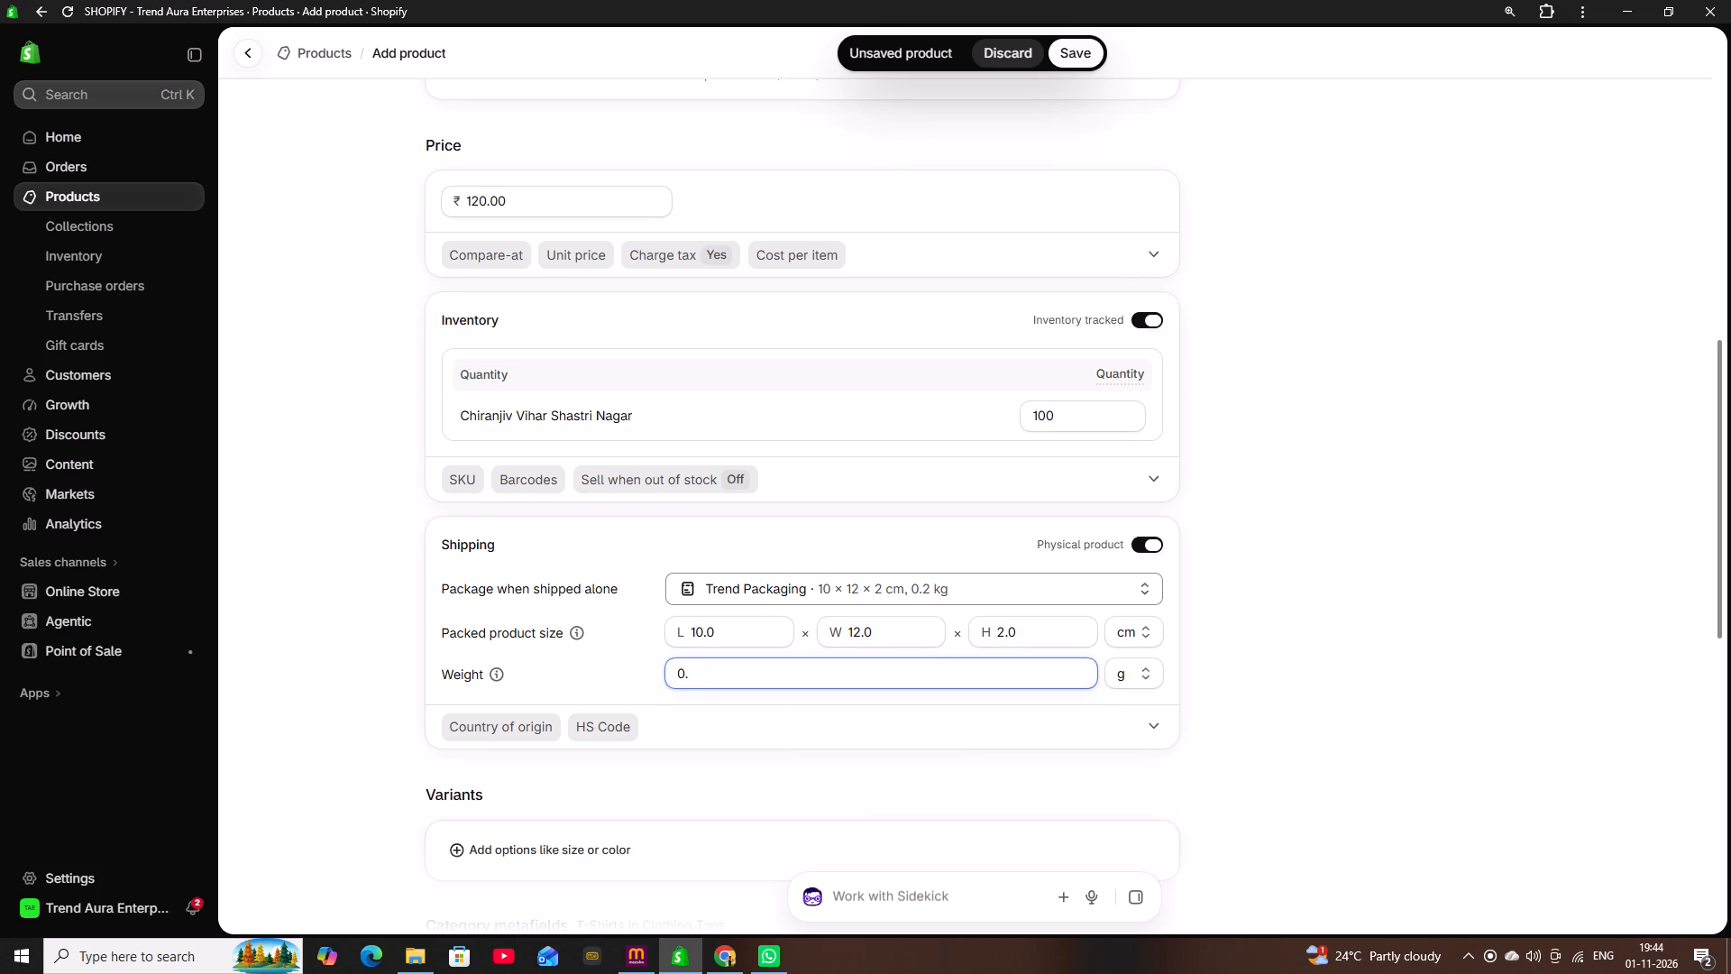
key(BackSpace)
key(BackSpace)
text(150)
click(873, 491)
Set the country of origin in the shipping details to India.
scroll(873, 491, down, 5)
click(546, 286)
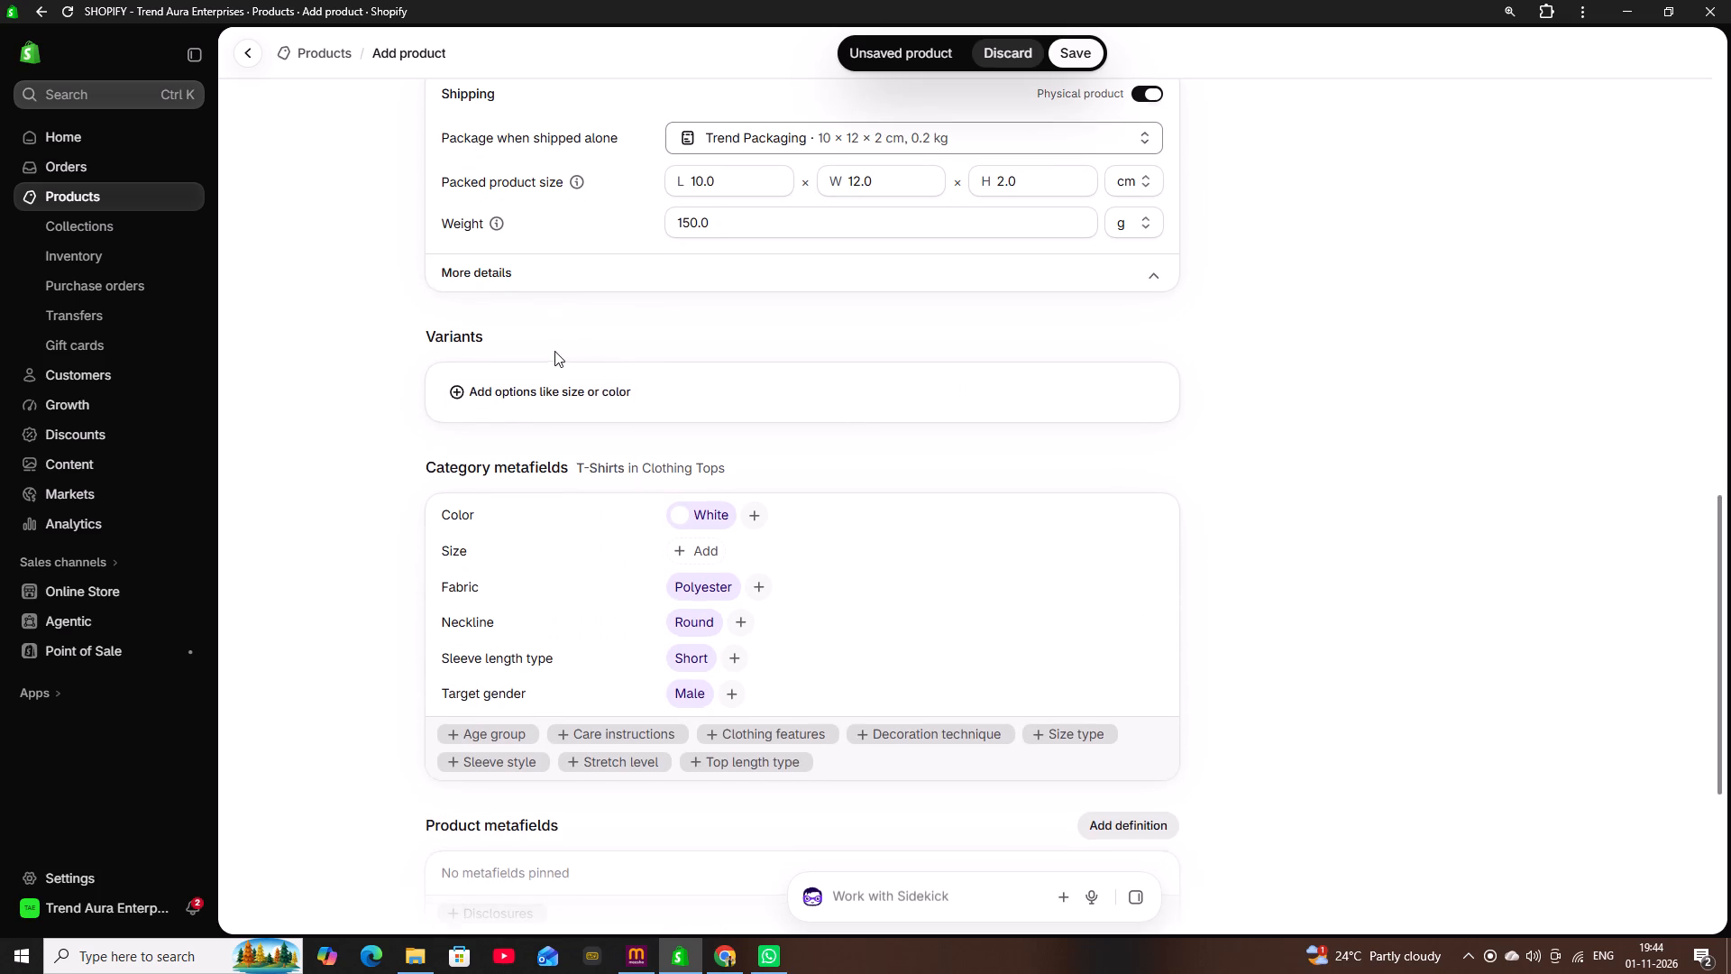
click(566, 337)
scroll(582, 526, down, 3)
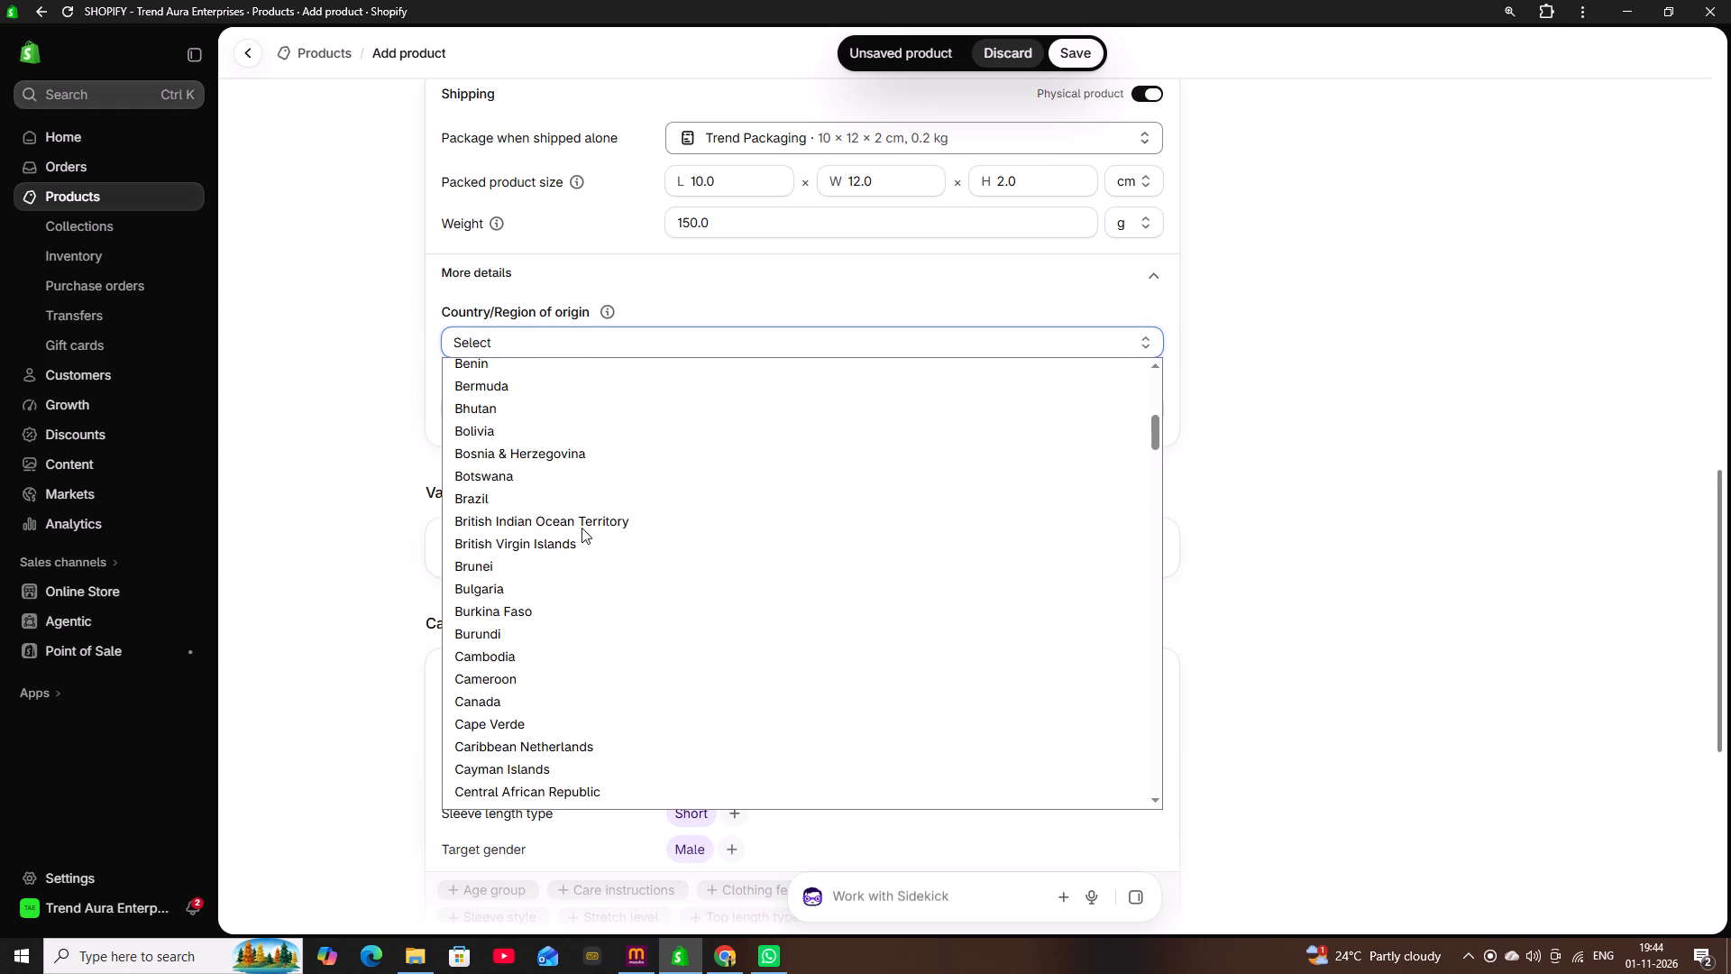
scroll(580, 551, down, 6)
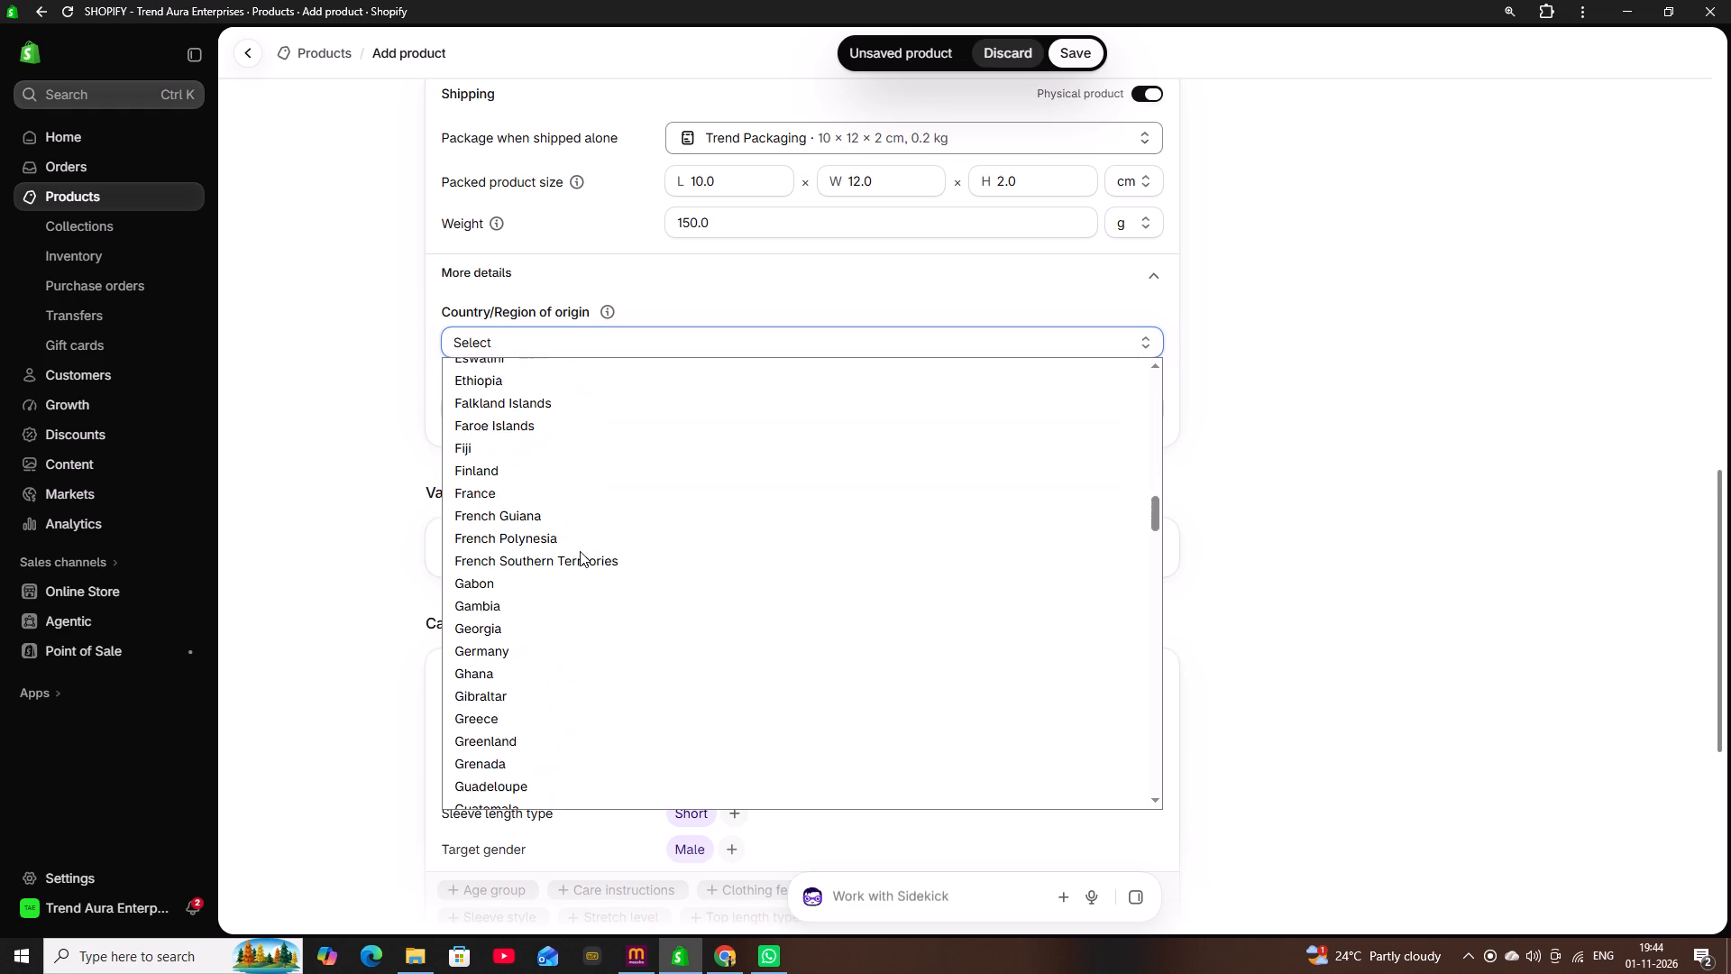
scroll(580, 551, down, 3)
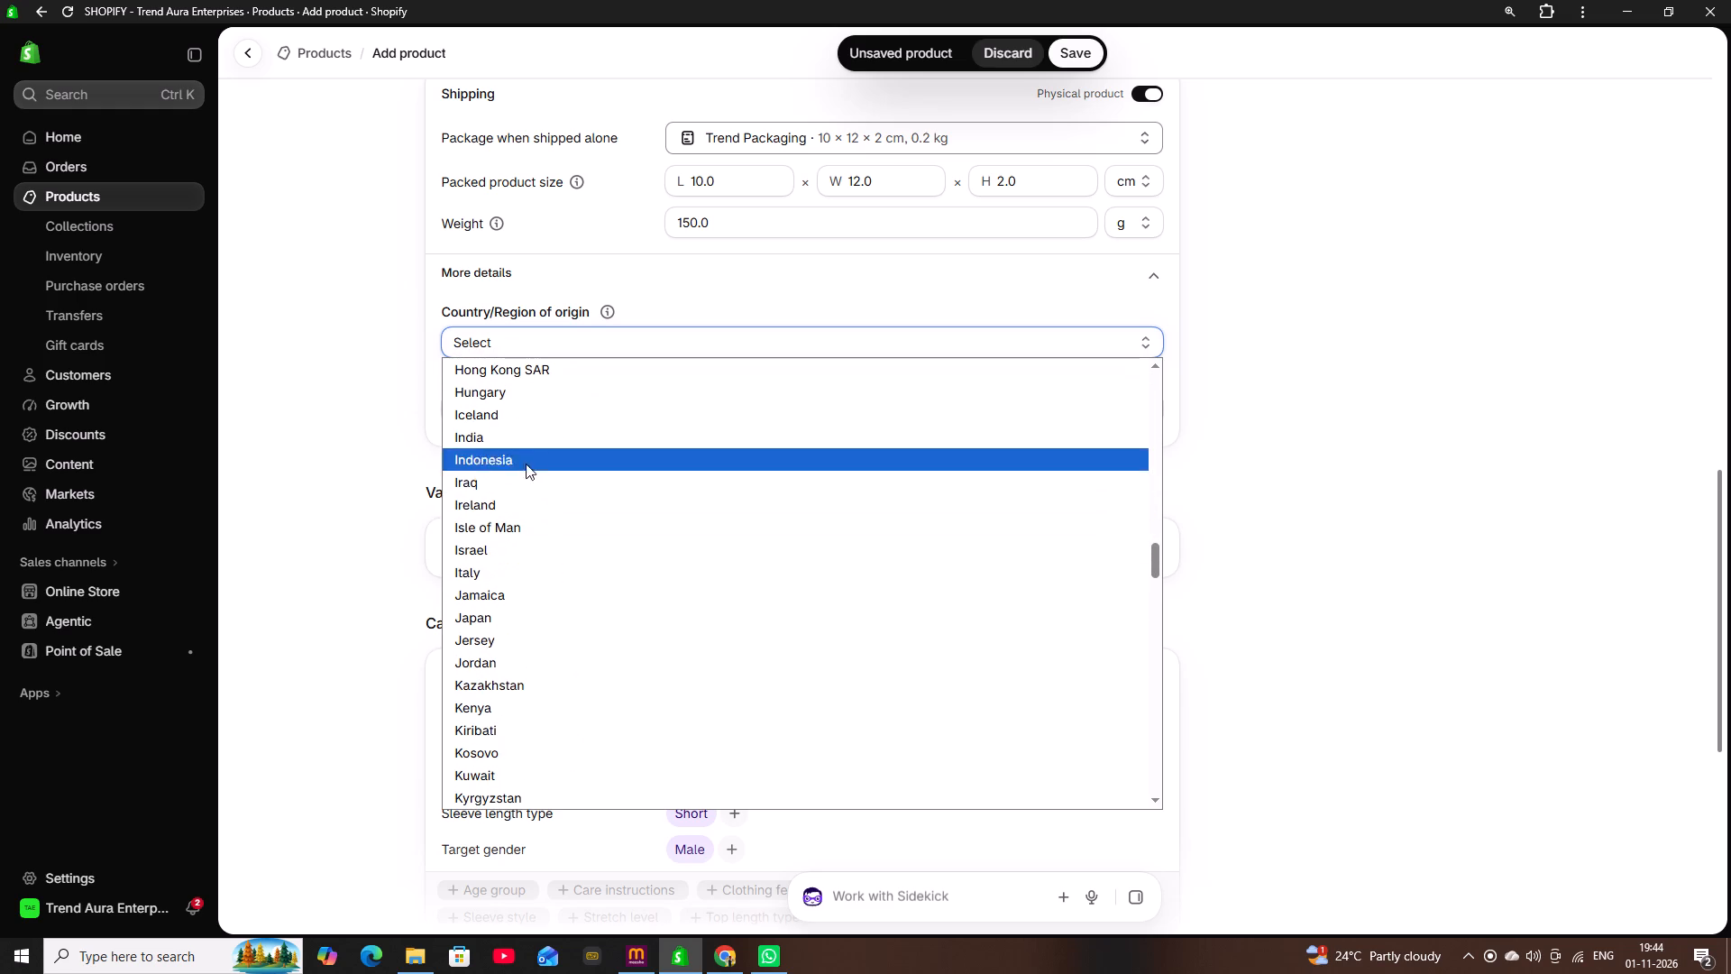
click(532, 435)
Look up HS code 6109 and assign 6109.90 for T-shirts of other textile materials.
click(624, 423)
click(627, 407)
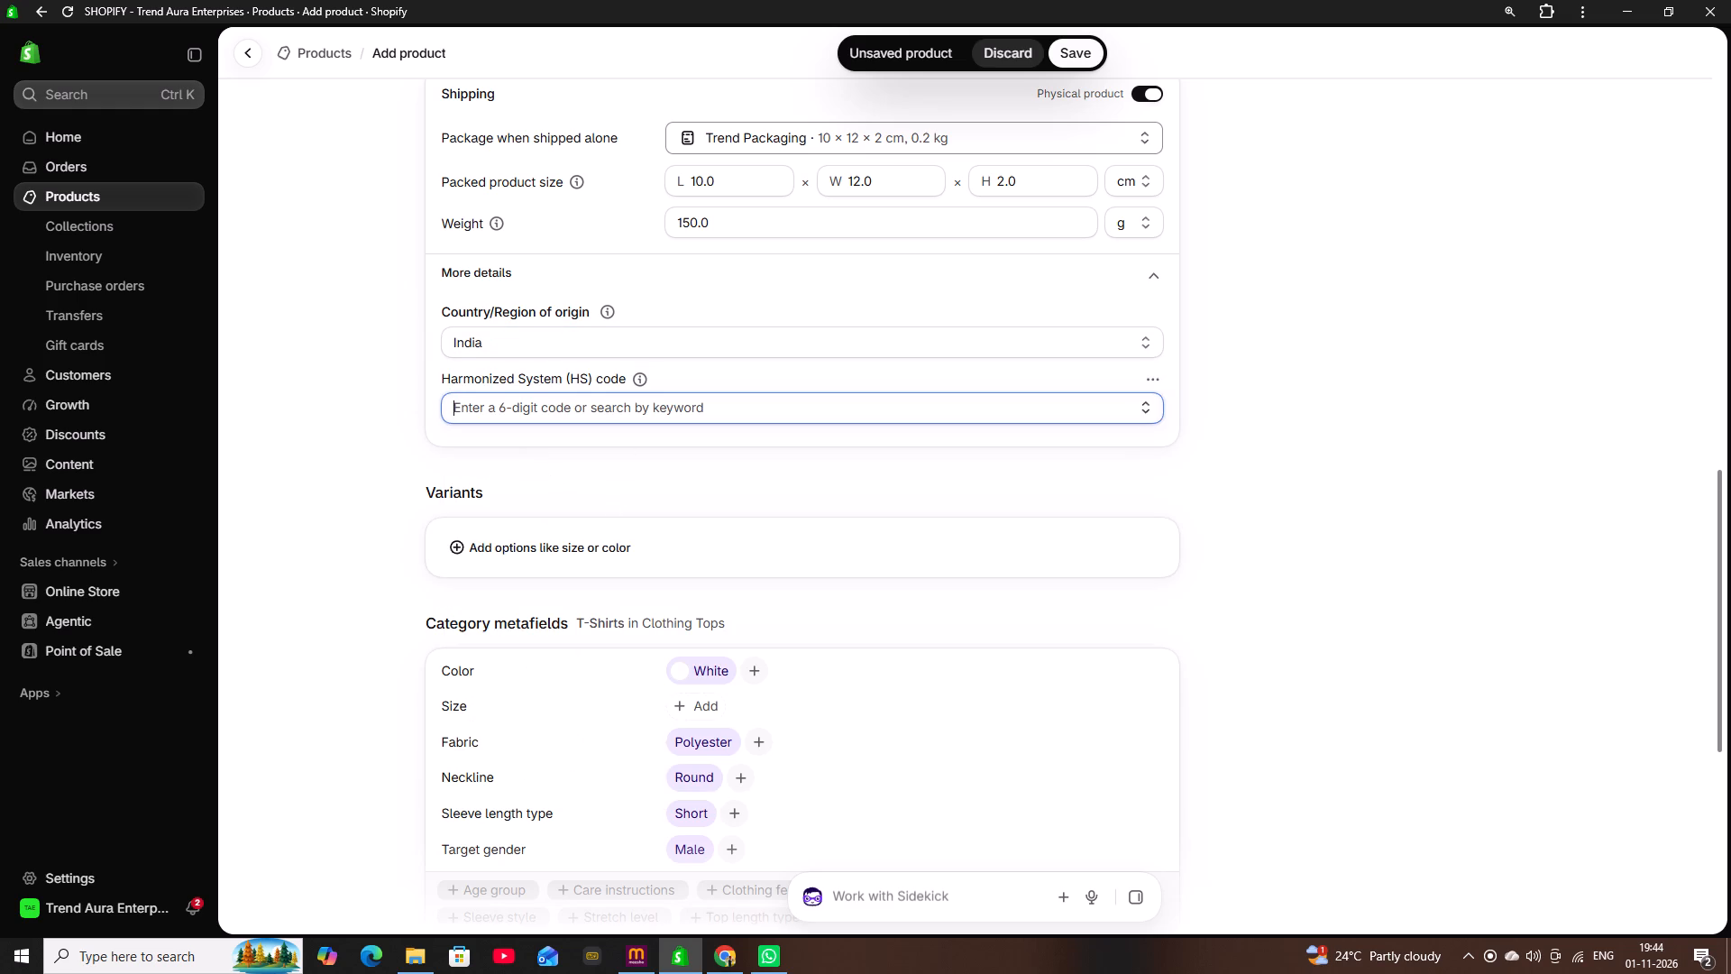
text(6109)
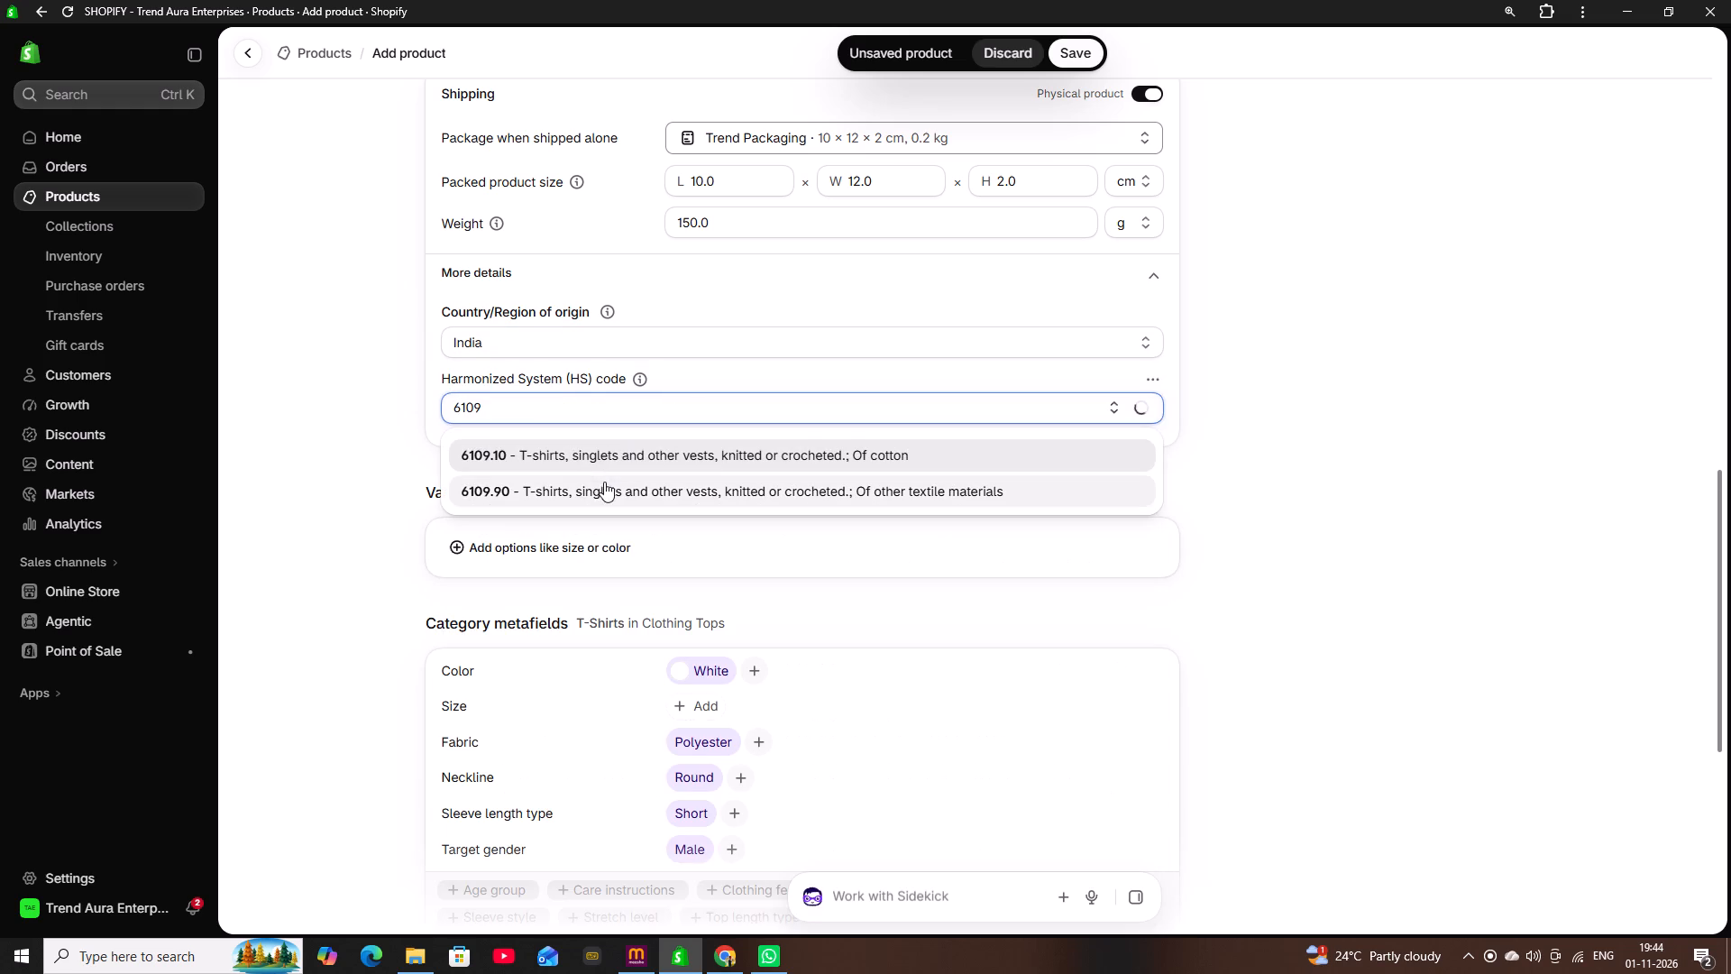
click(604, 482)
Add sizes S, M, L, XL and 2XL to the Size category metafield.
click(700, 710)
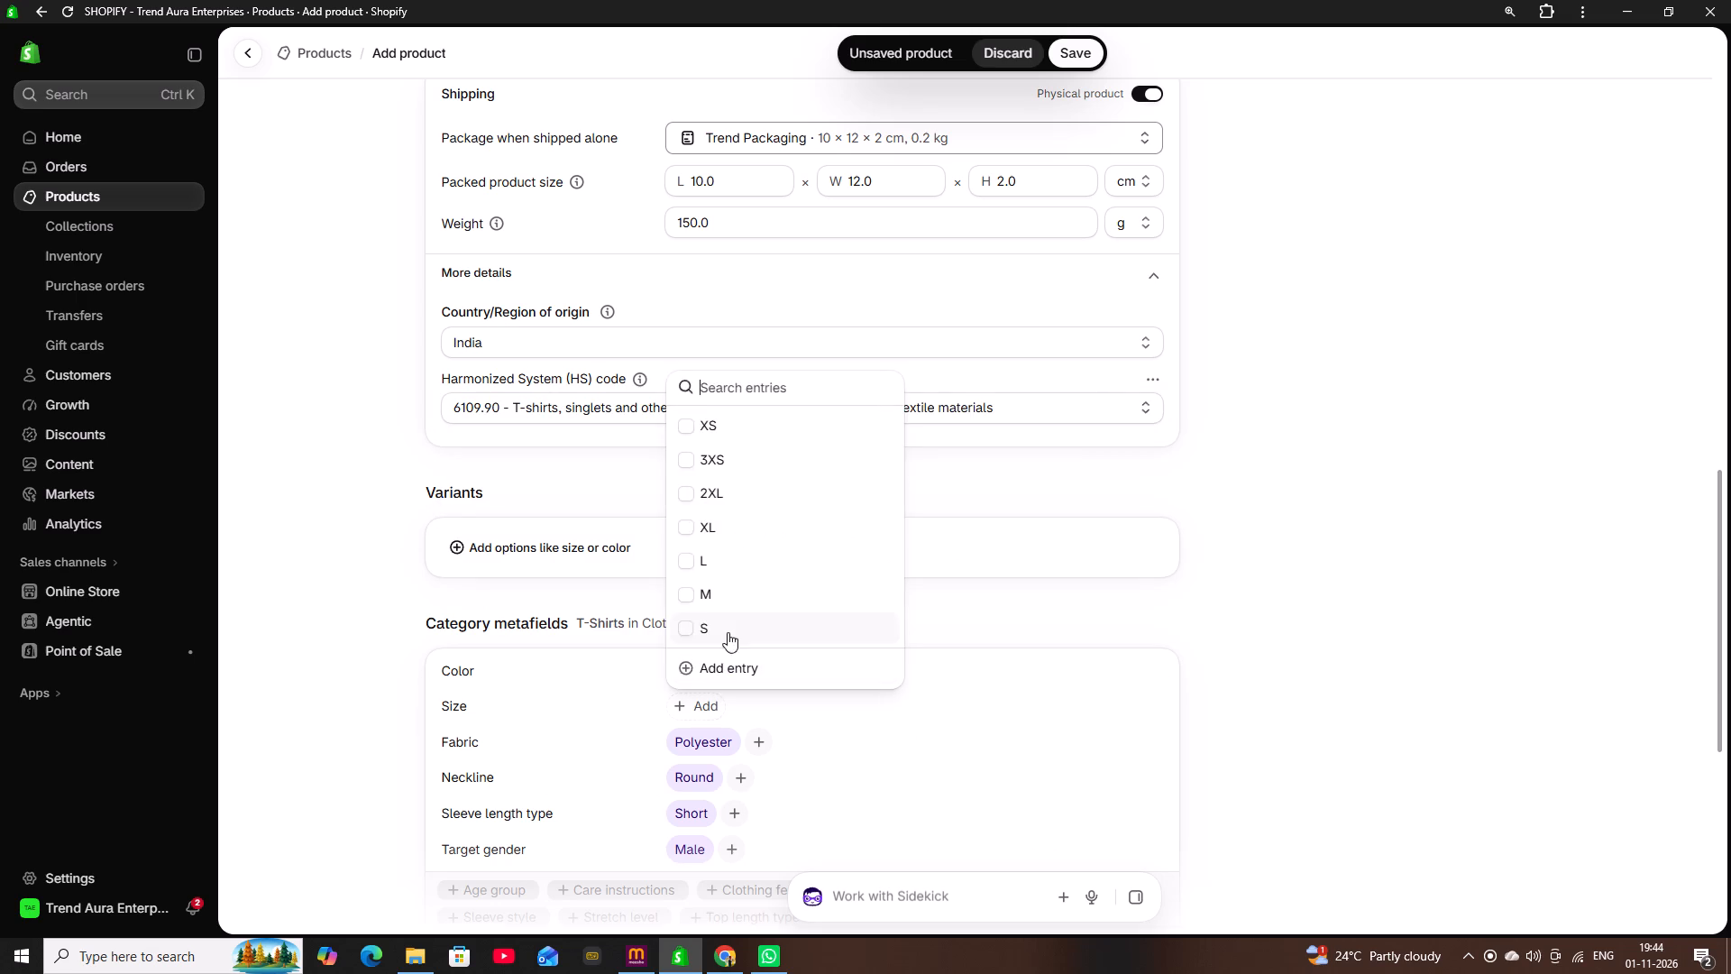
drag(692, 521, 692, 511)
drag(692, 483, 692, 473)
click(693, 447)
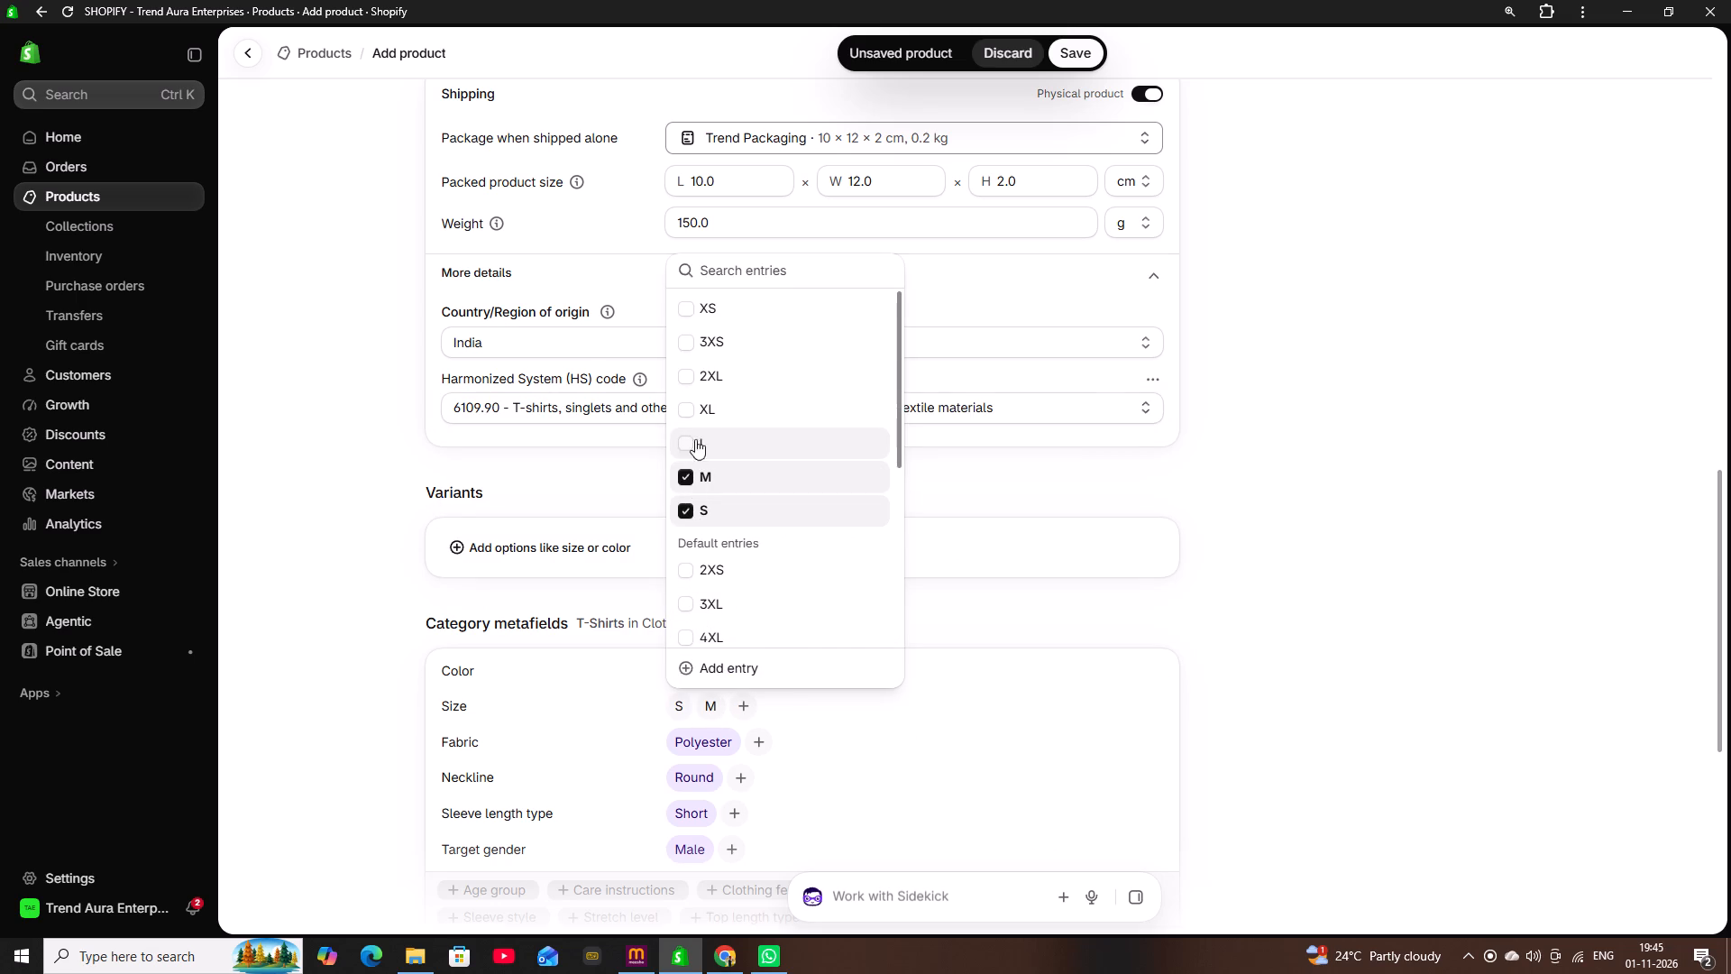
click(699, 420)
click(702, 377)
click(1094, 482)
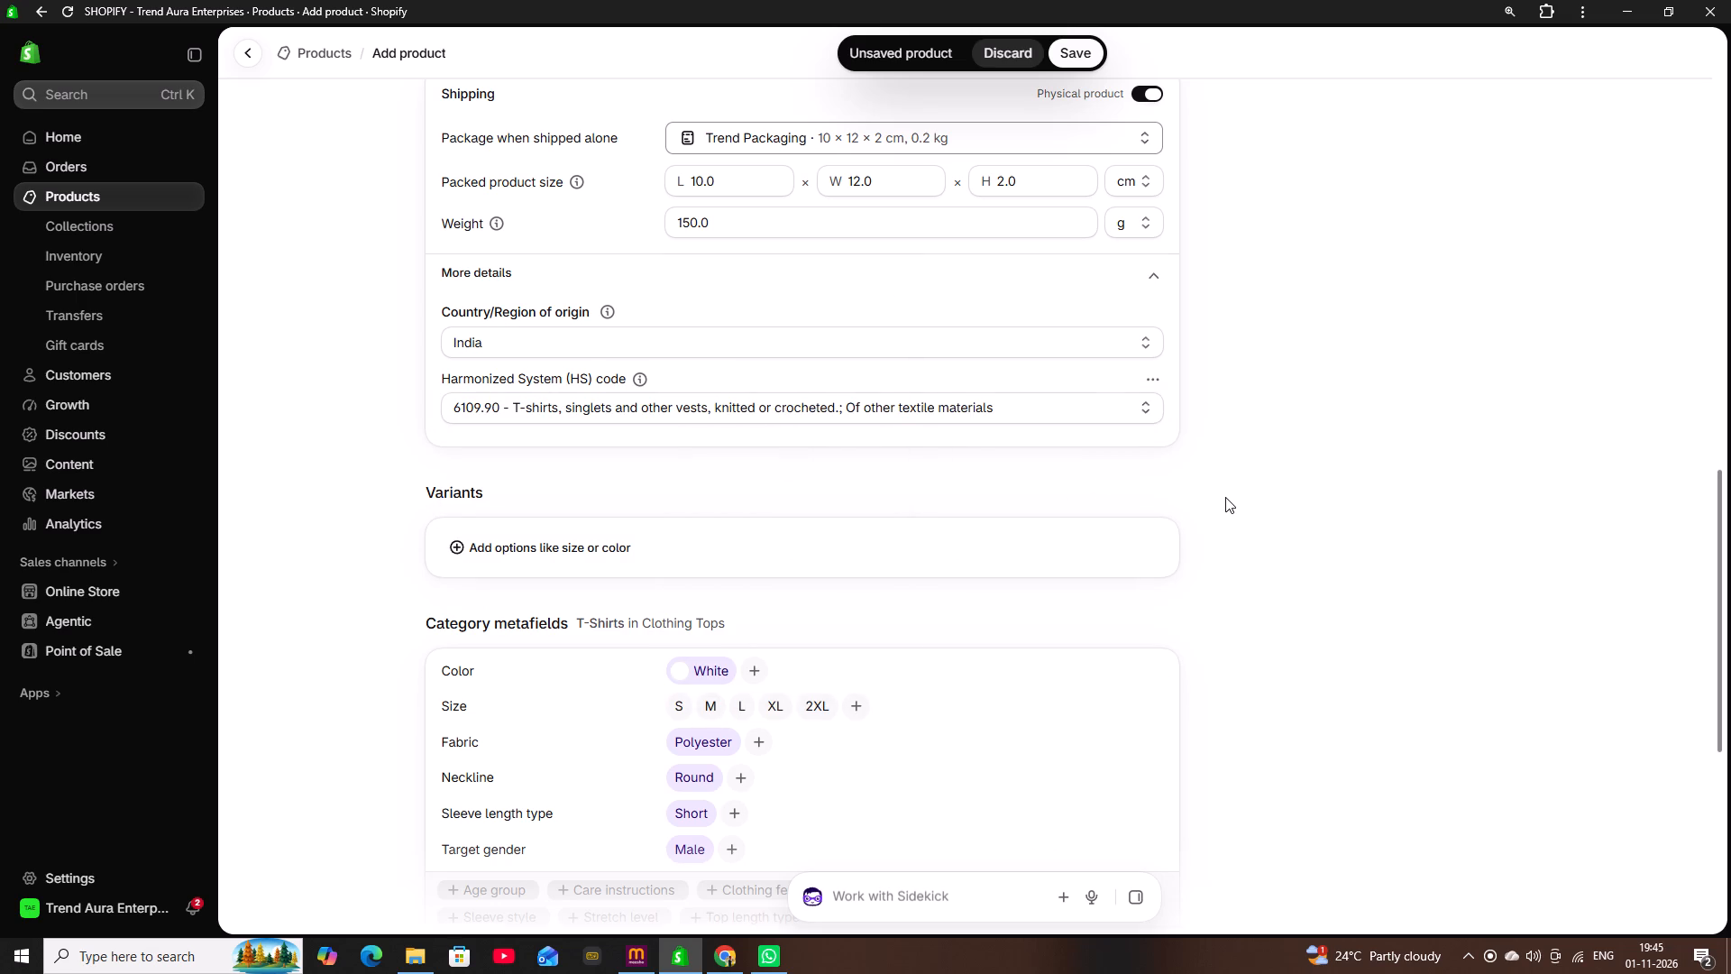
Save the new Together Forever Couple Love T-shirt product.
scroll(1225, 497, up, 3)
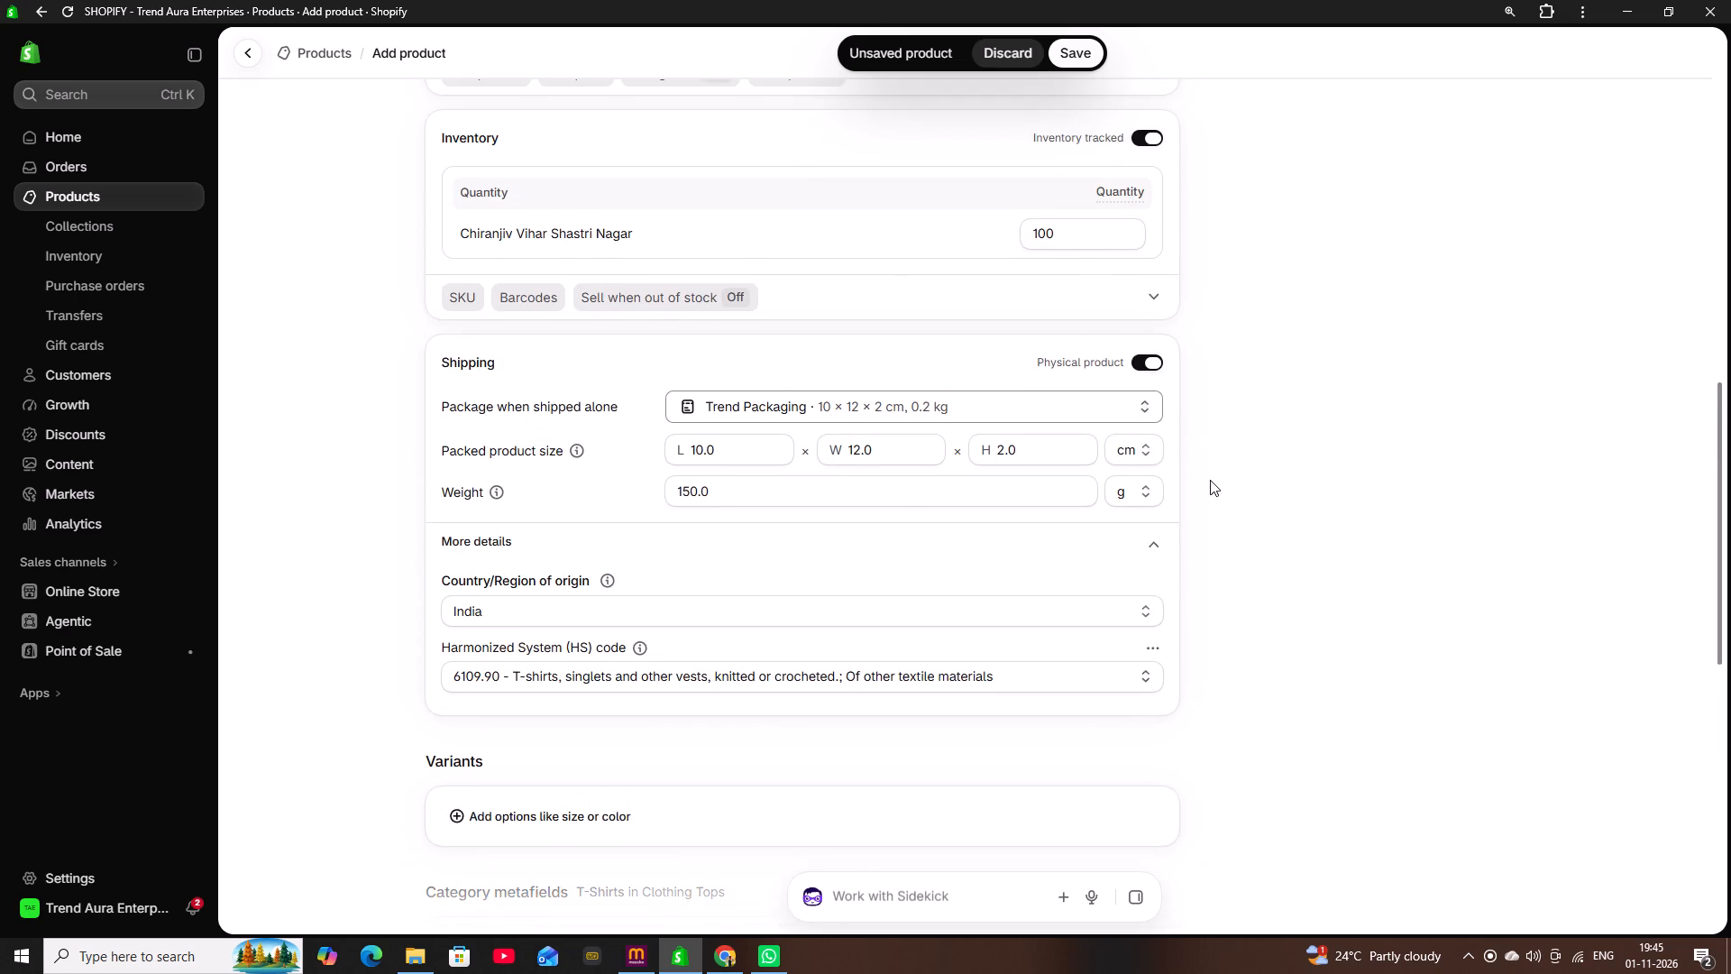
scroll(1205, 478, up, 7)
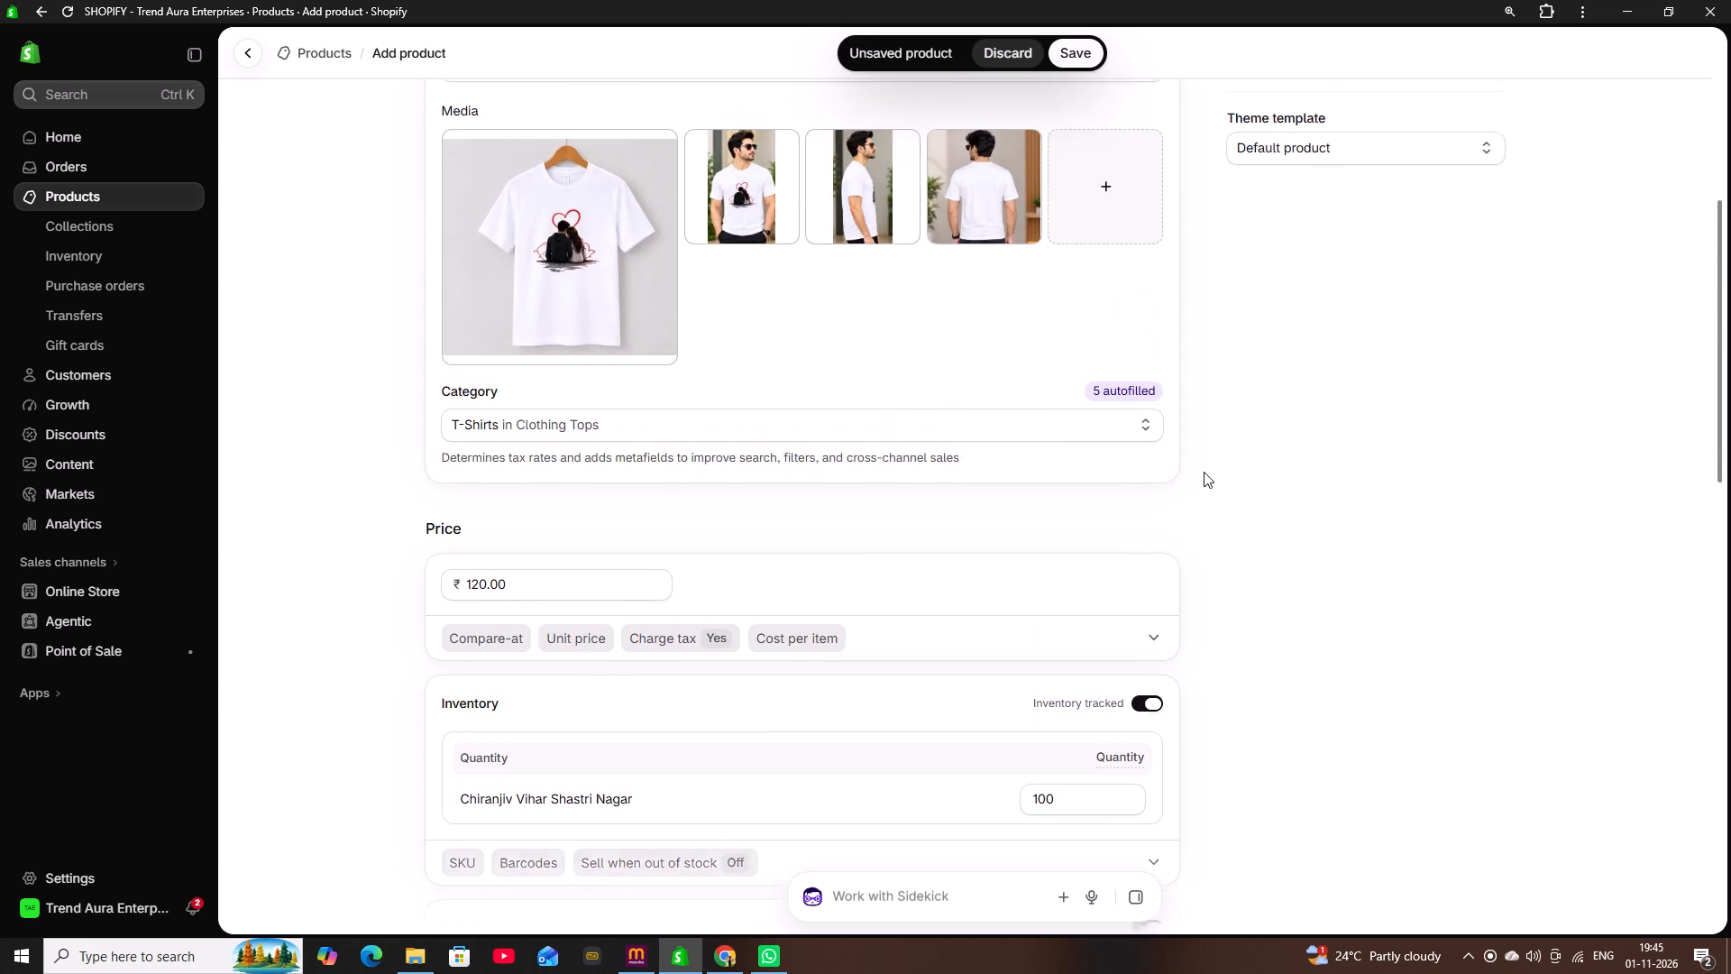
scroll(1204, 472, up, 6)
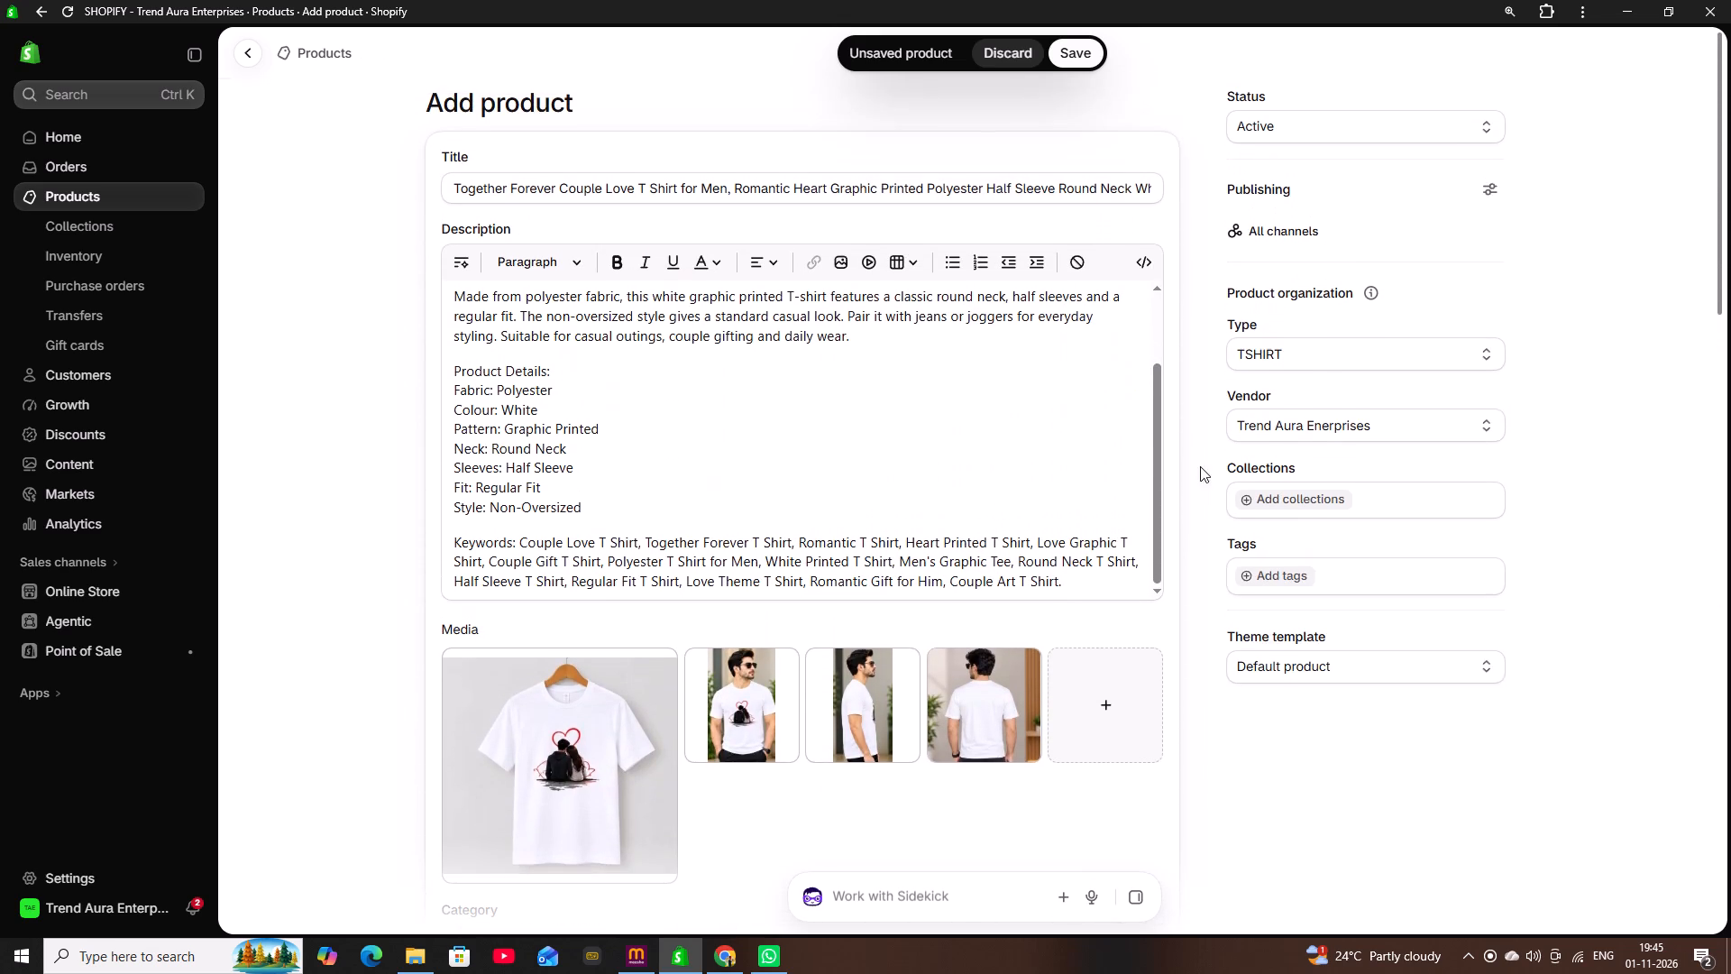
click(1084, 43)
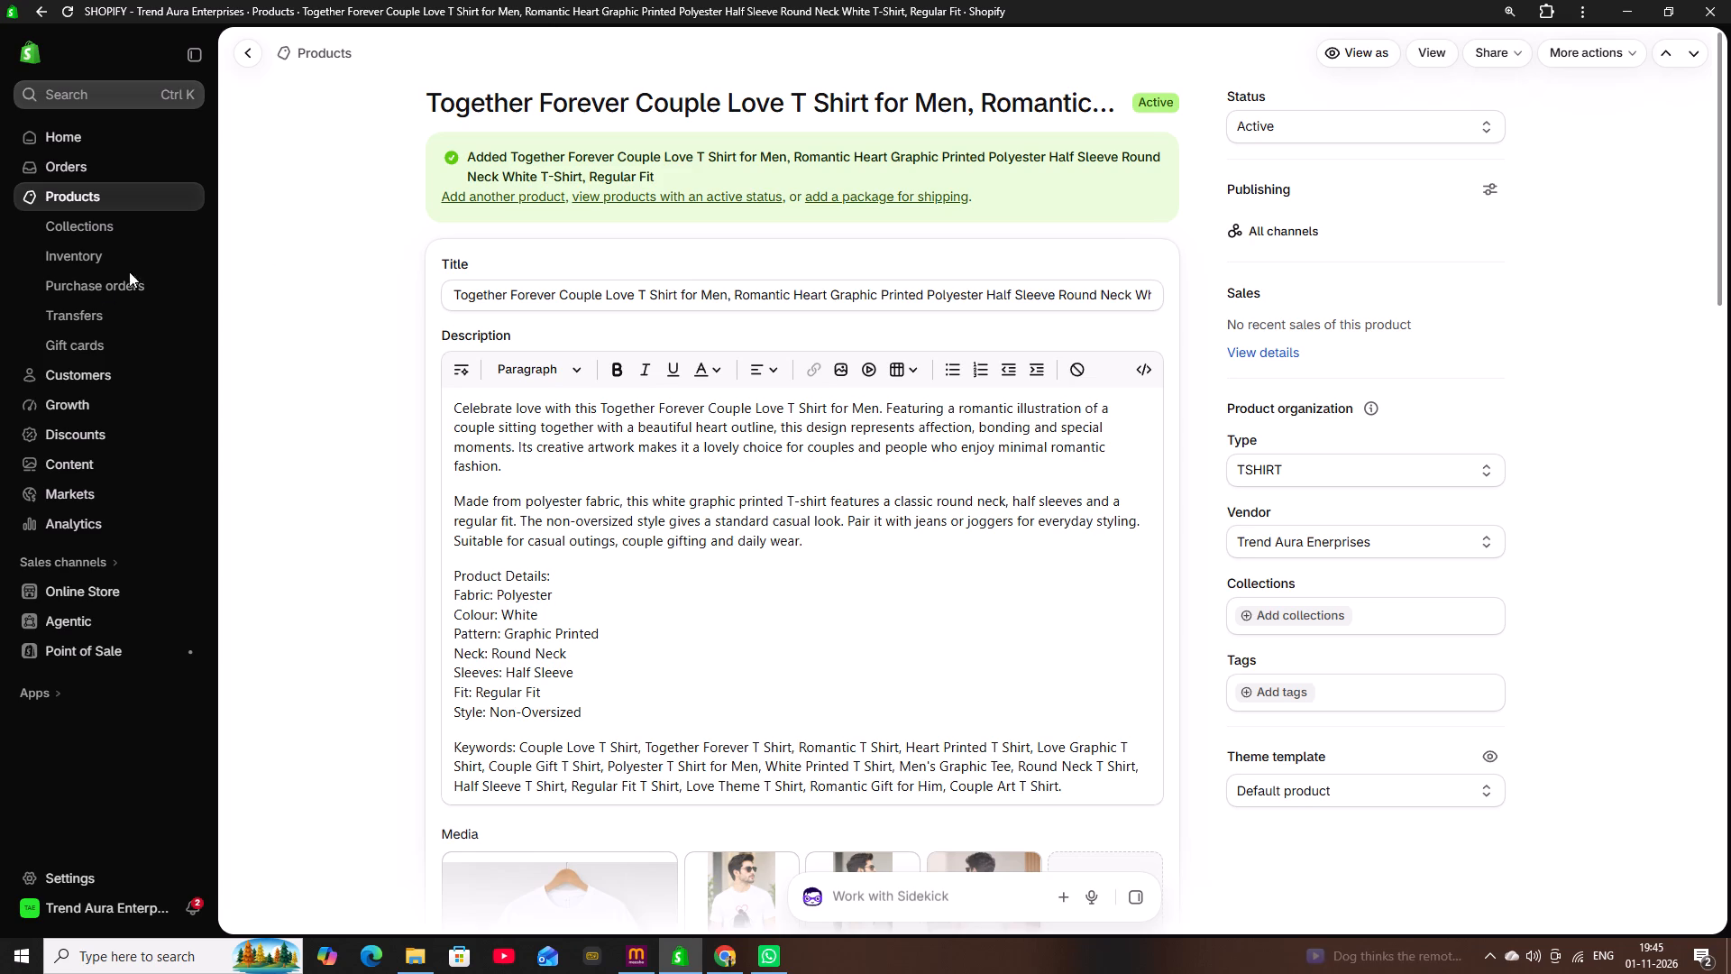
Return to the product list and start a new blank product.
click(99, 198)
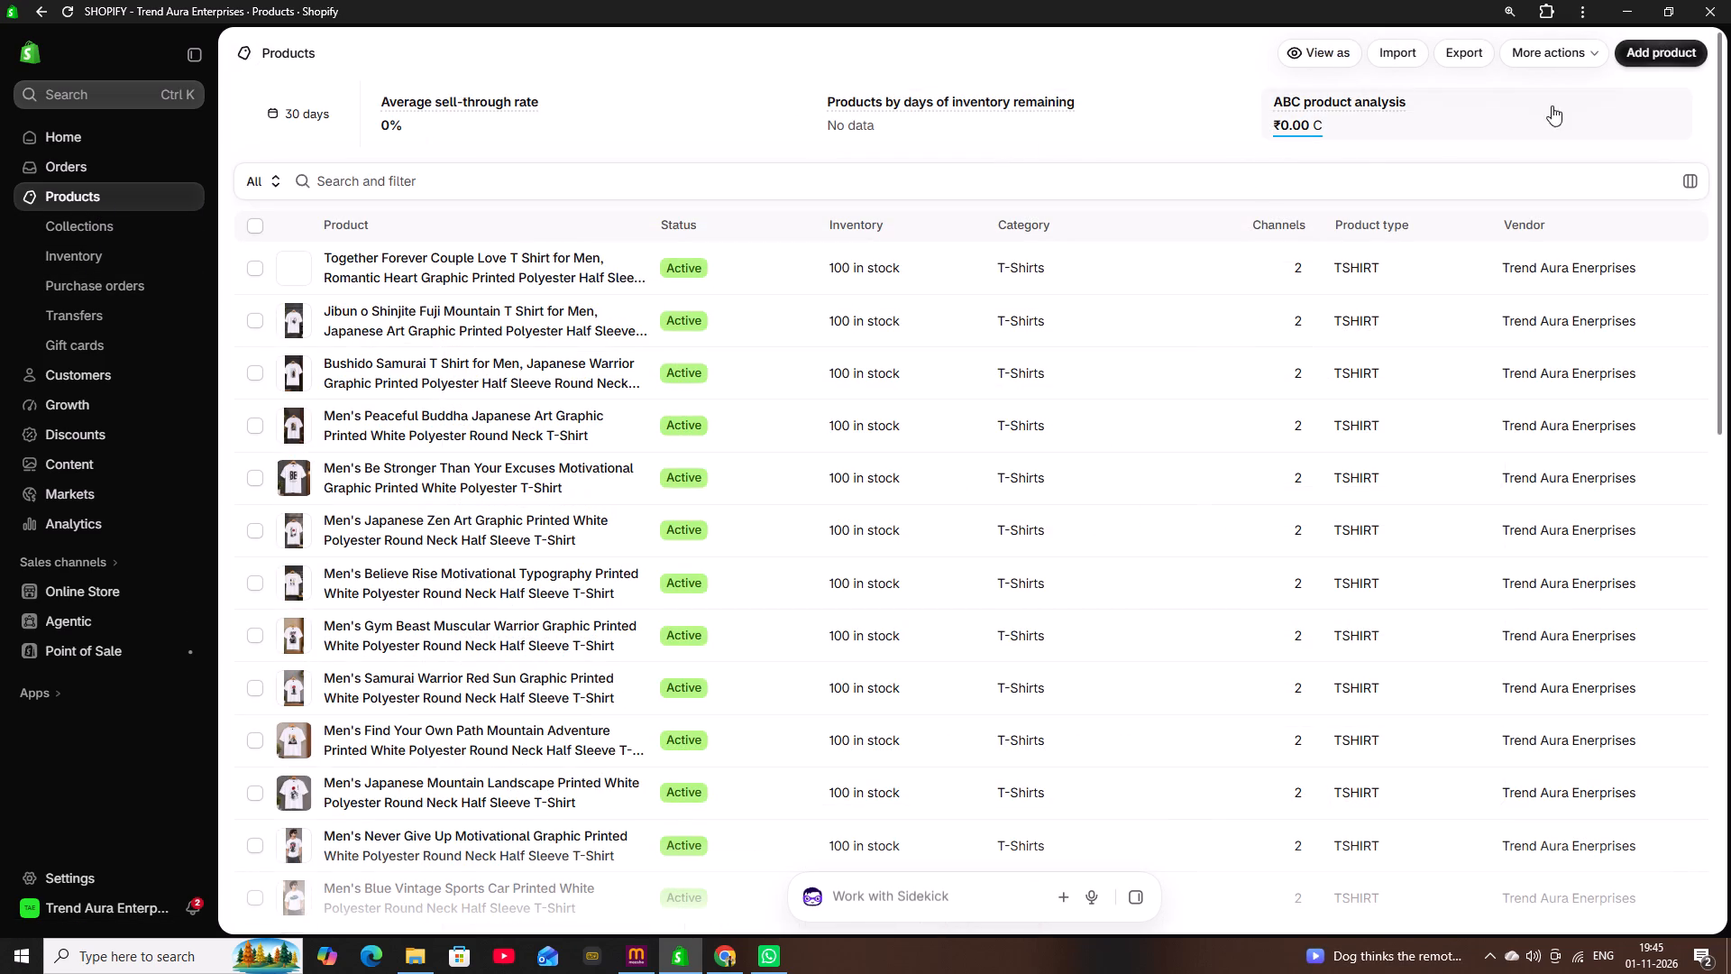
click(1636, 51)
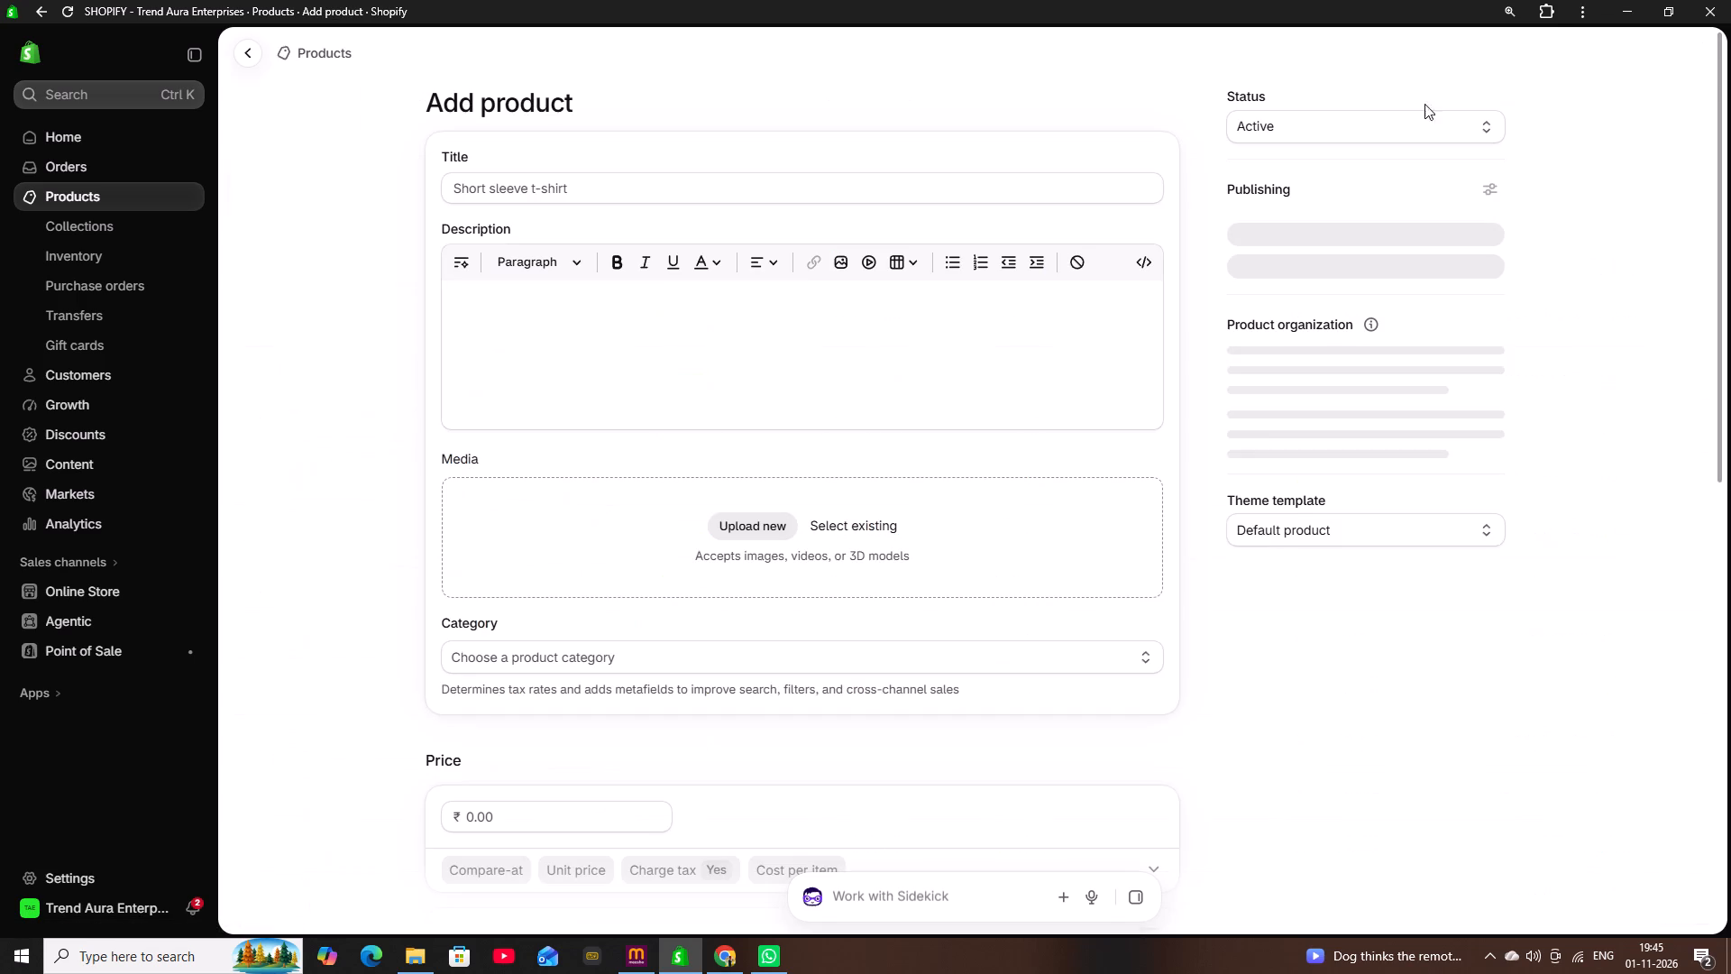
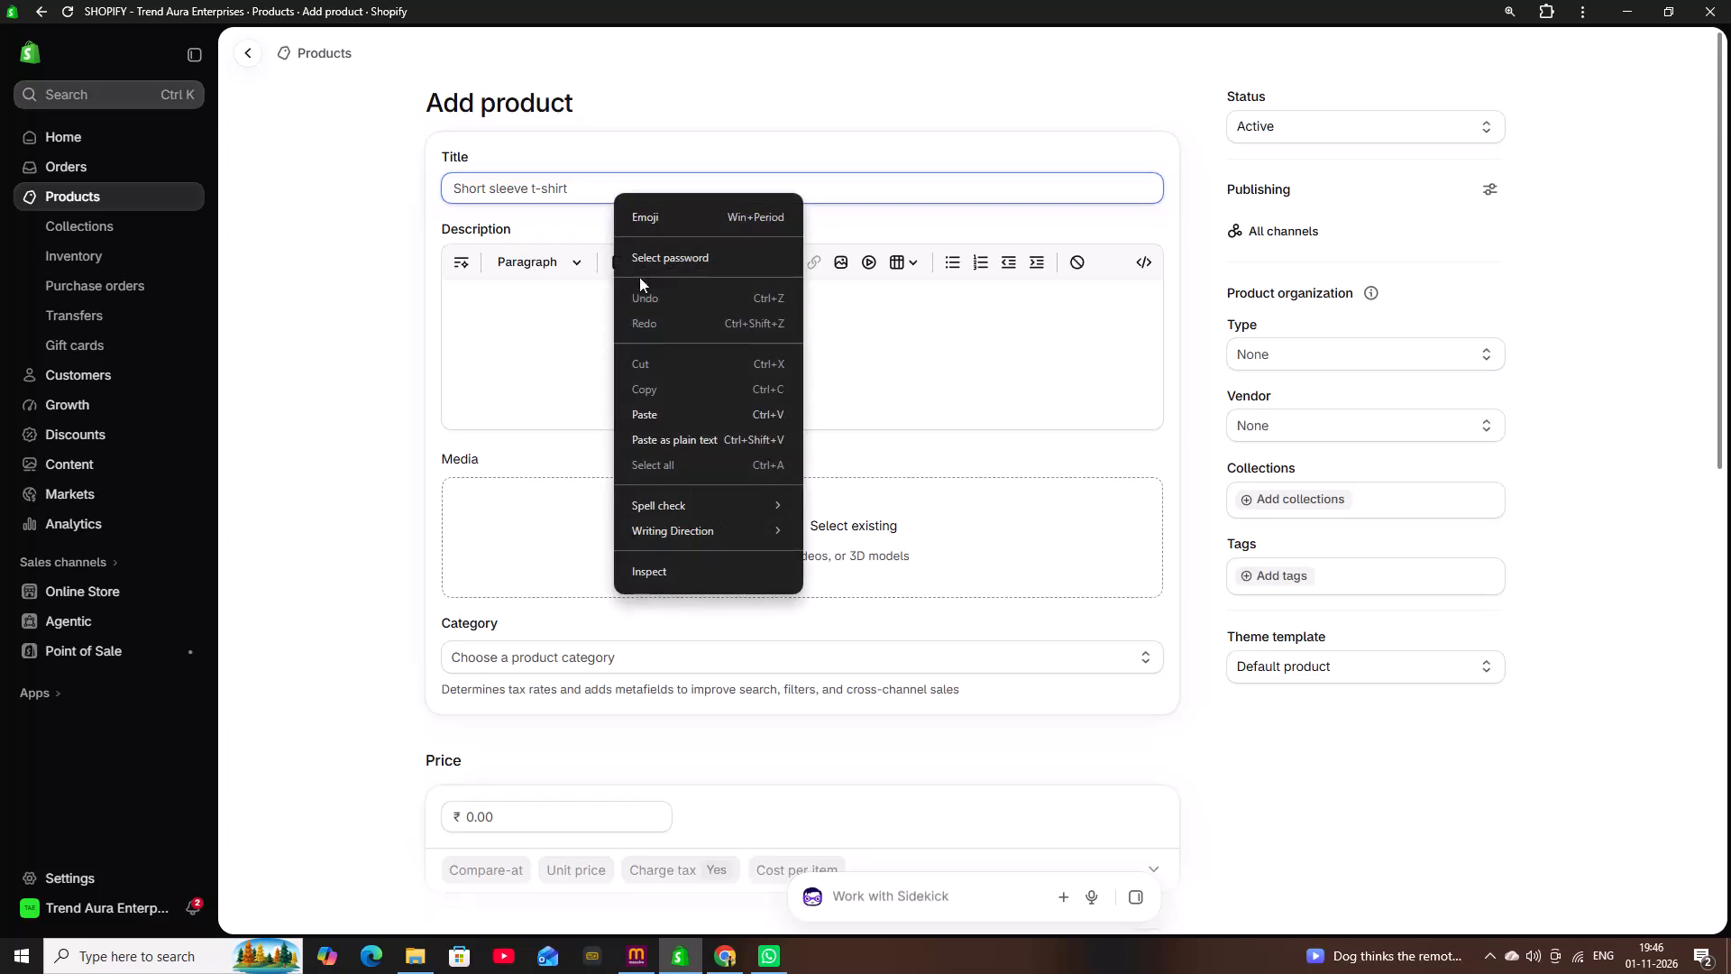
Paste the copied title for the A Man of Peace Patriotic Graphic Printed white T-shirt into the new product's title.
click(664, 416)
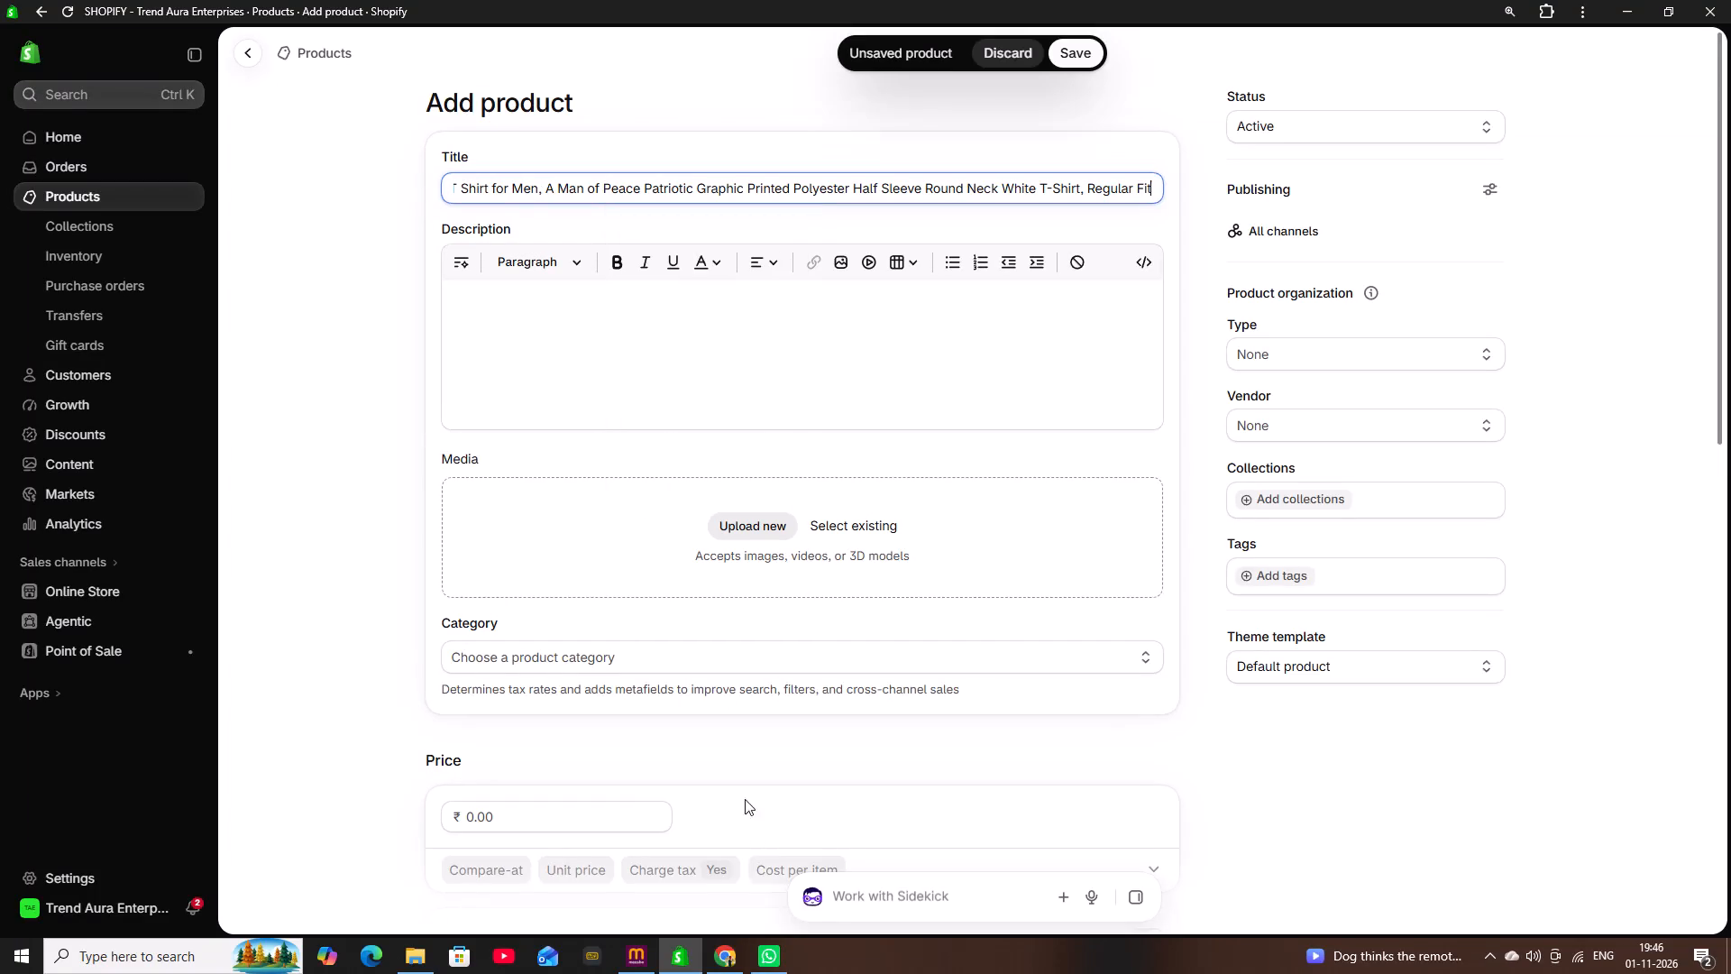
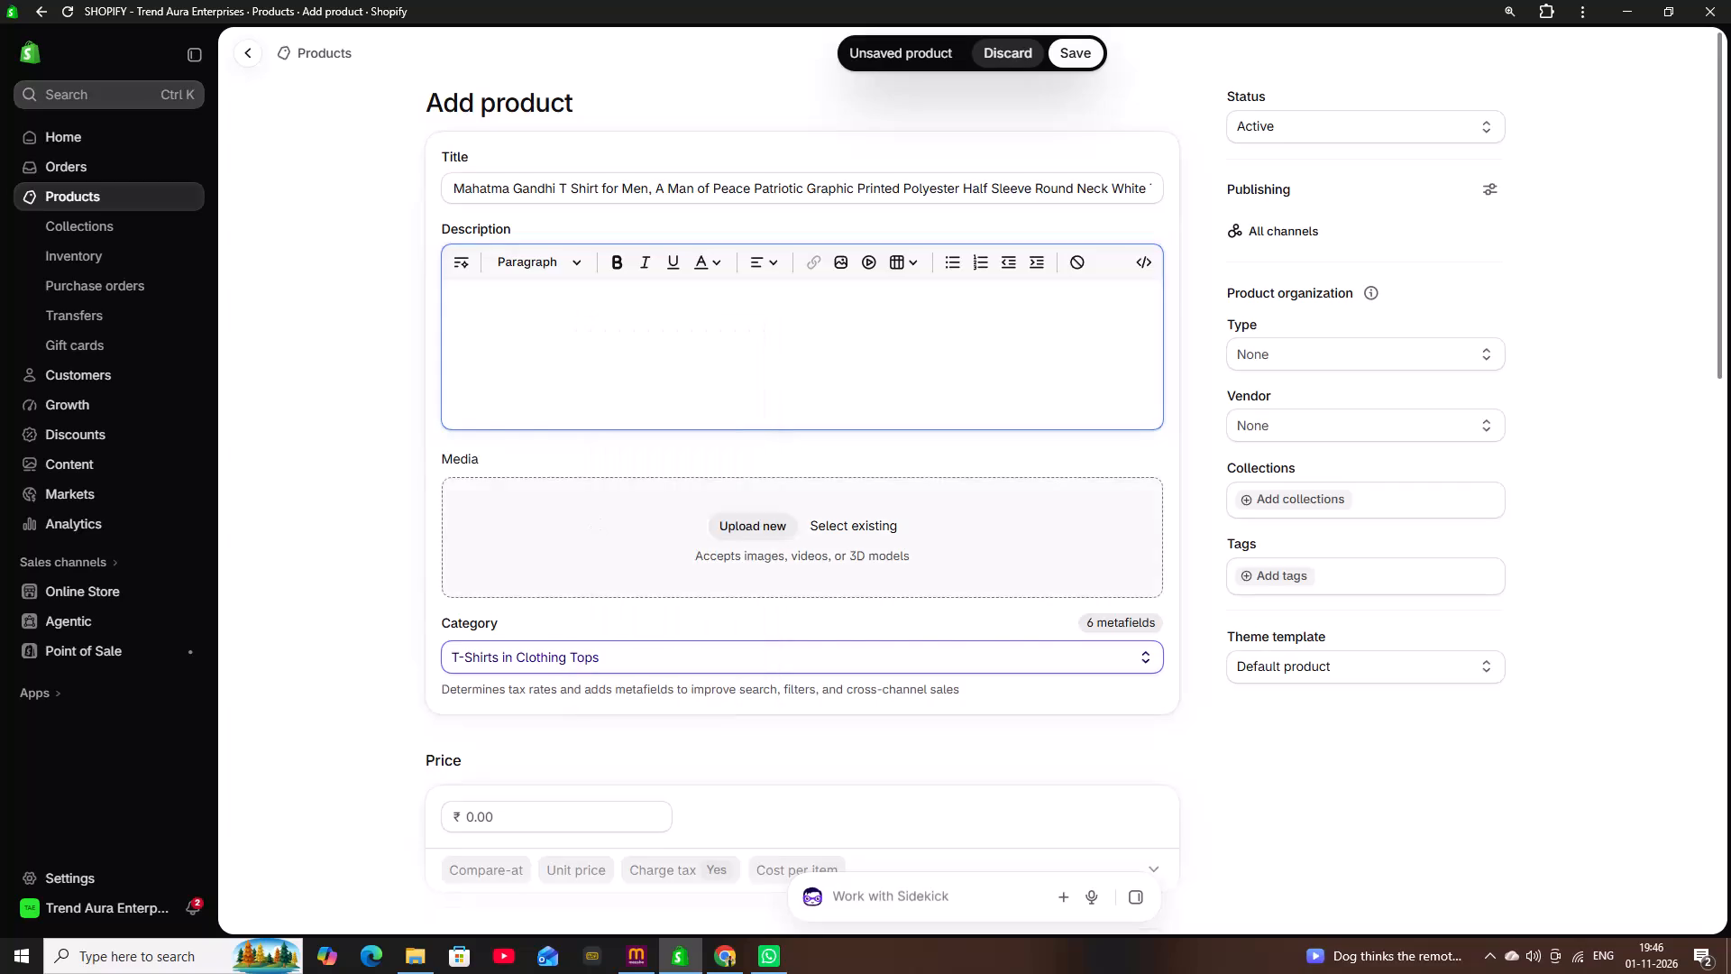
Upload the Mahatma Gandhi T-shirt mockup images 1214, 1215 and 1216 from the MOCK UPS folder to the product media.
click(625, 687)
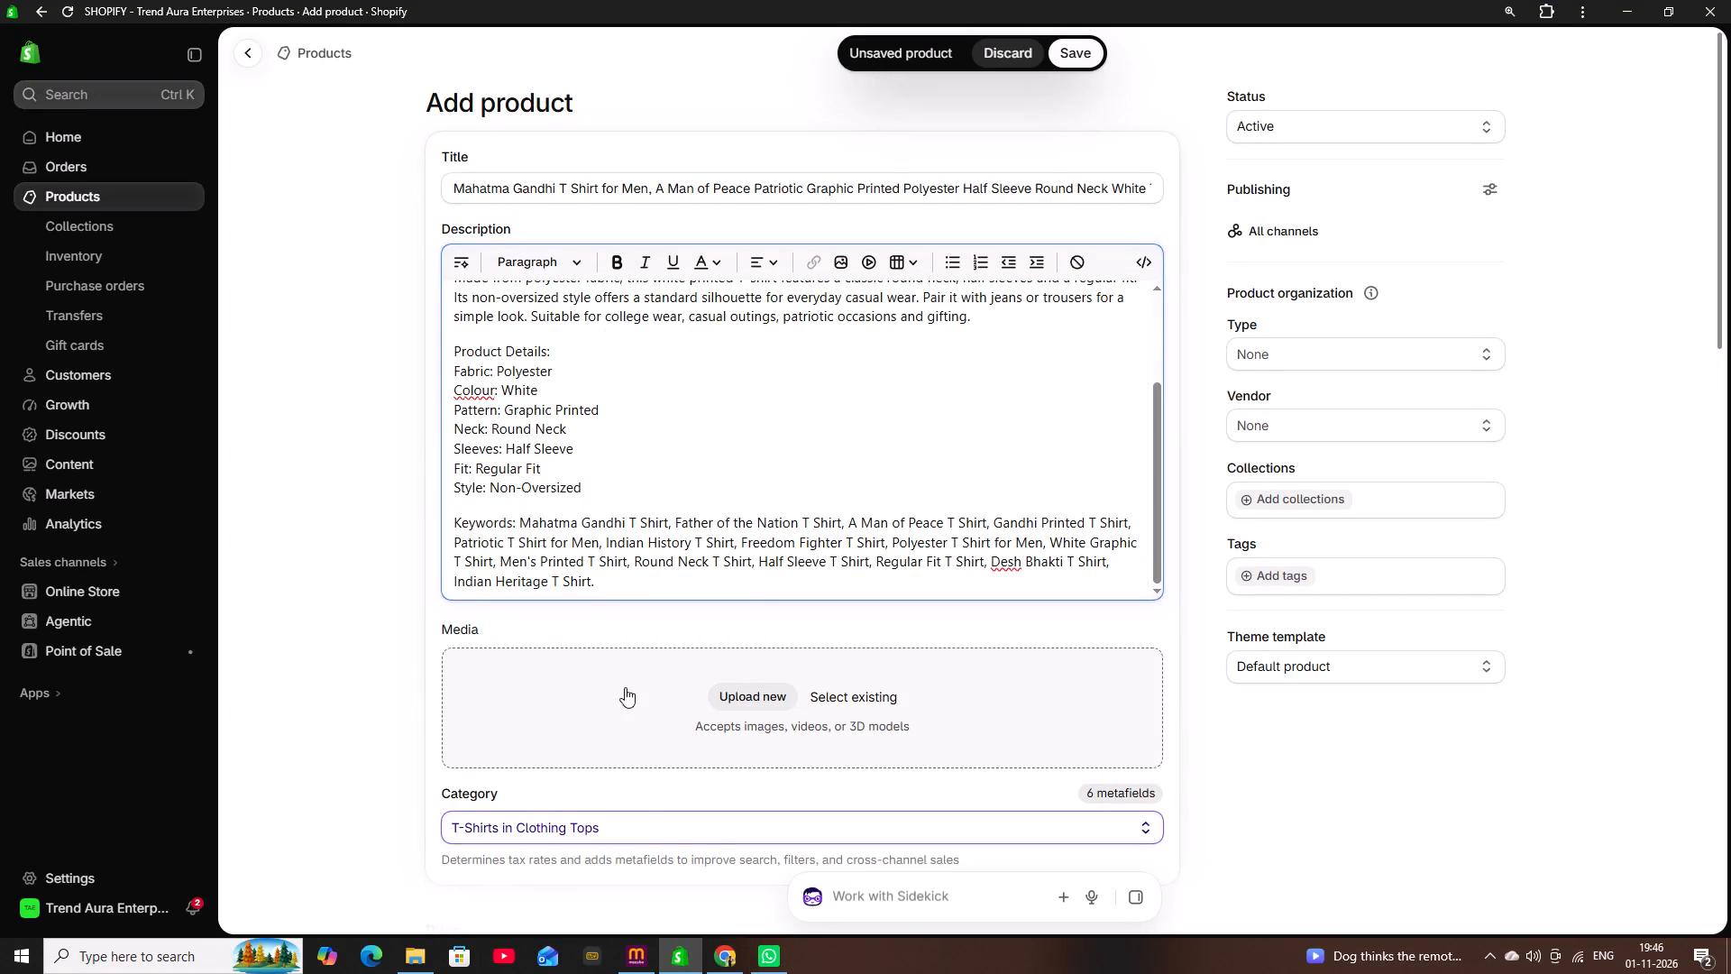
drag(903, 108, 906, 115)
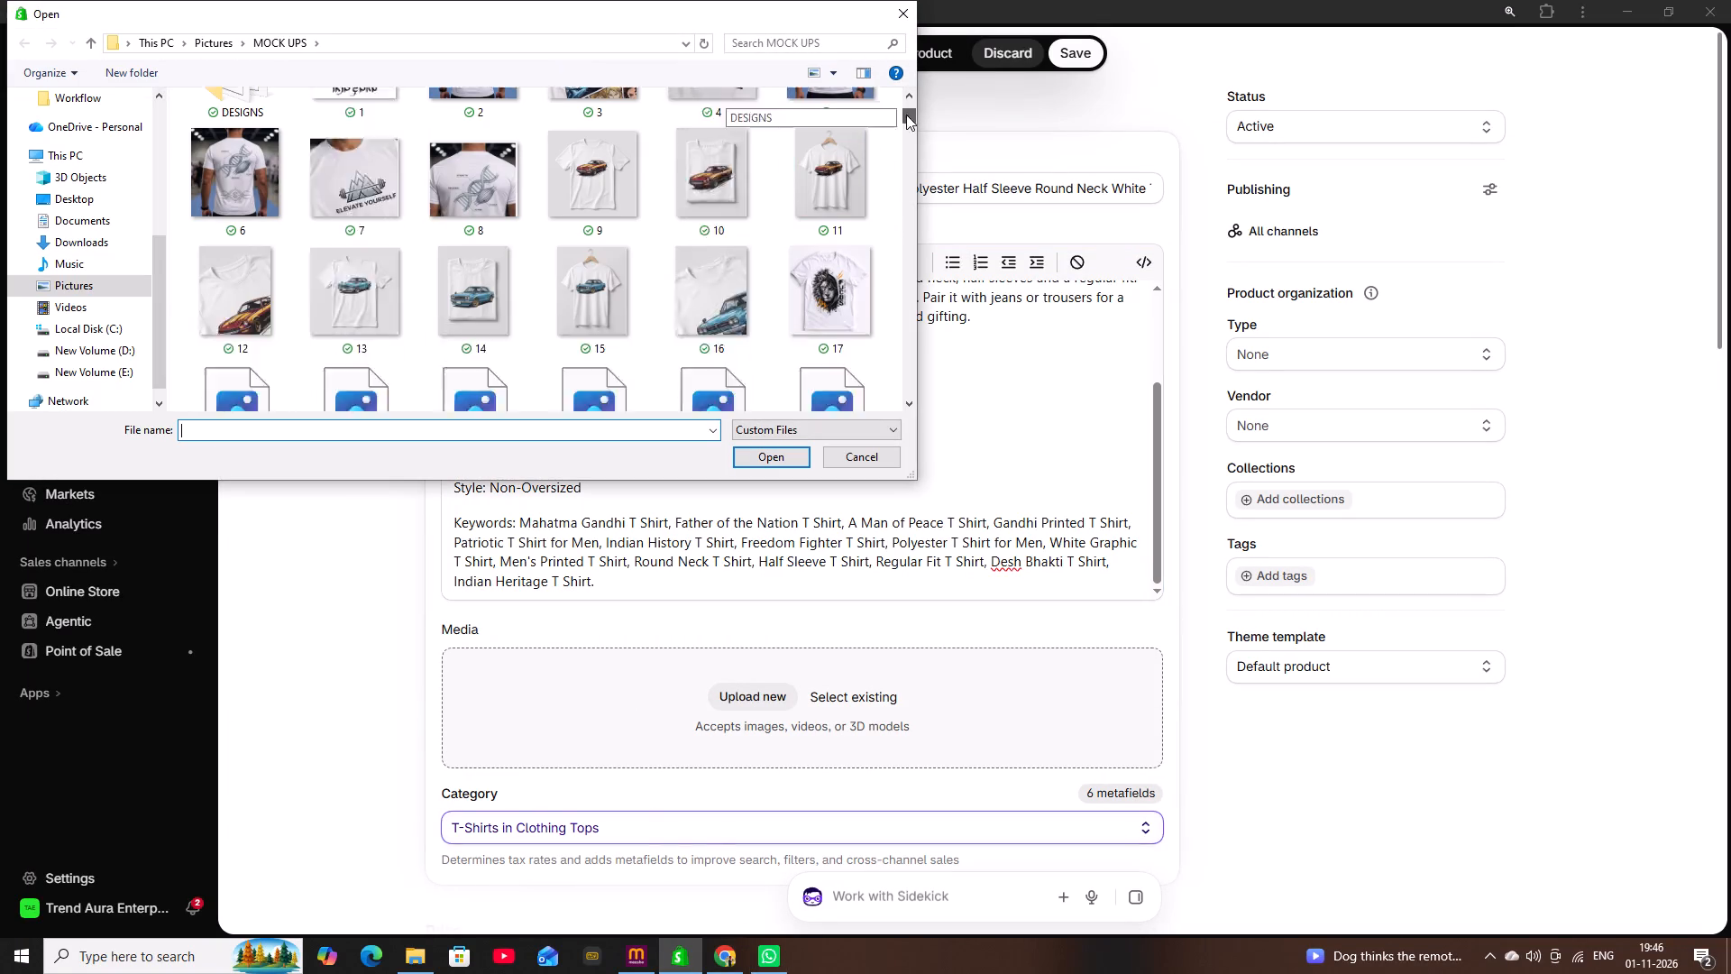
drag(906, 115, 915, 429)
scroll(767, 369, up, 2)
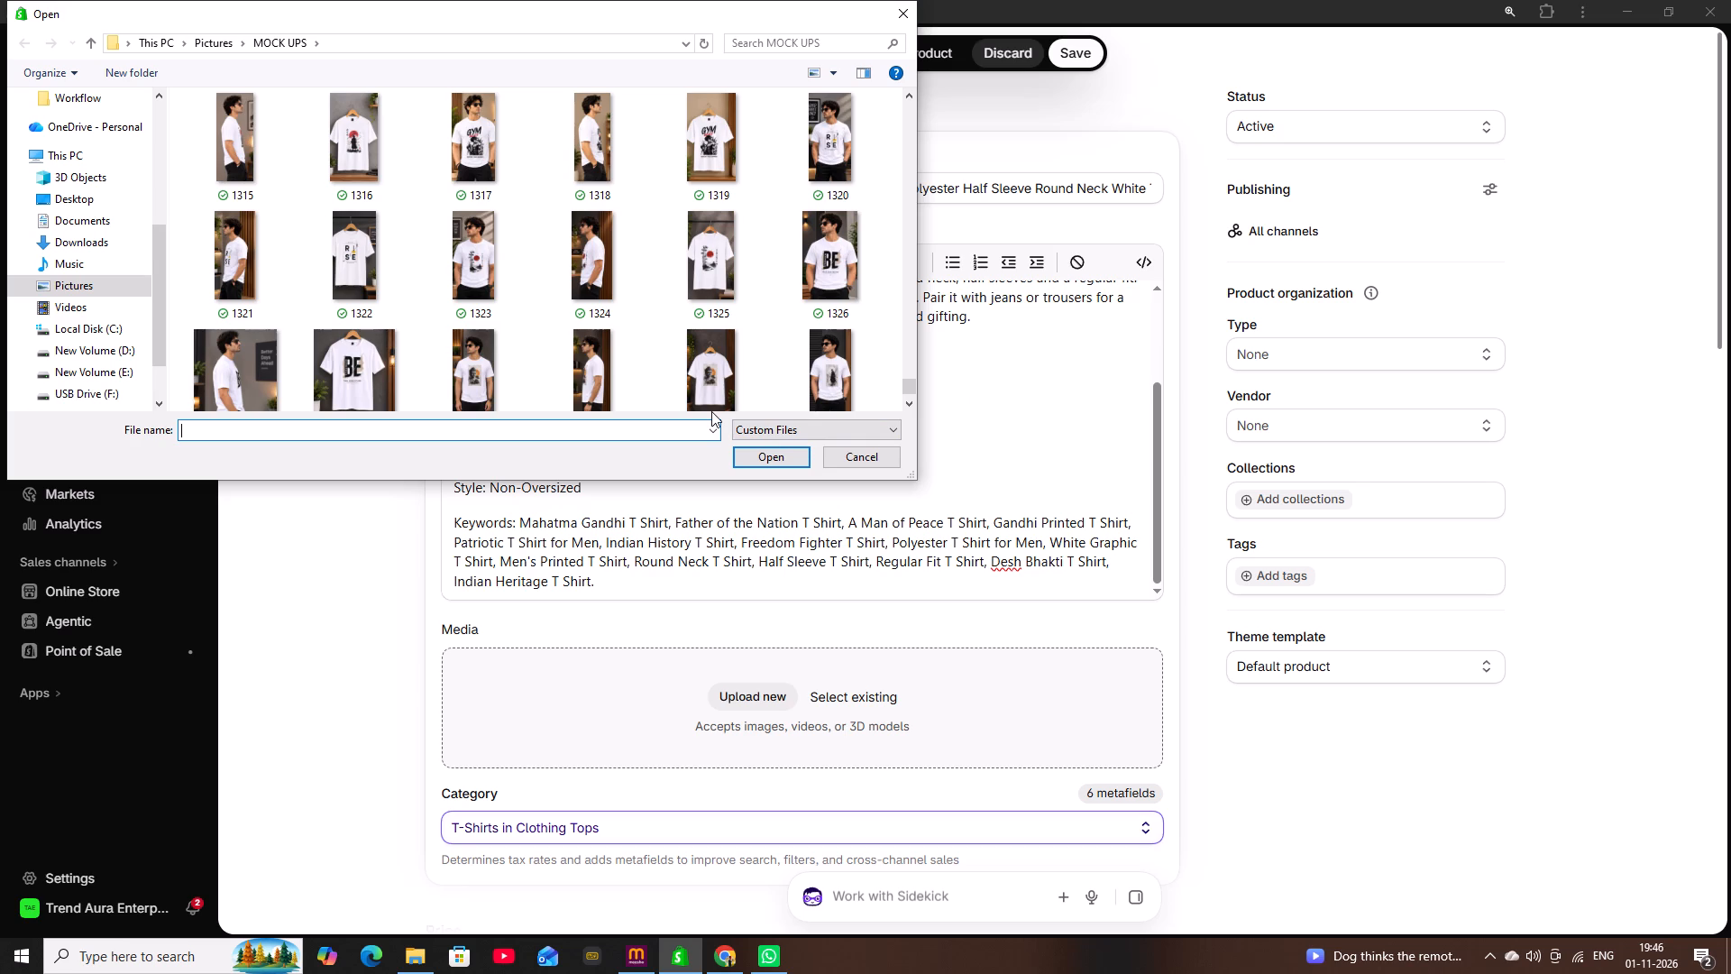
scroll(868, 352, up, 2)
scroll(752, 336, up, 2)
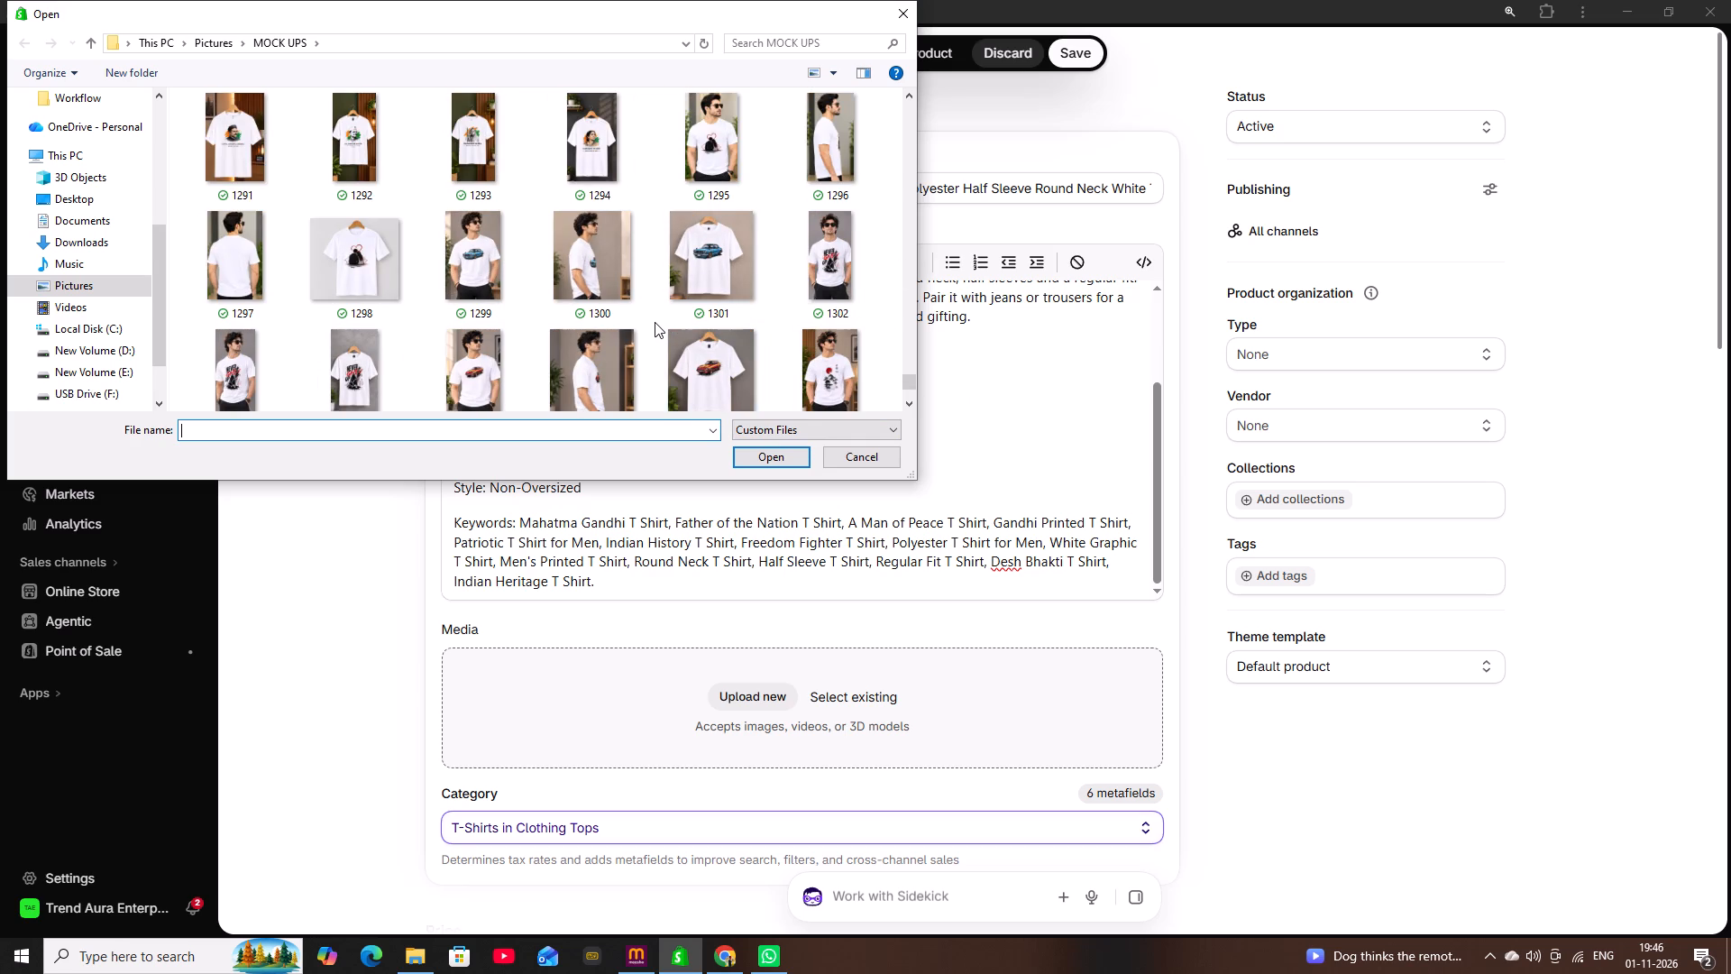
scroll(655, 322, up, 4)
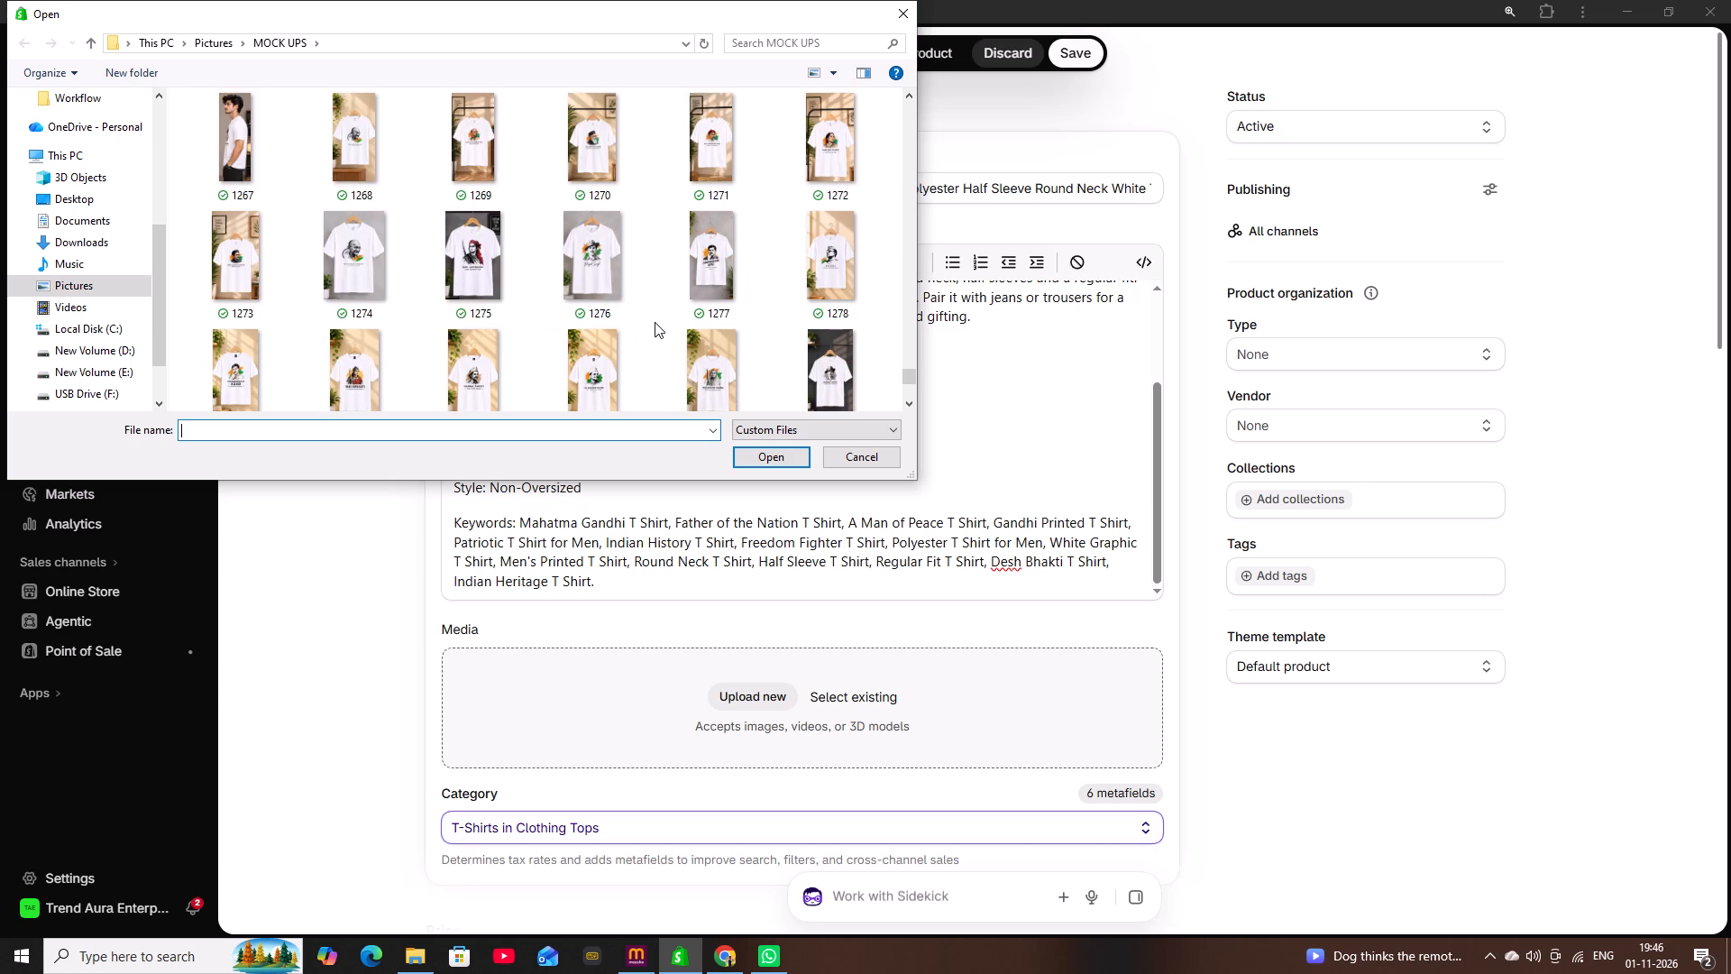
scroll(654, 322, up, 1)
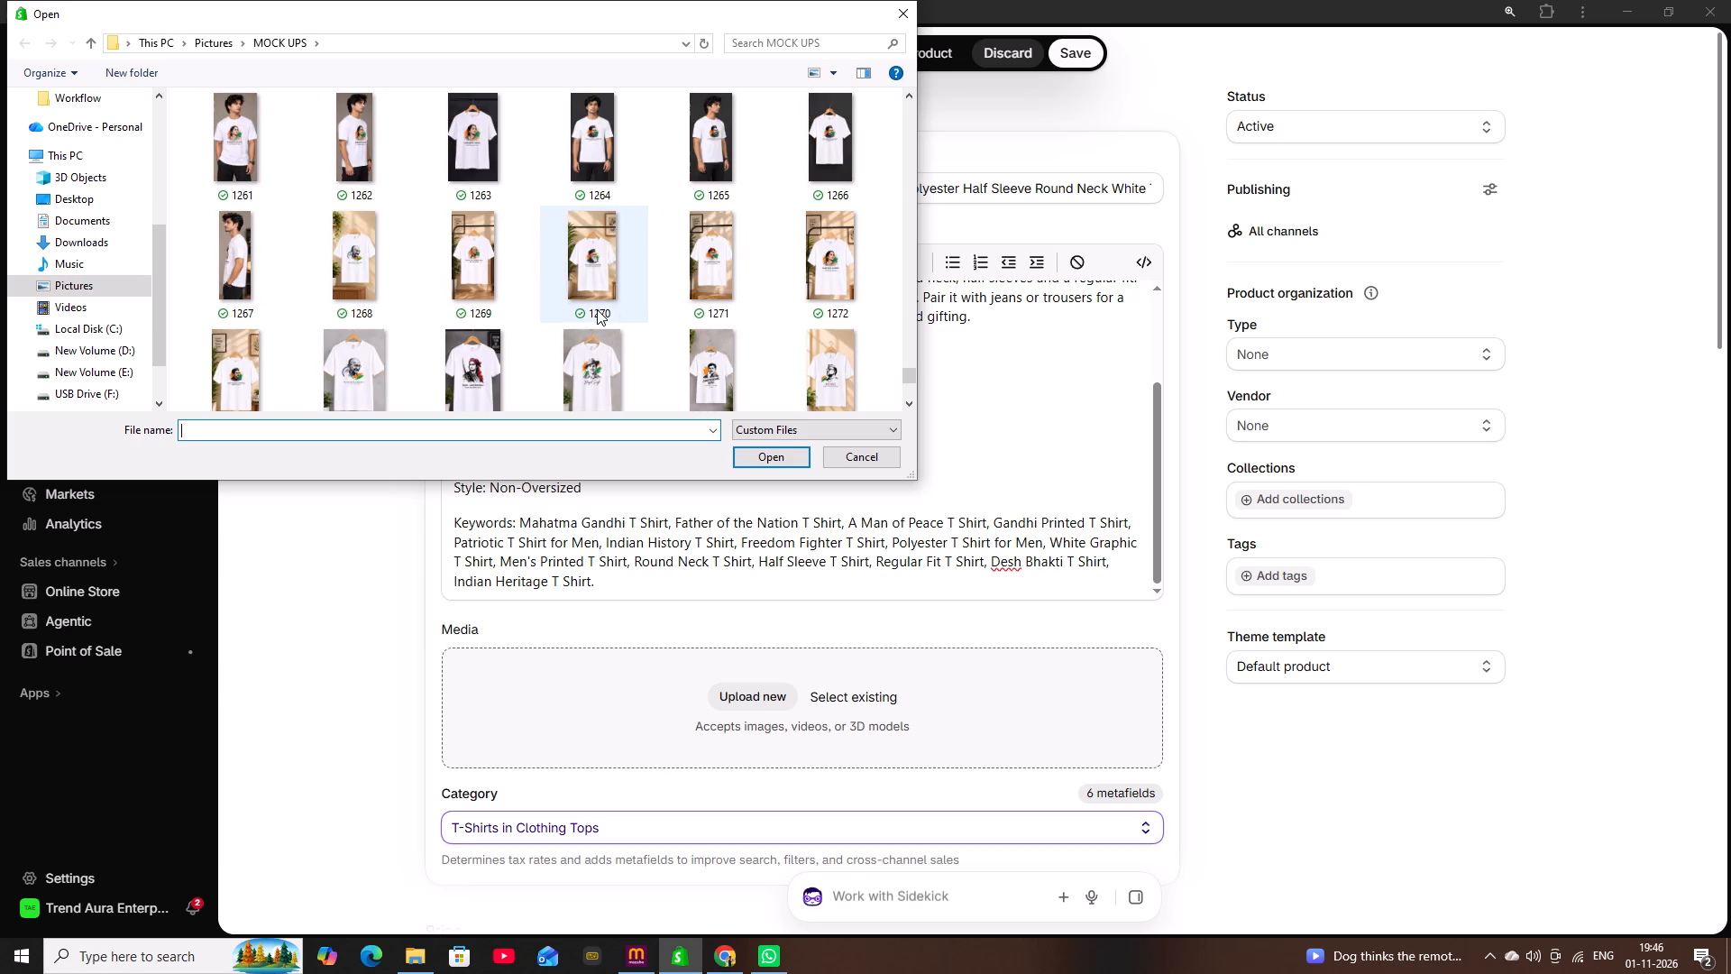
scroll(597, 309, up, 5)
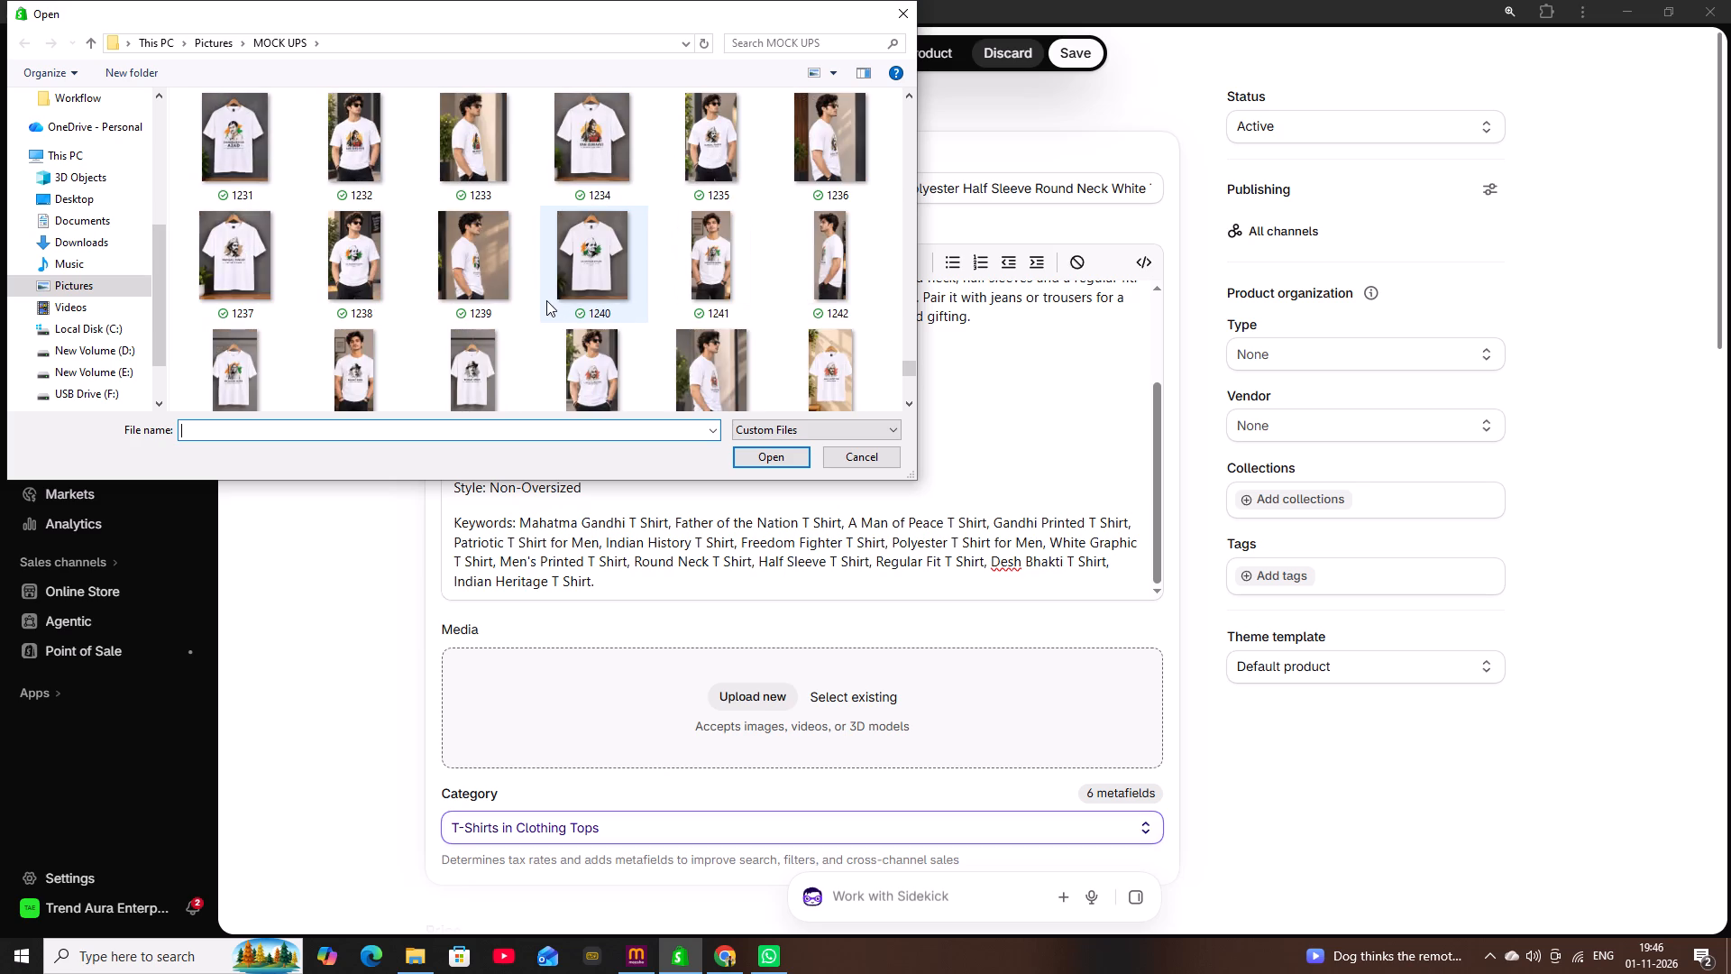
scroll(544, 299, up, 3)
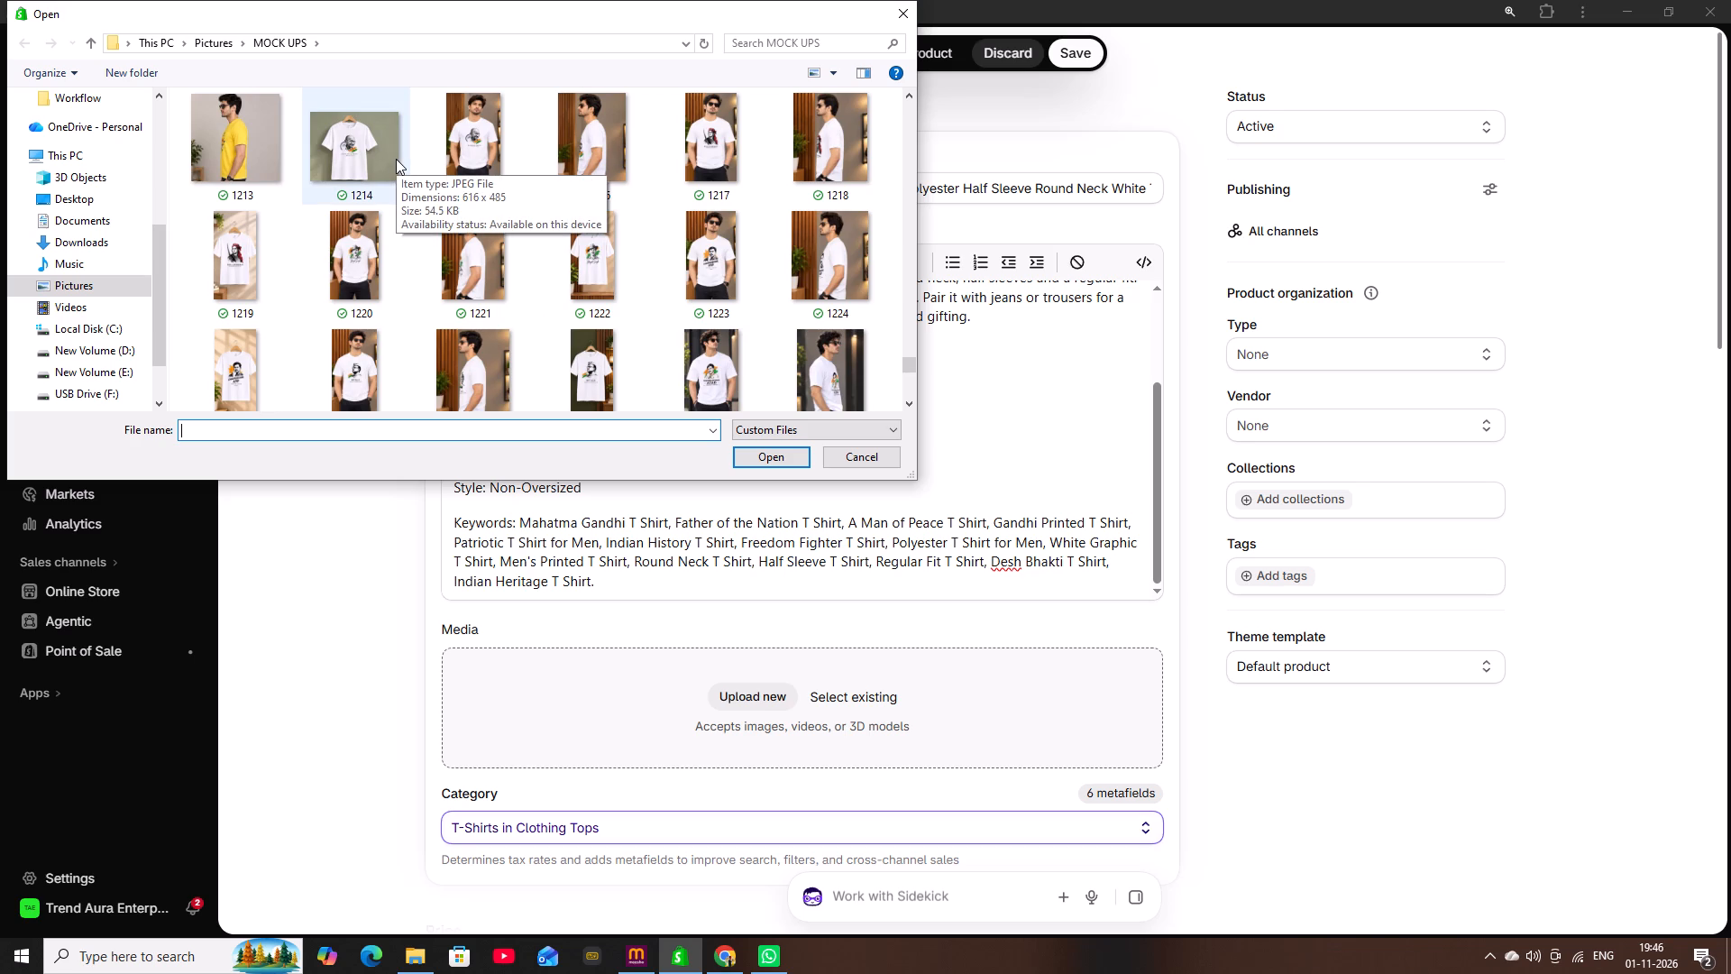
drag(306, 198, 378, 198)
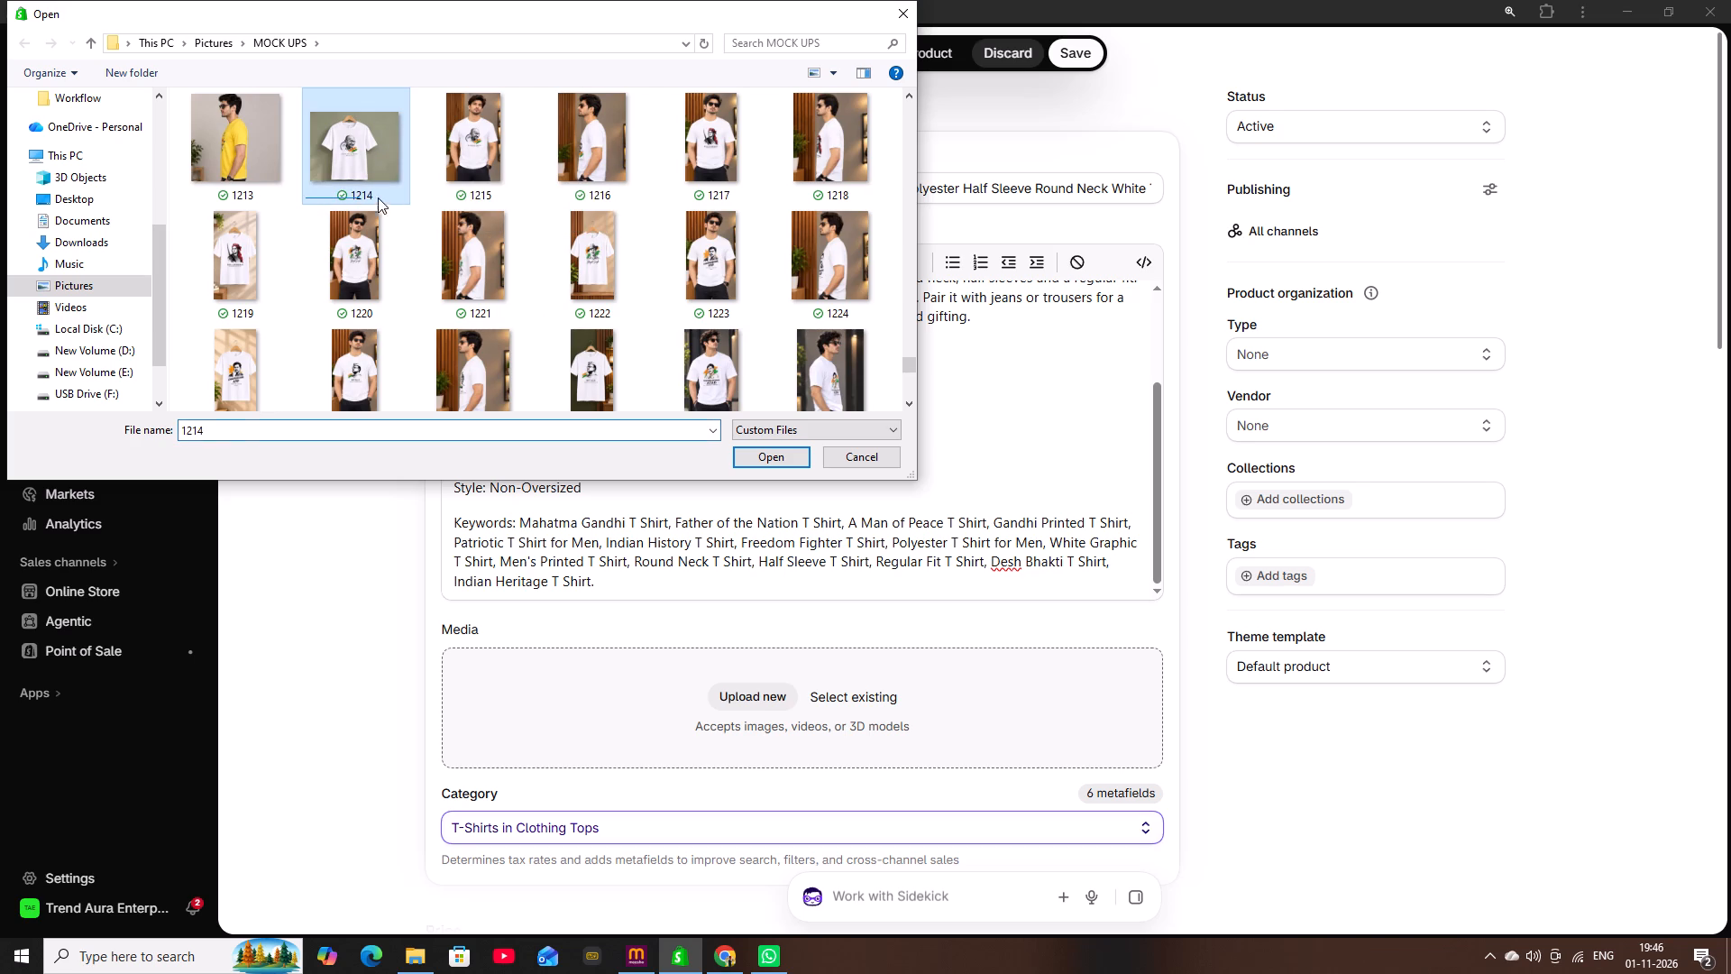
drag(378, 198, 580, 198)
click(768, 464)
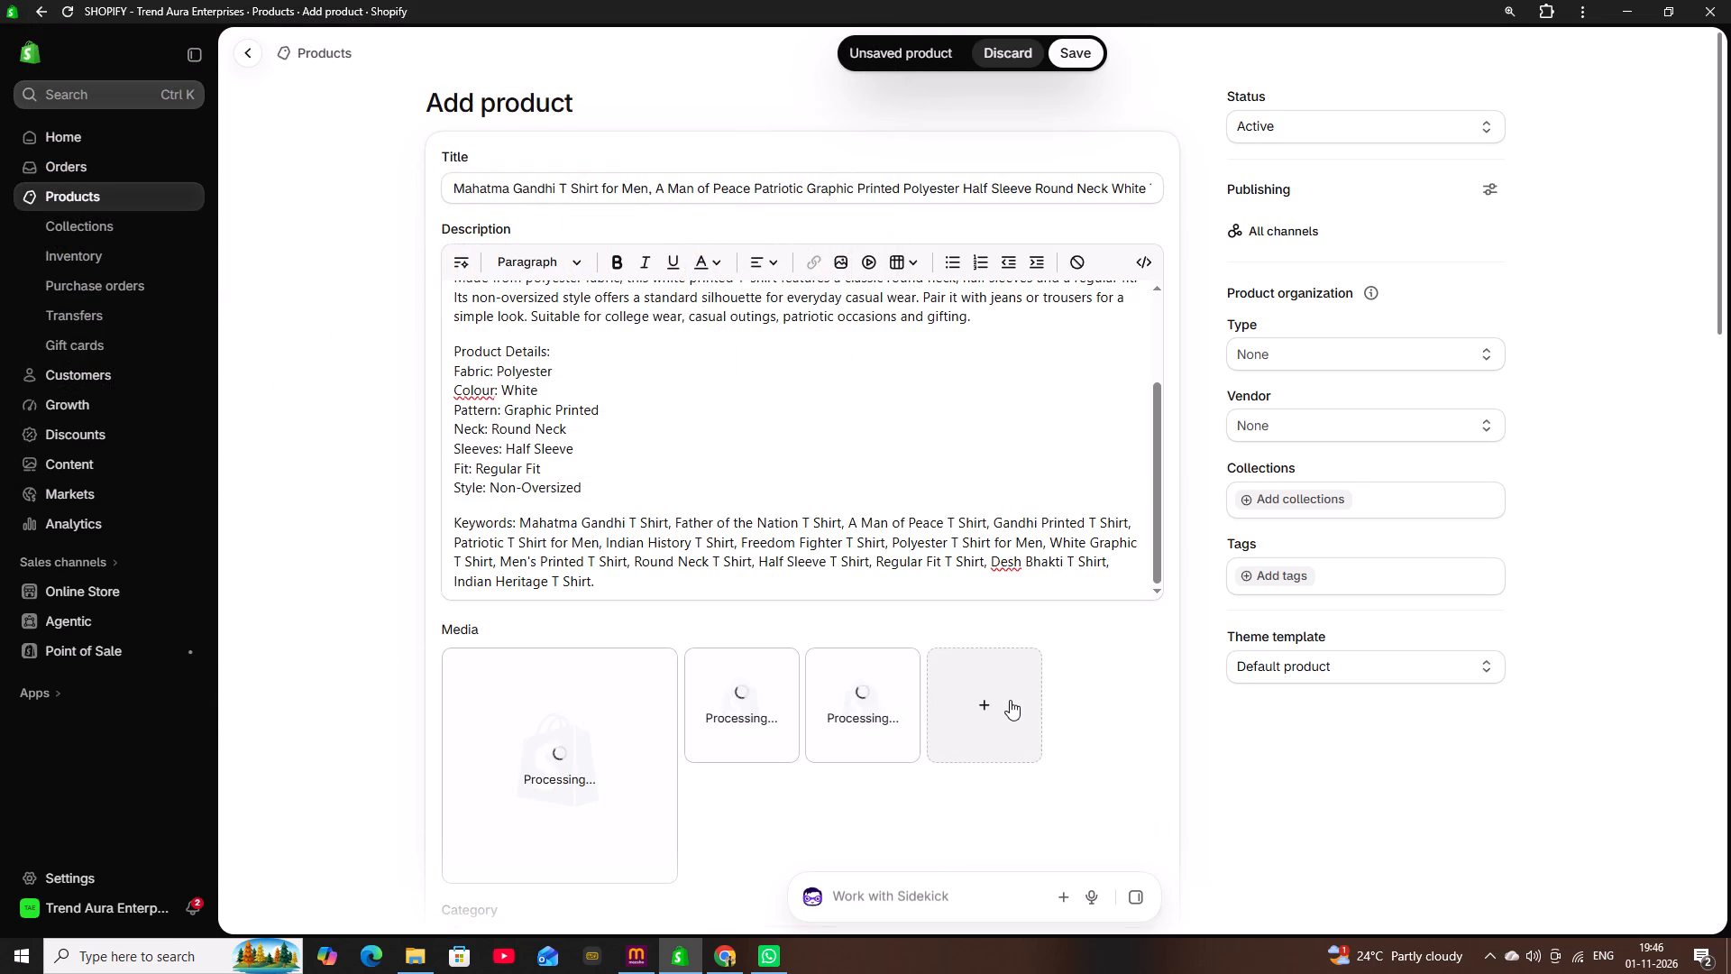
Set the product type to TSHIRT and the vendor to Trend Aura Enerprises.
click(1332, 352)
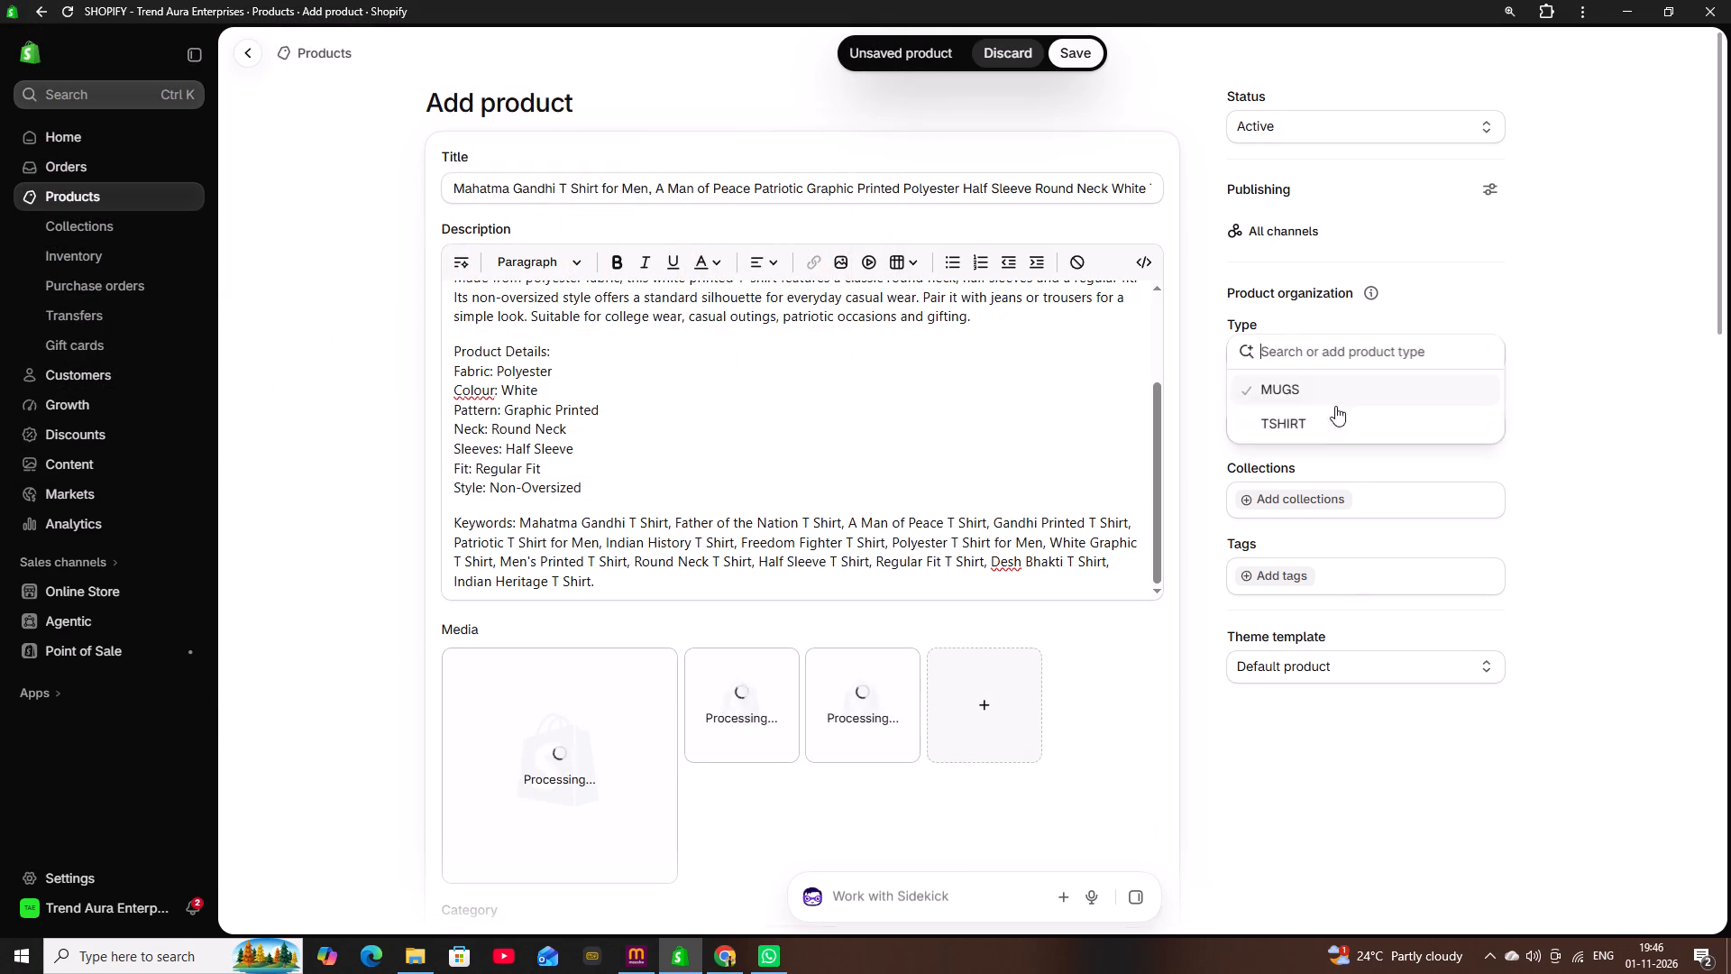
double_click(1333, 419)
click(1328, 470)
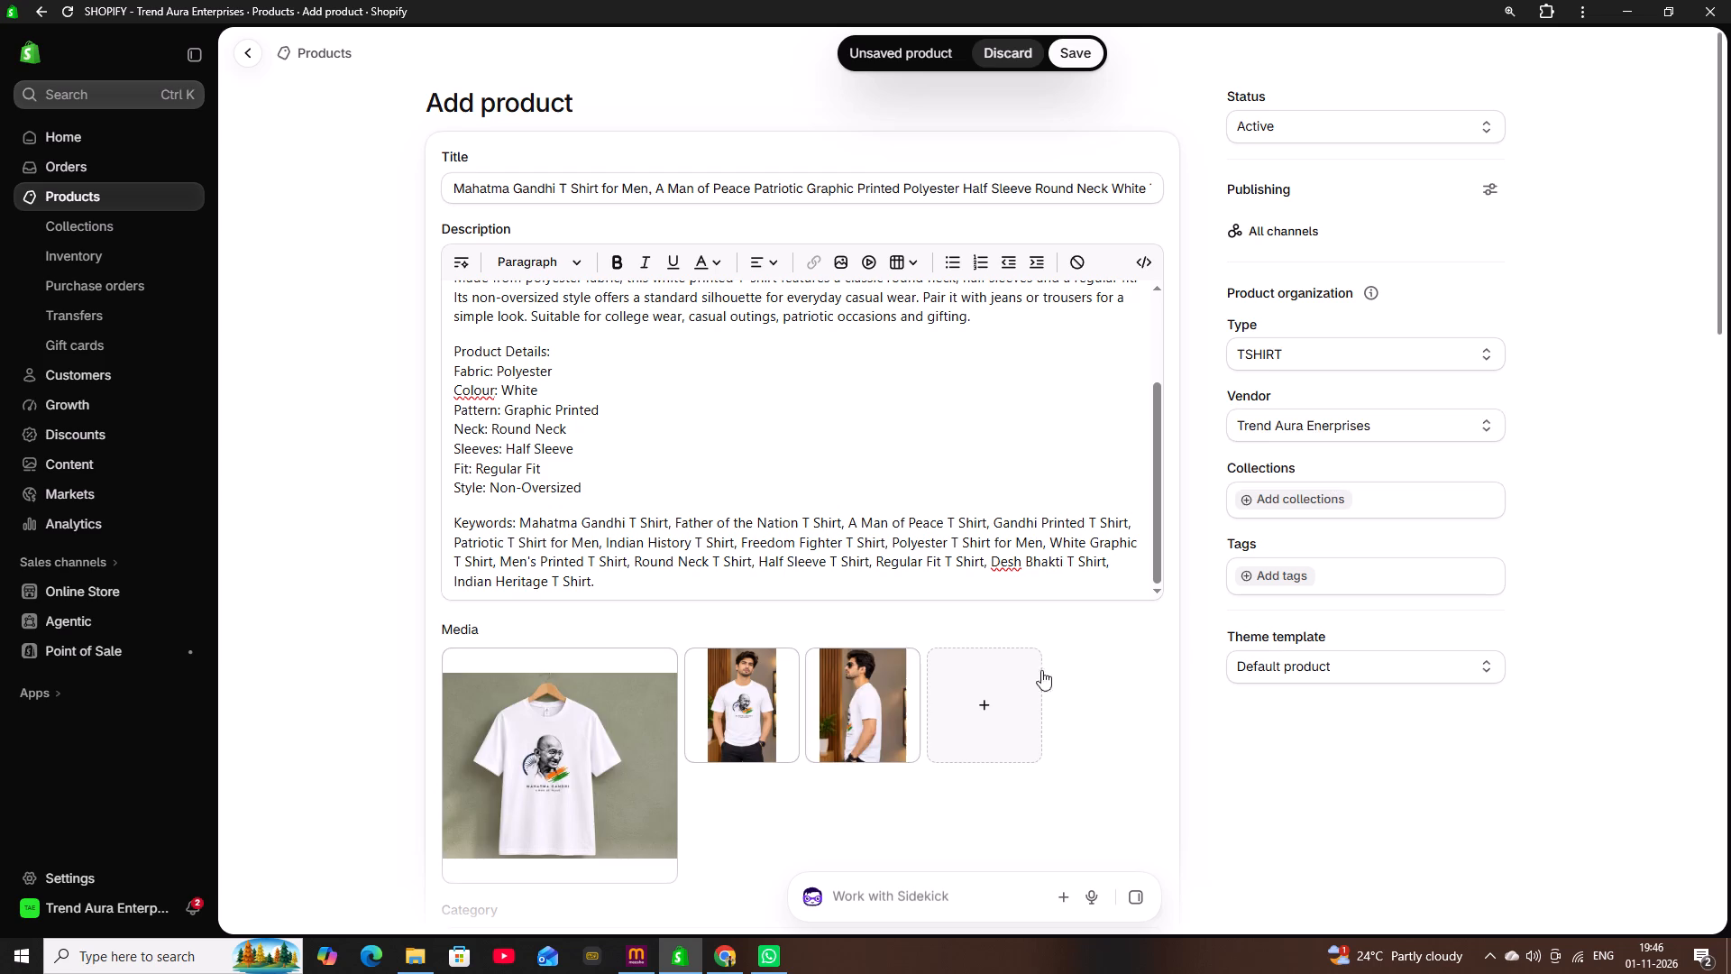
Add the existing back-view image 1198 from the store's files to the product media.
click(1000, 698)
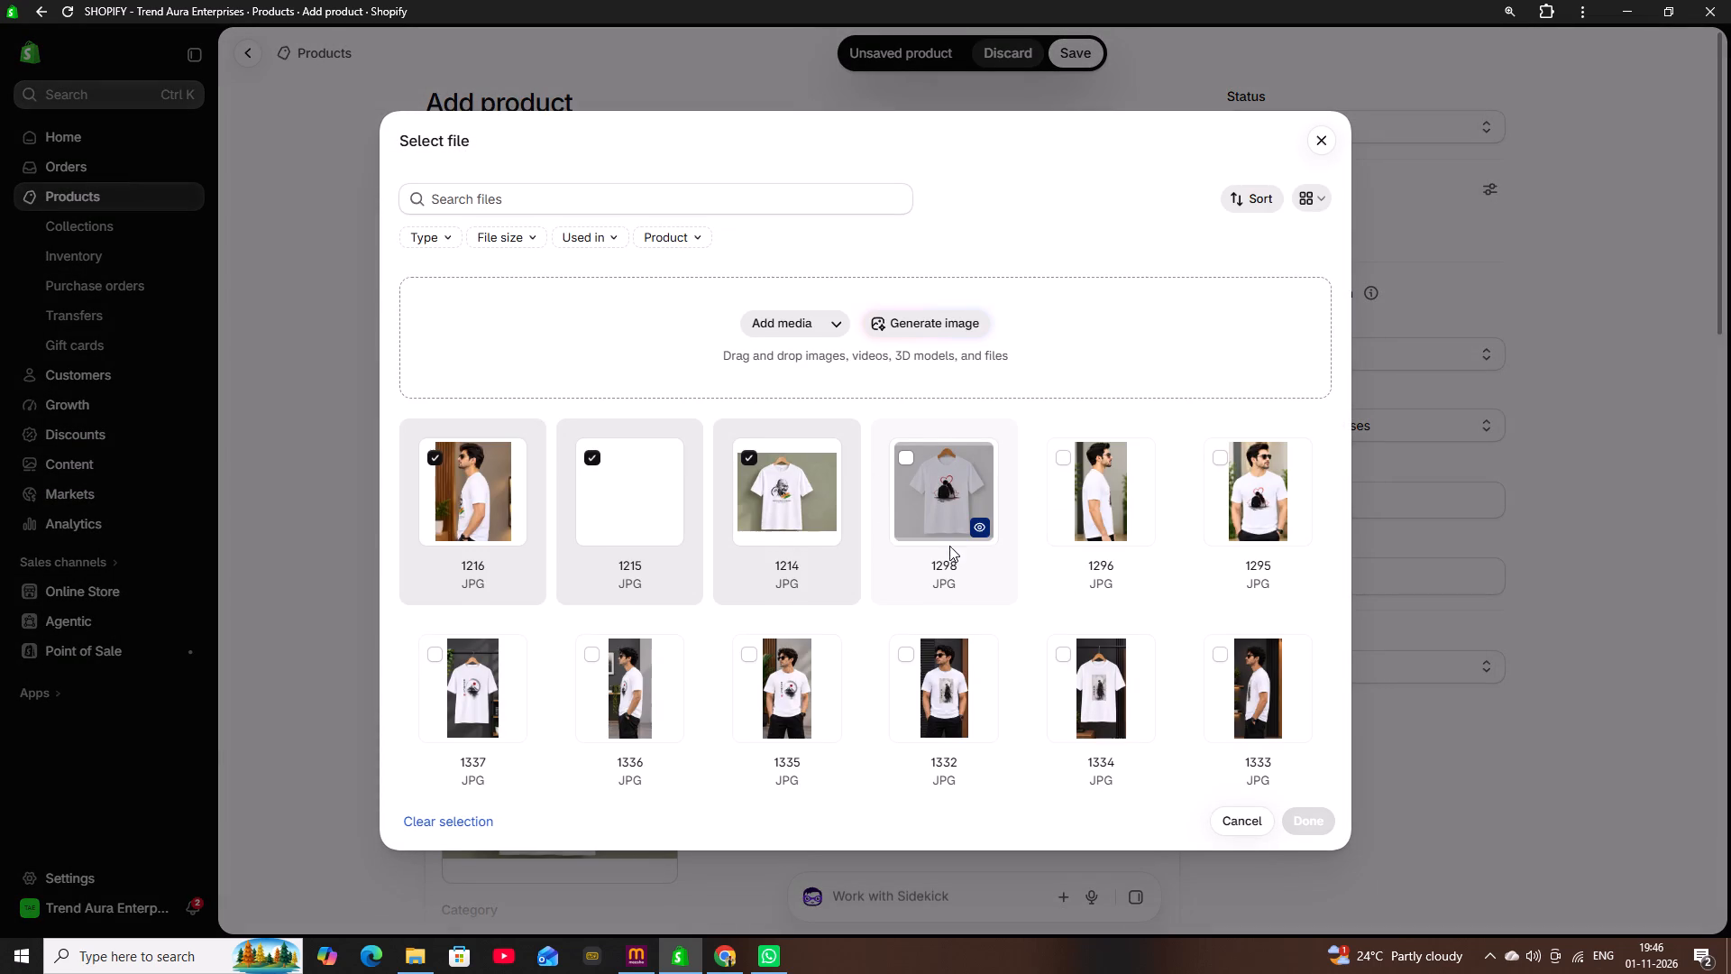
scroll(954, 550, down, 2)
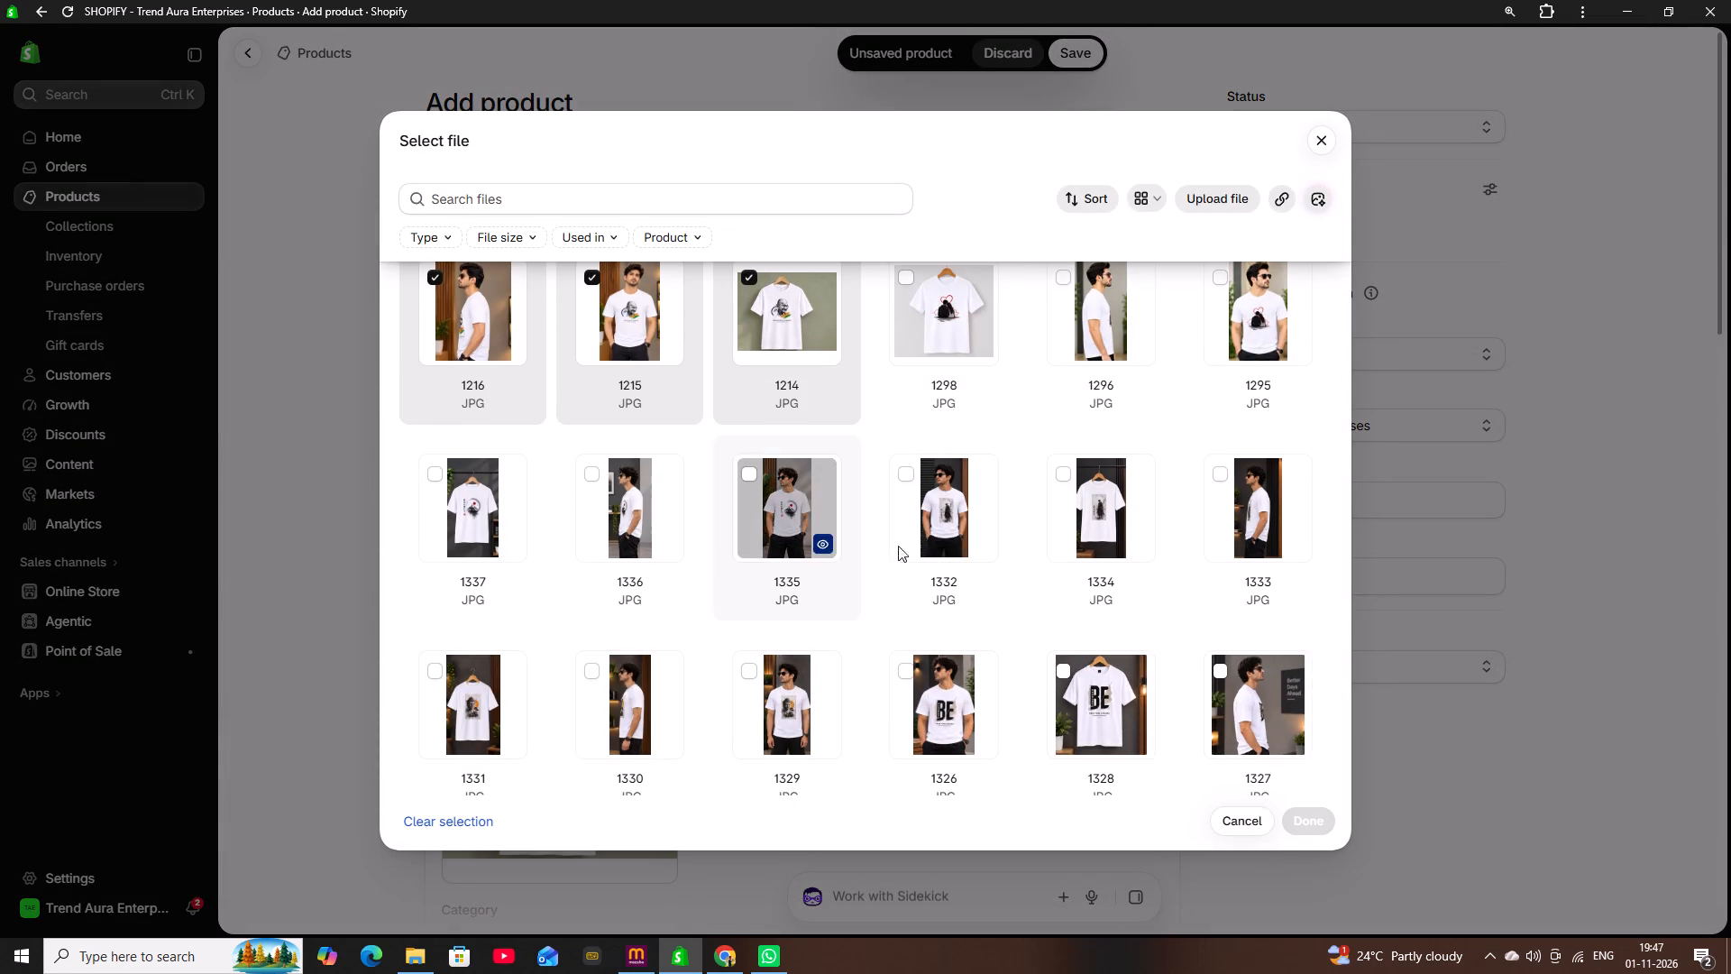
scroll(1232, 694, down, 1)
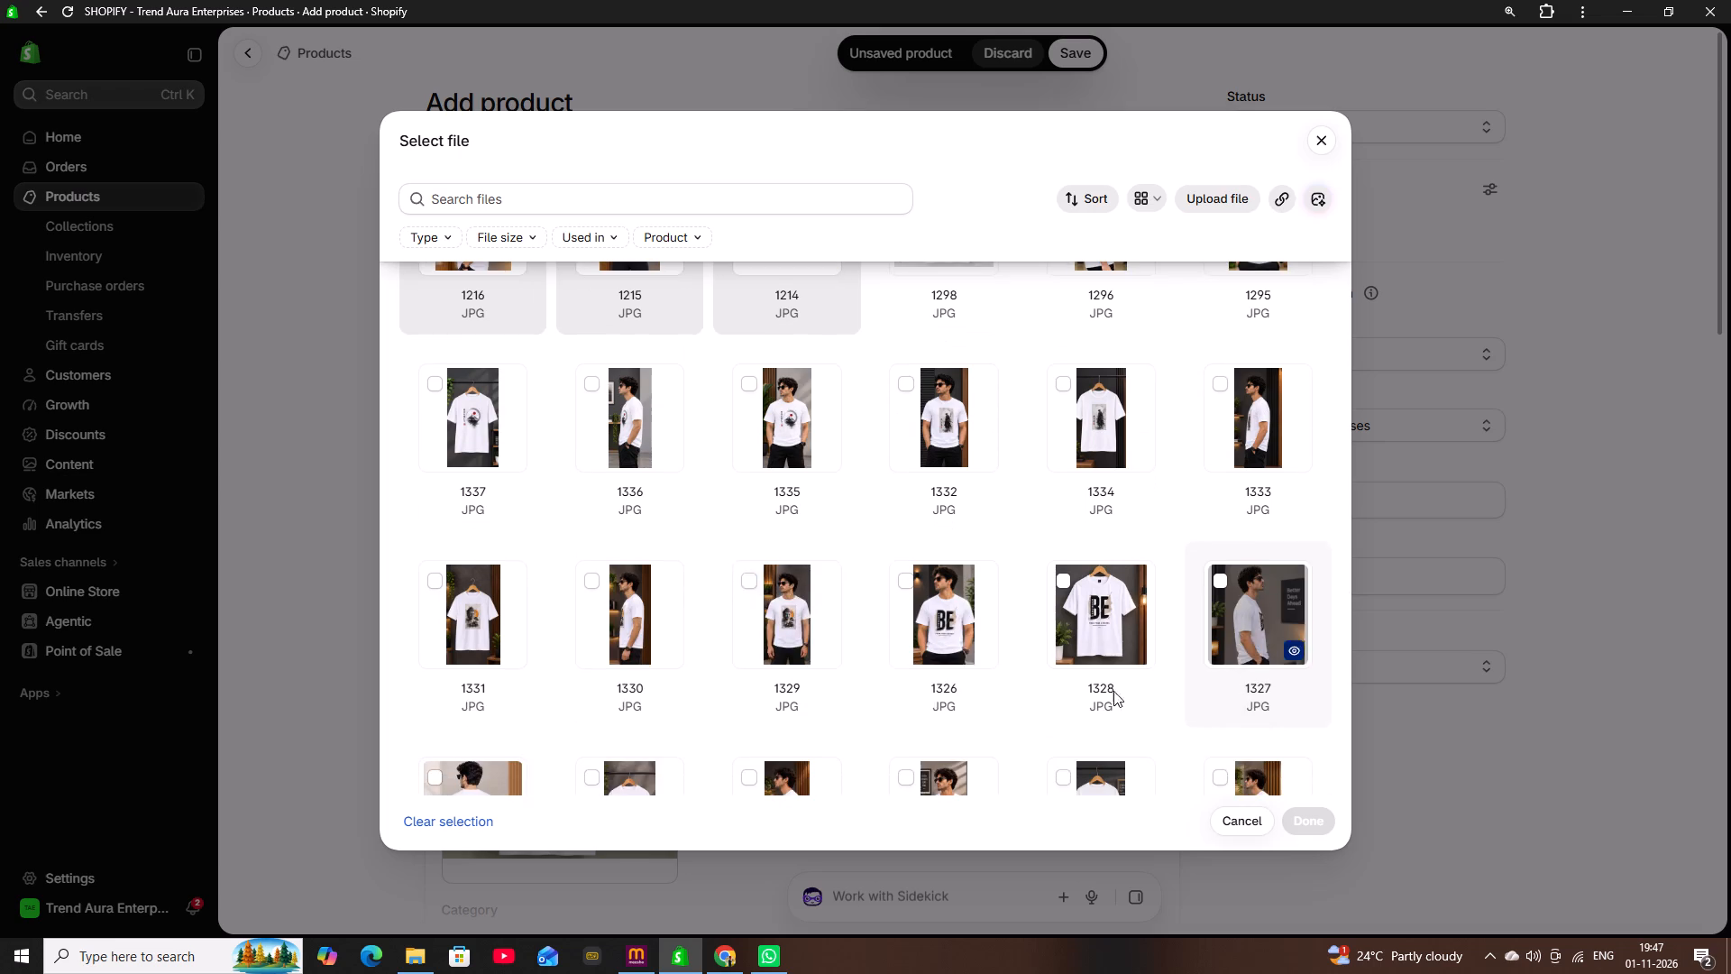
scroll(795, 719, down, 1)
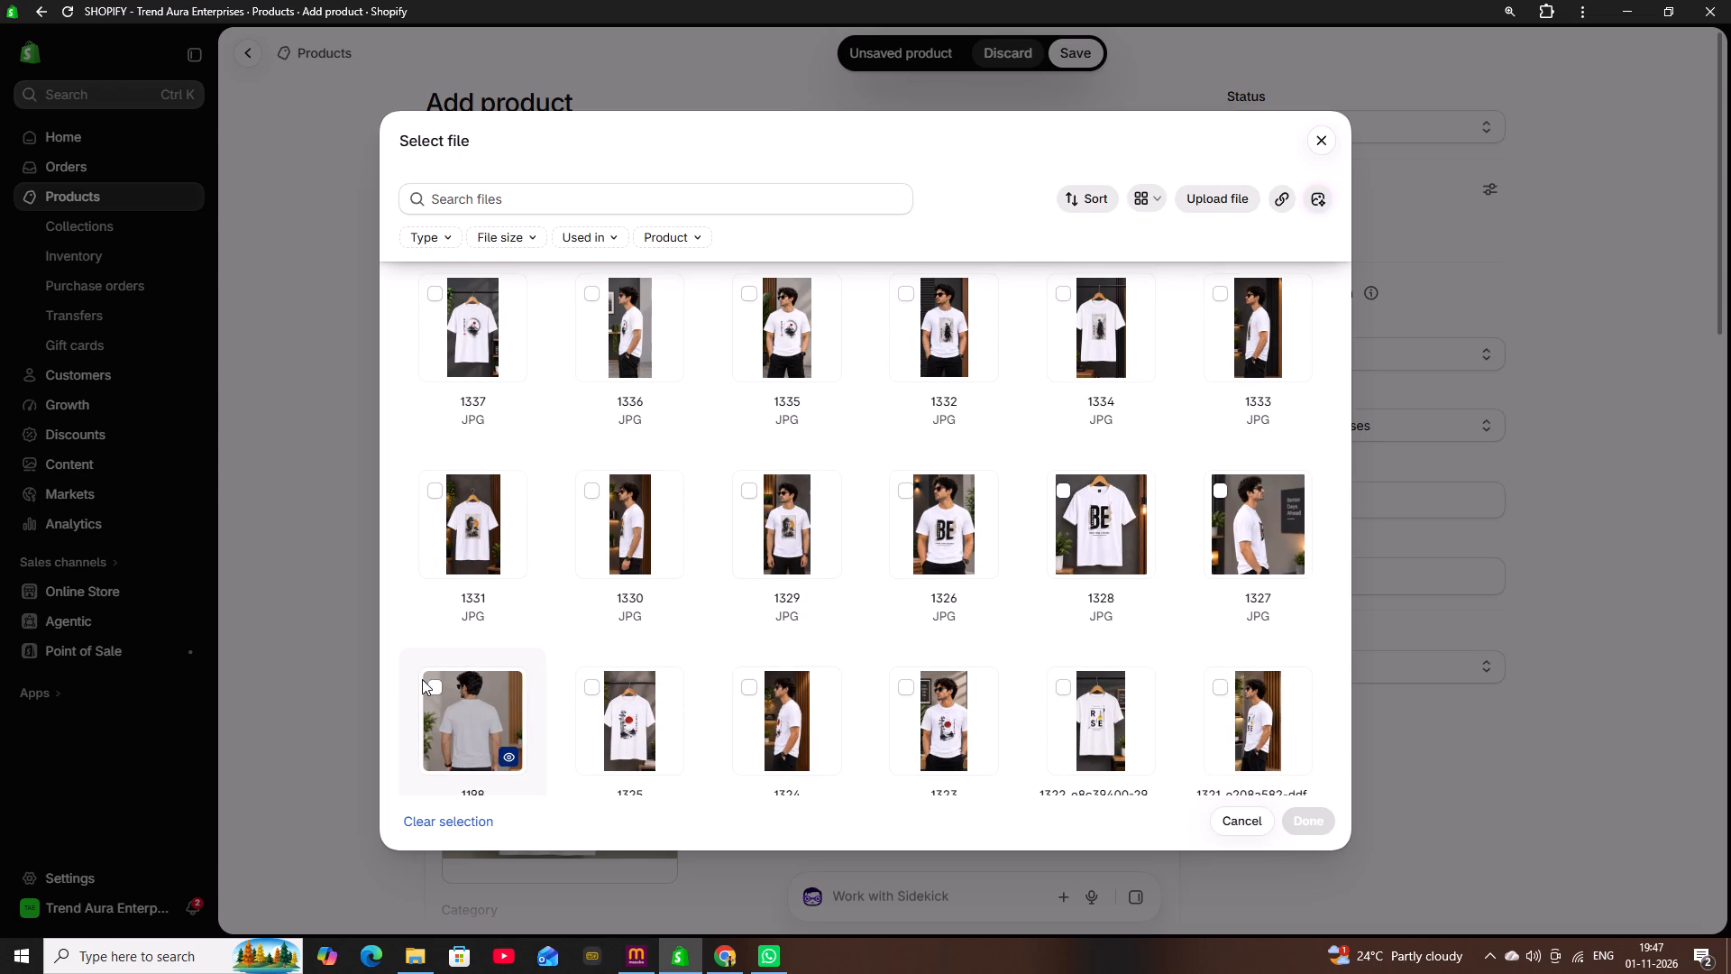
click(424, 685)
scroll(703, 577, up, 4)
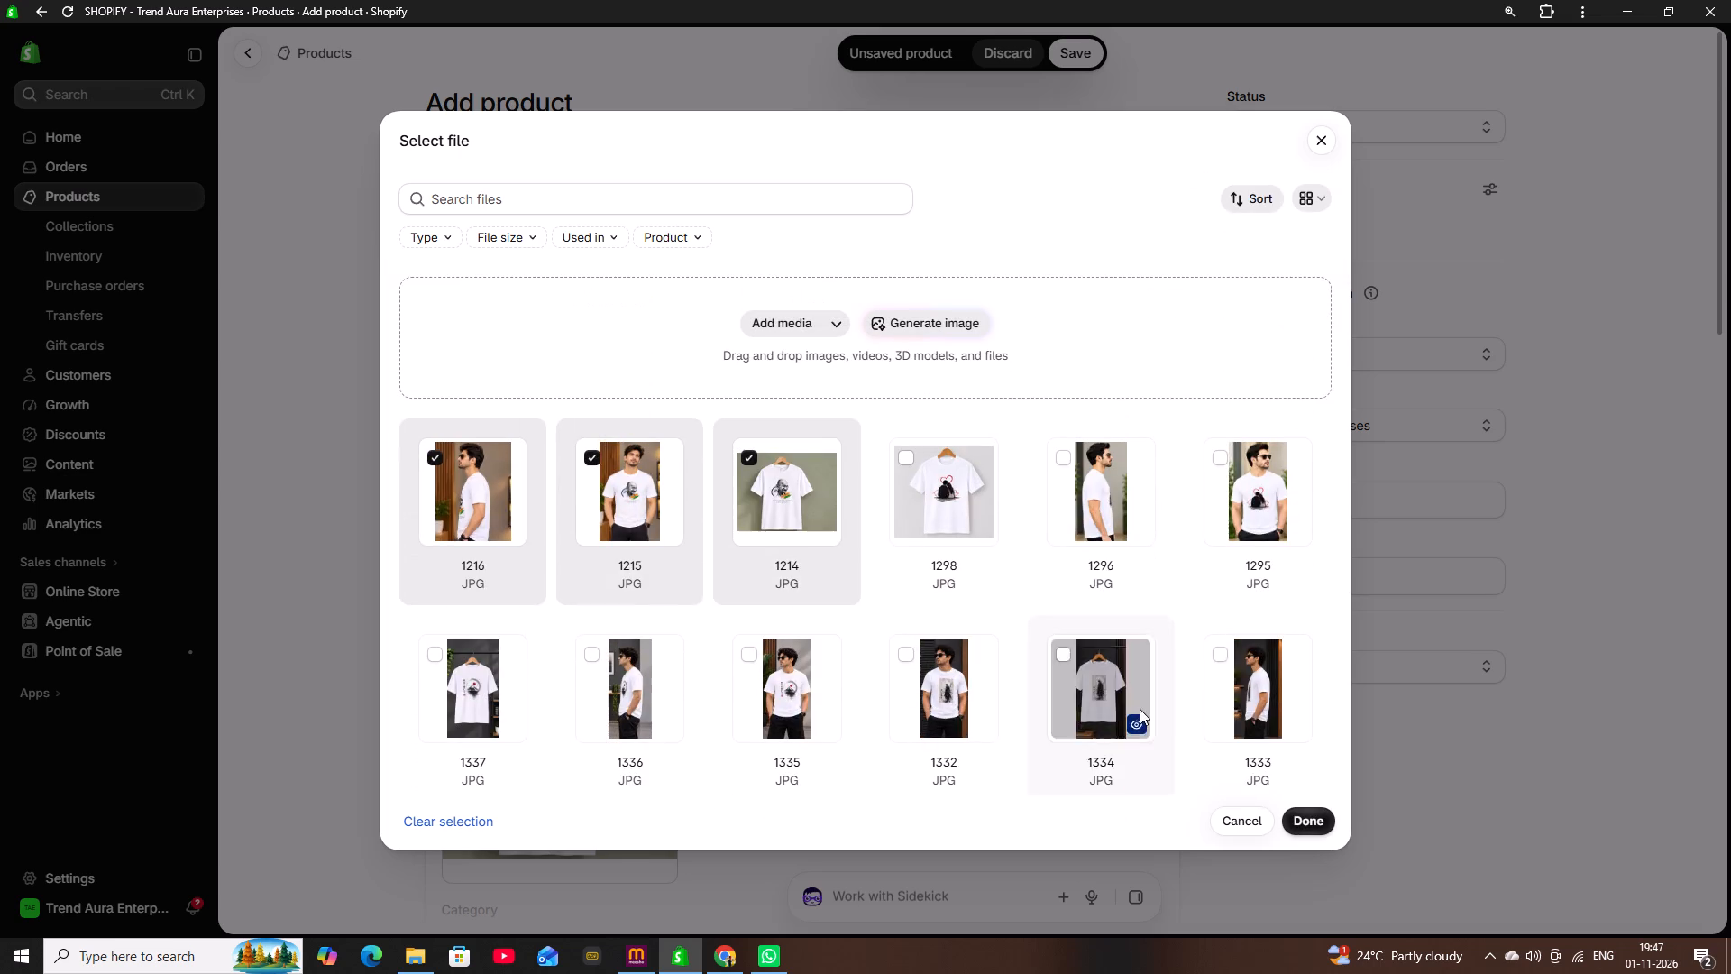
click(1315, 810)
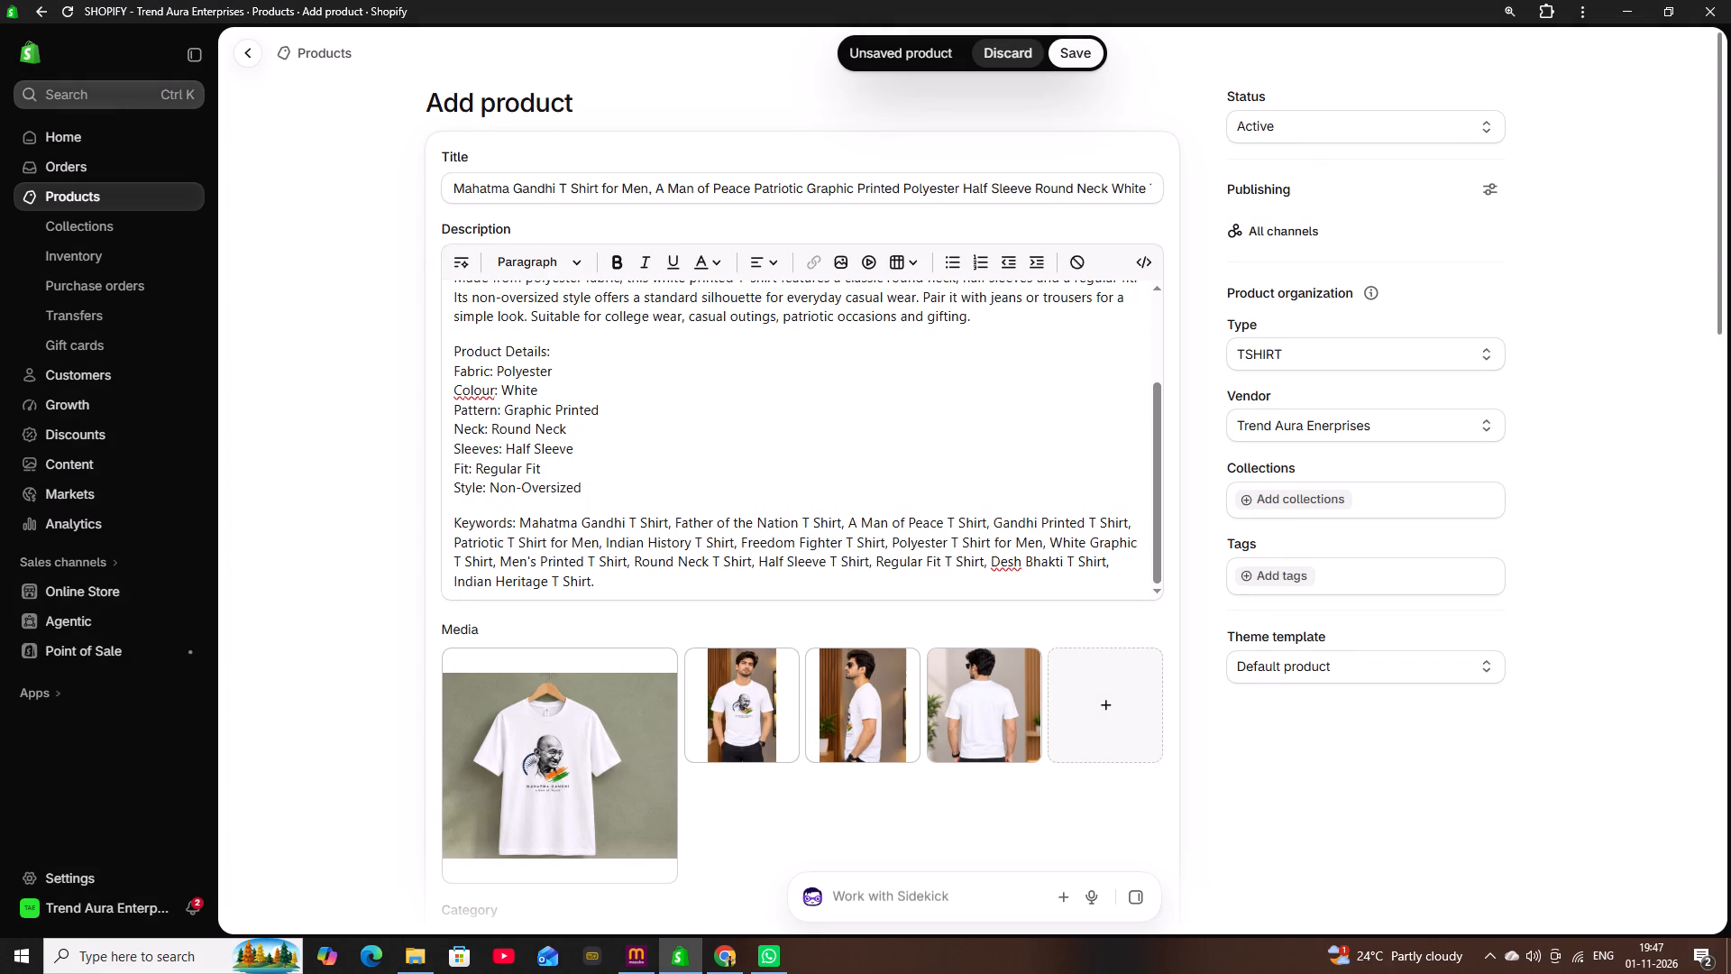
Set the product price to ₹120 and its inventory quantity to 100.
scroll(1478, 788, down, 1)
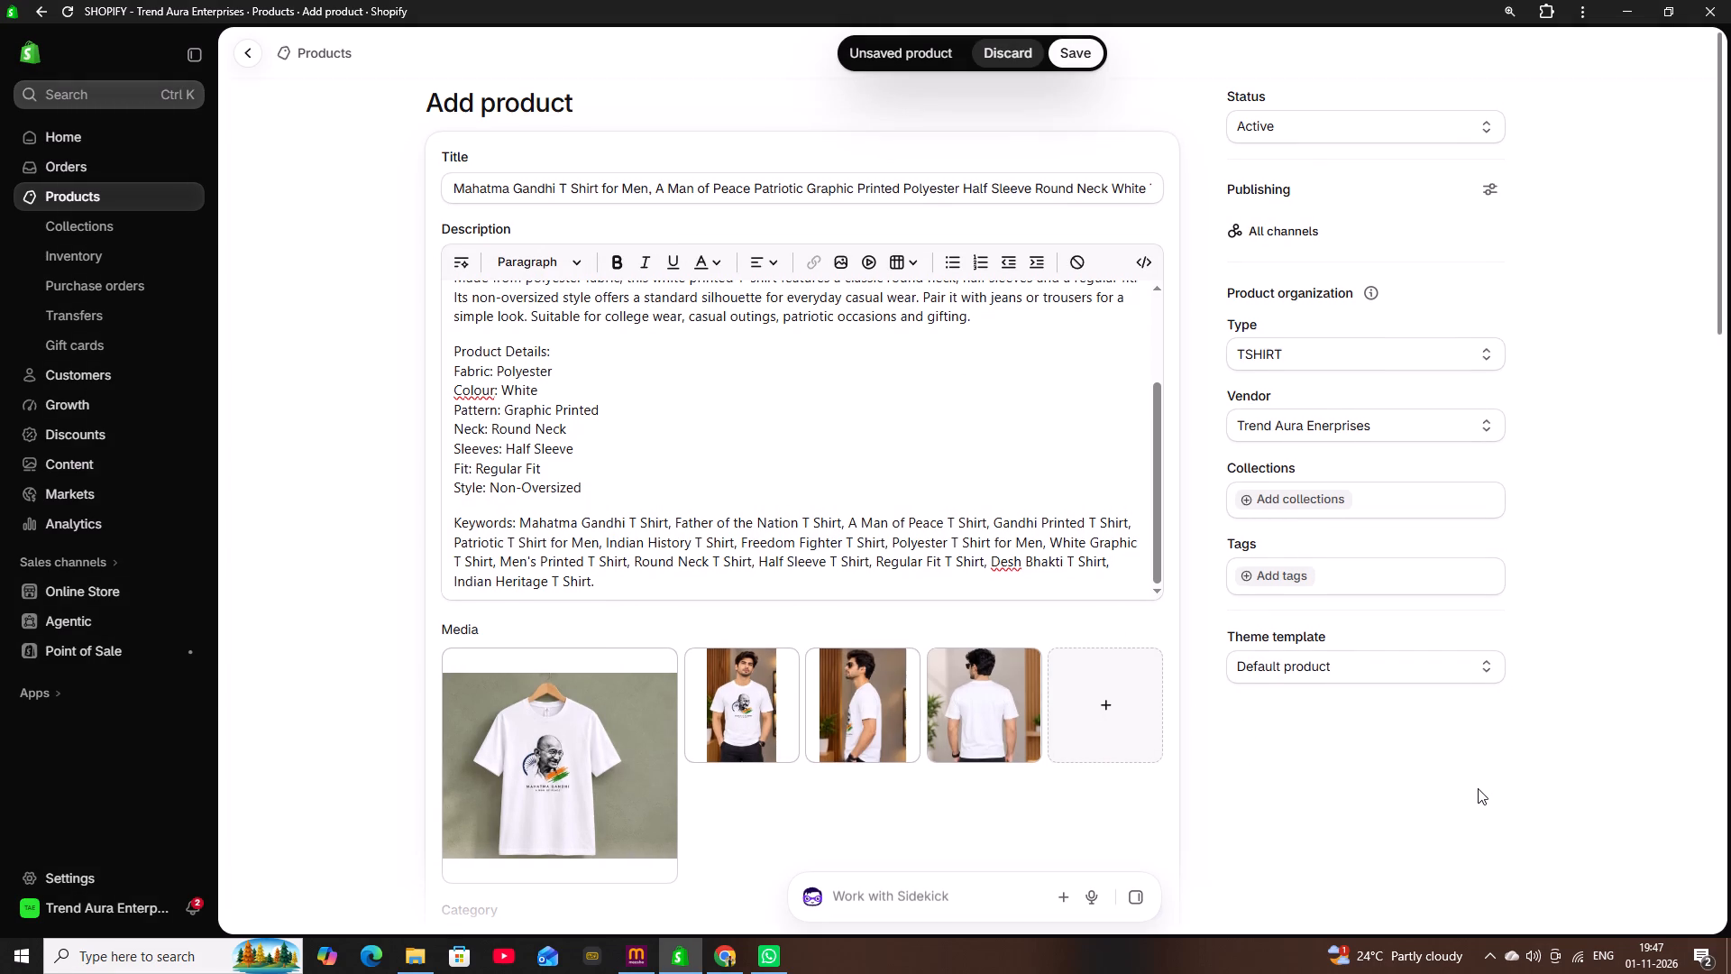
scroll(1478, 788, down, 3)
scroll(1271, 639, down, 3)
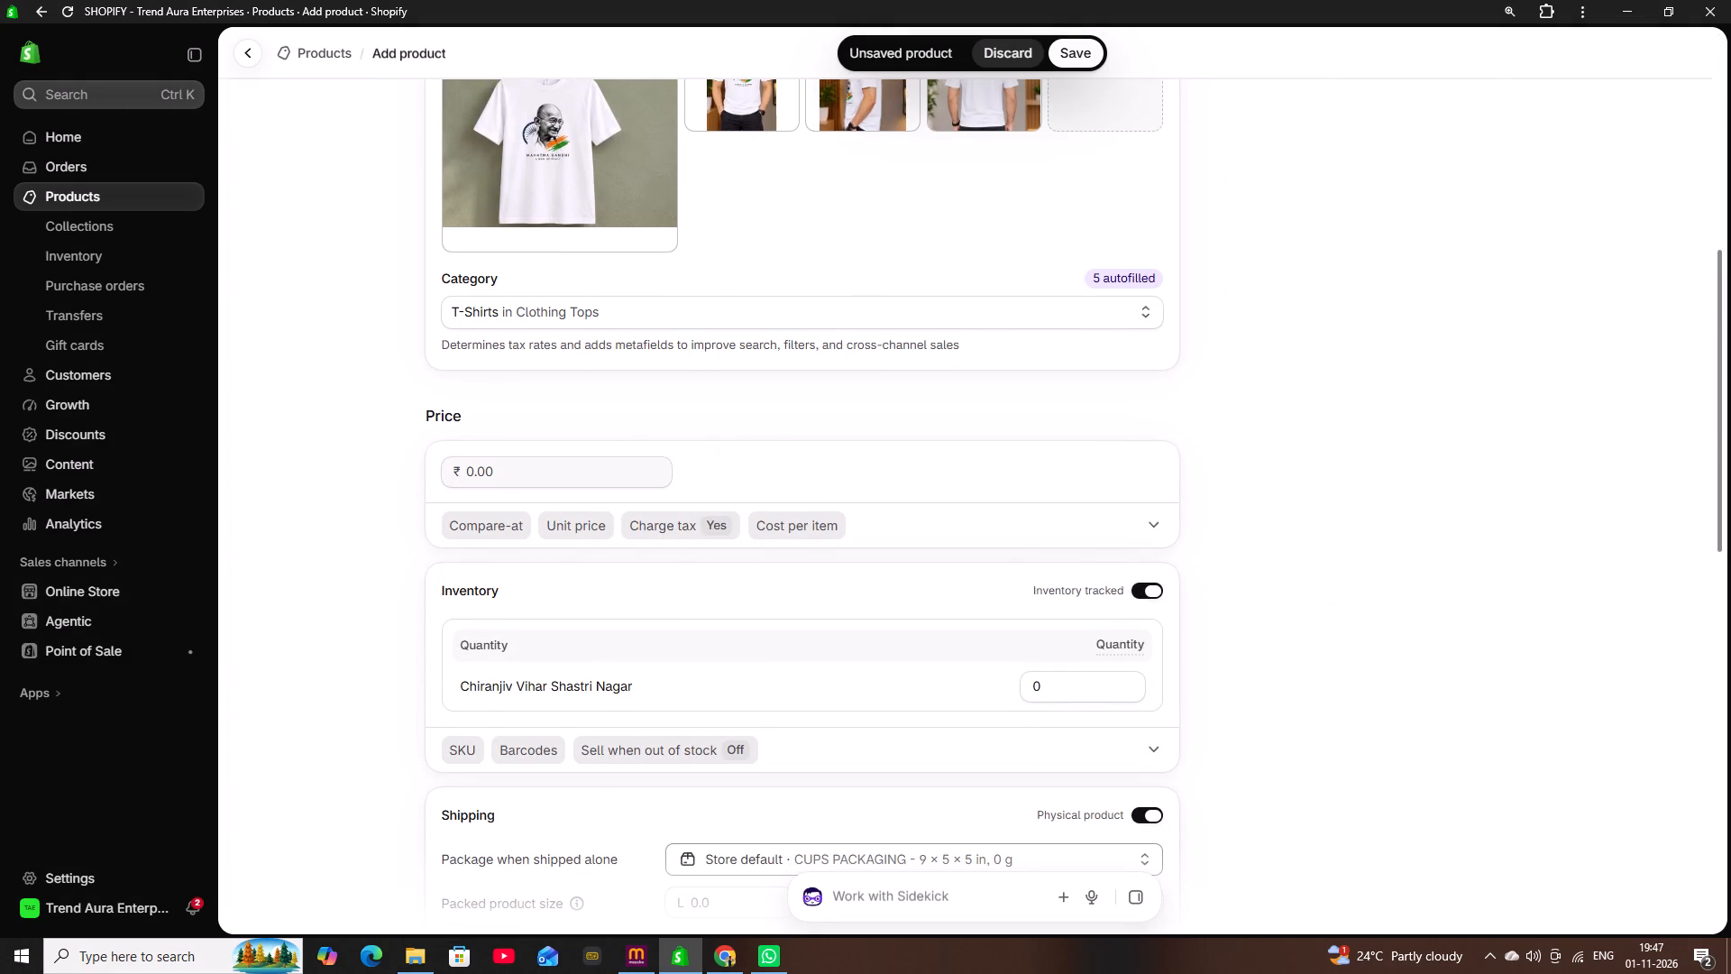
click(623, 457)
text(120)
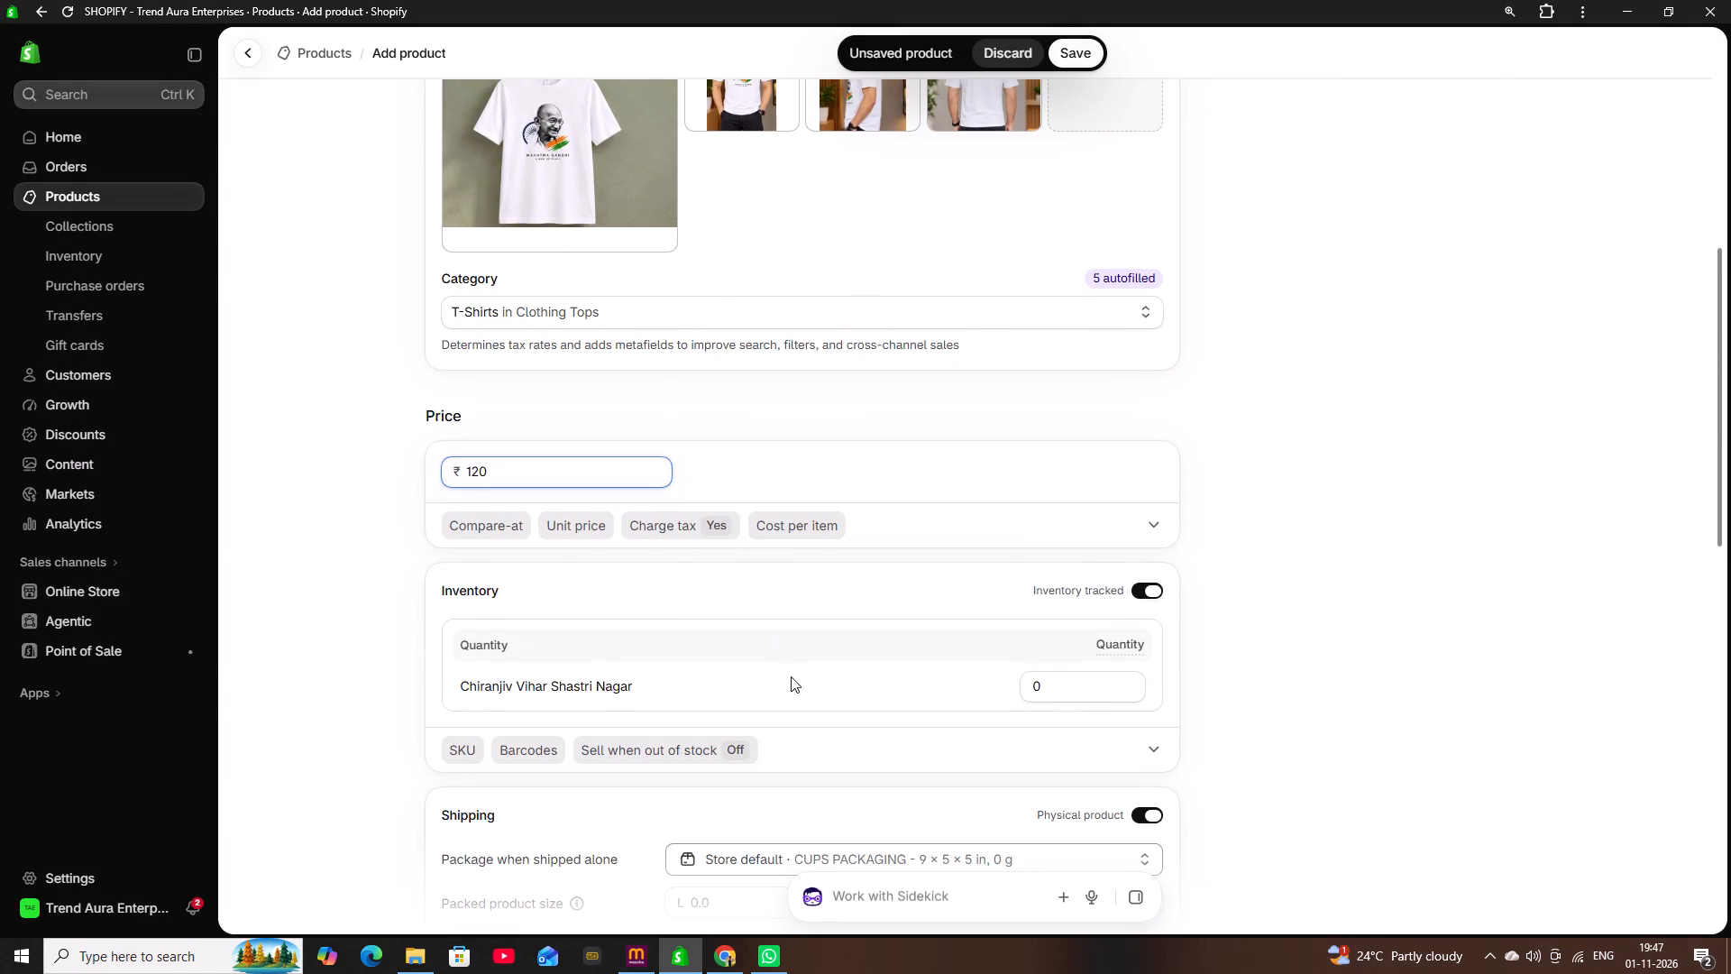
click(1071, 695)
text(100)
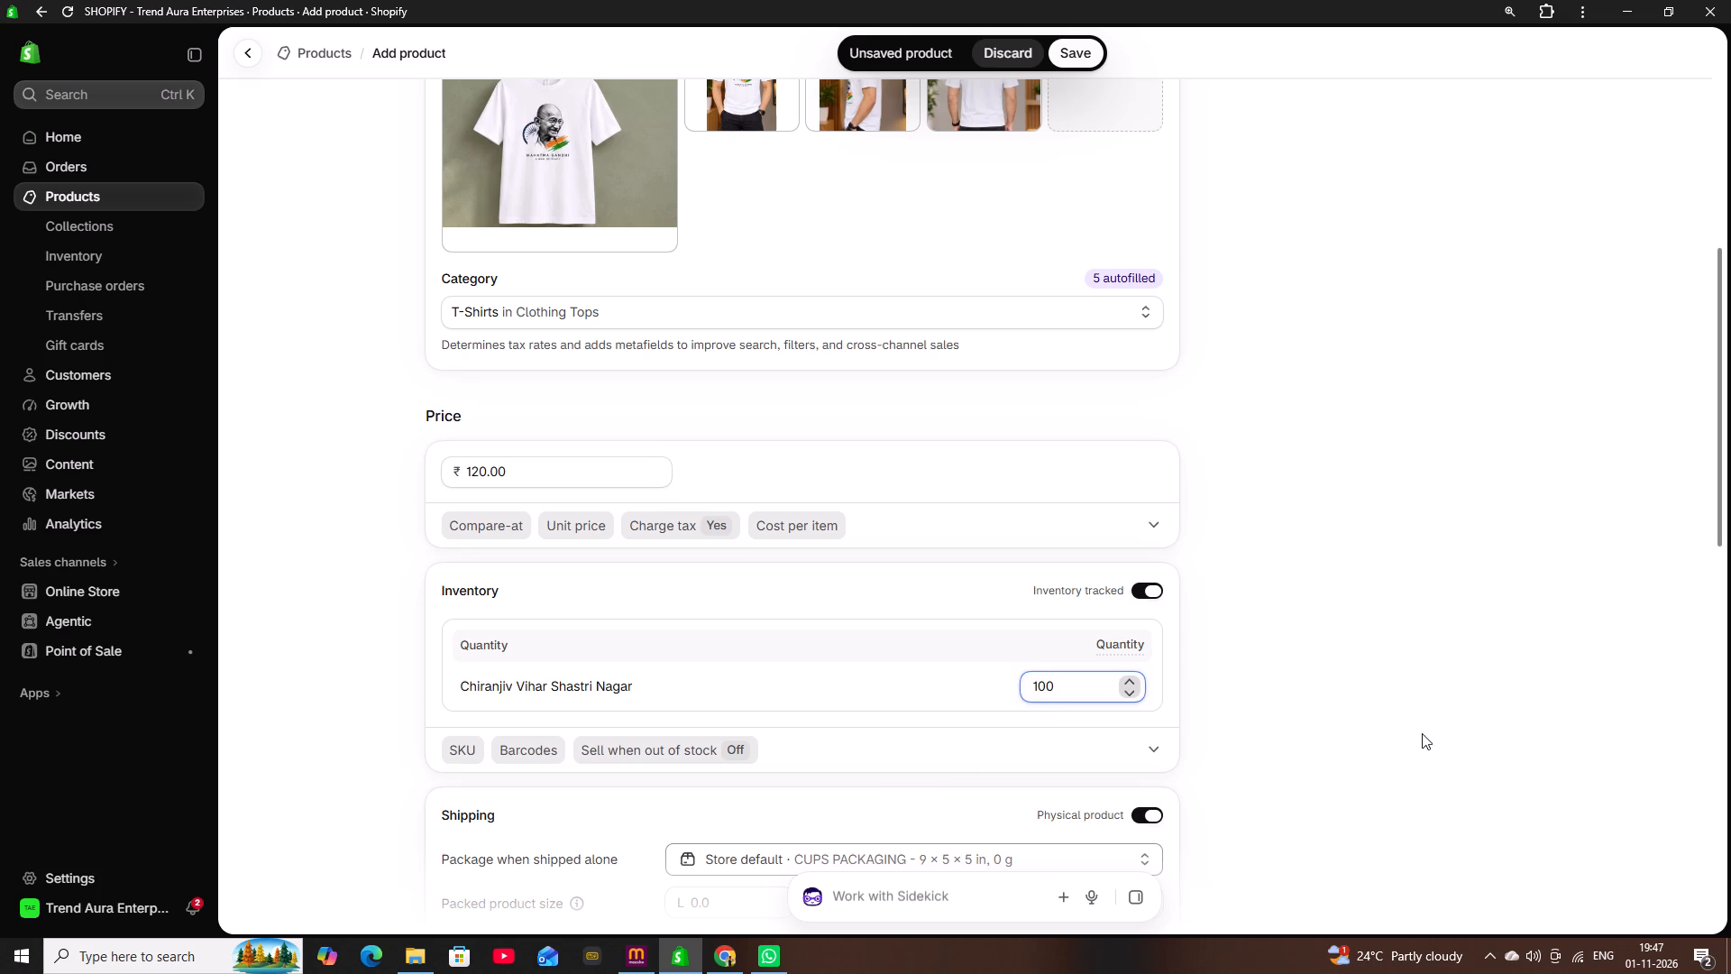
click(1422, 733)
Choose Trend Packaging as the shipping package and set the packed product size to 10 × 12 × 2 cm.
scroll(1417, 716, down, 5)
click(904, 409)
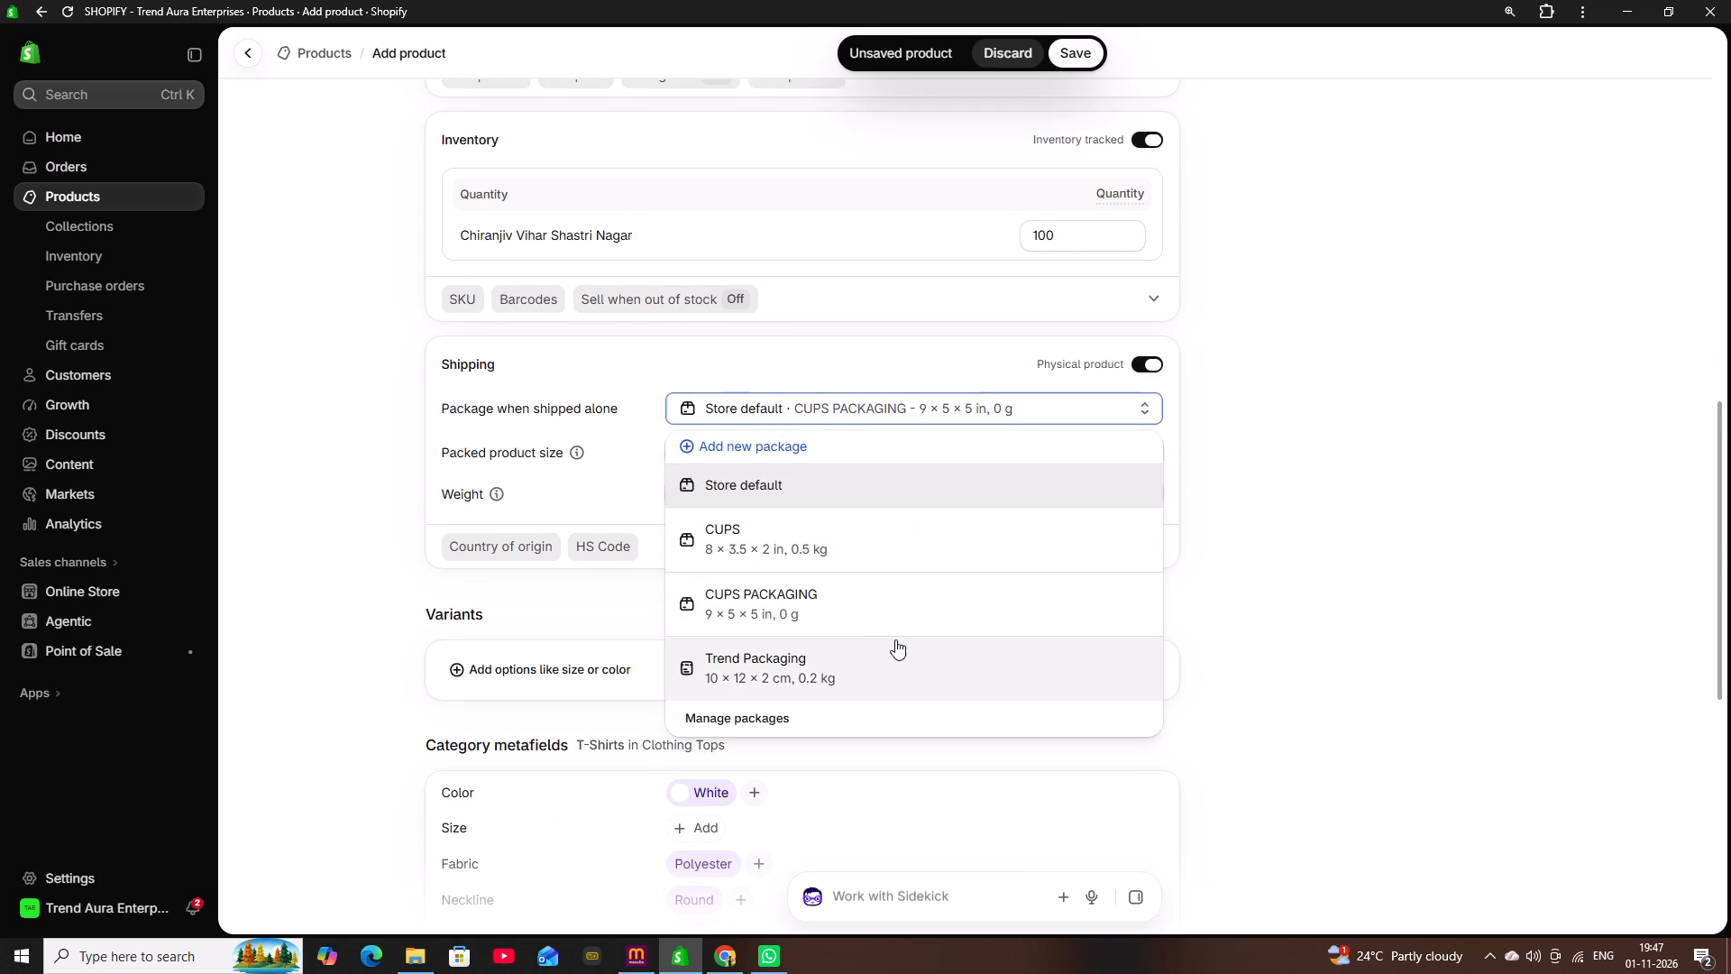
click(893, 645)
click(758, 464)
text(10)
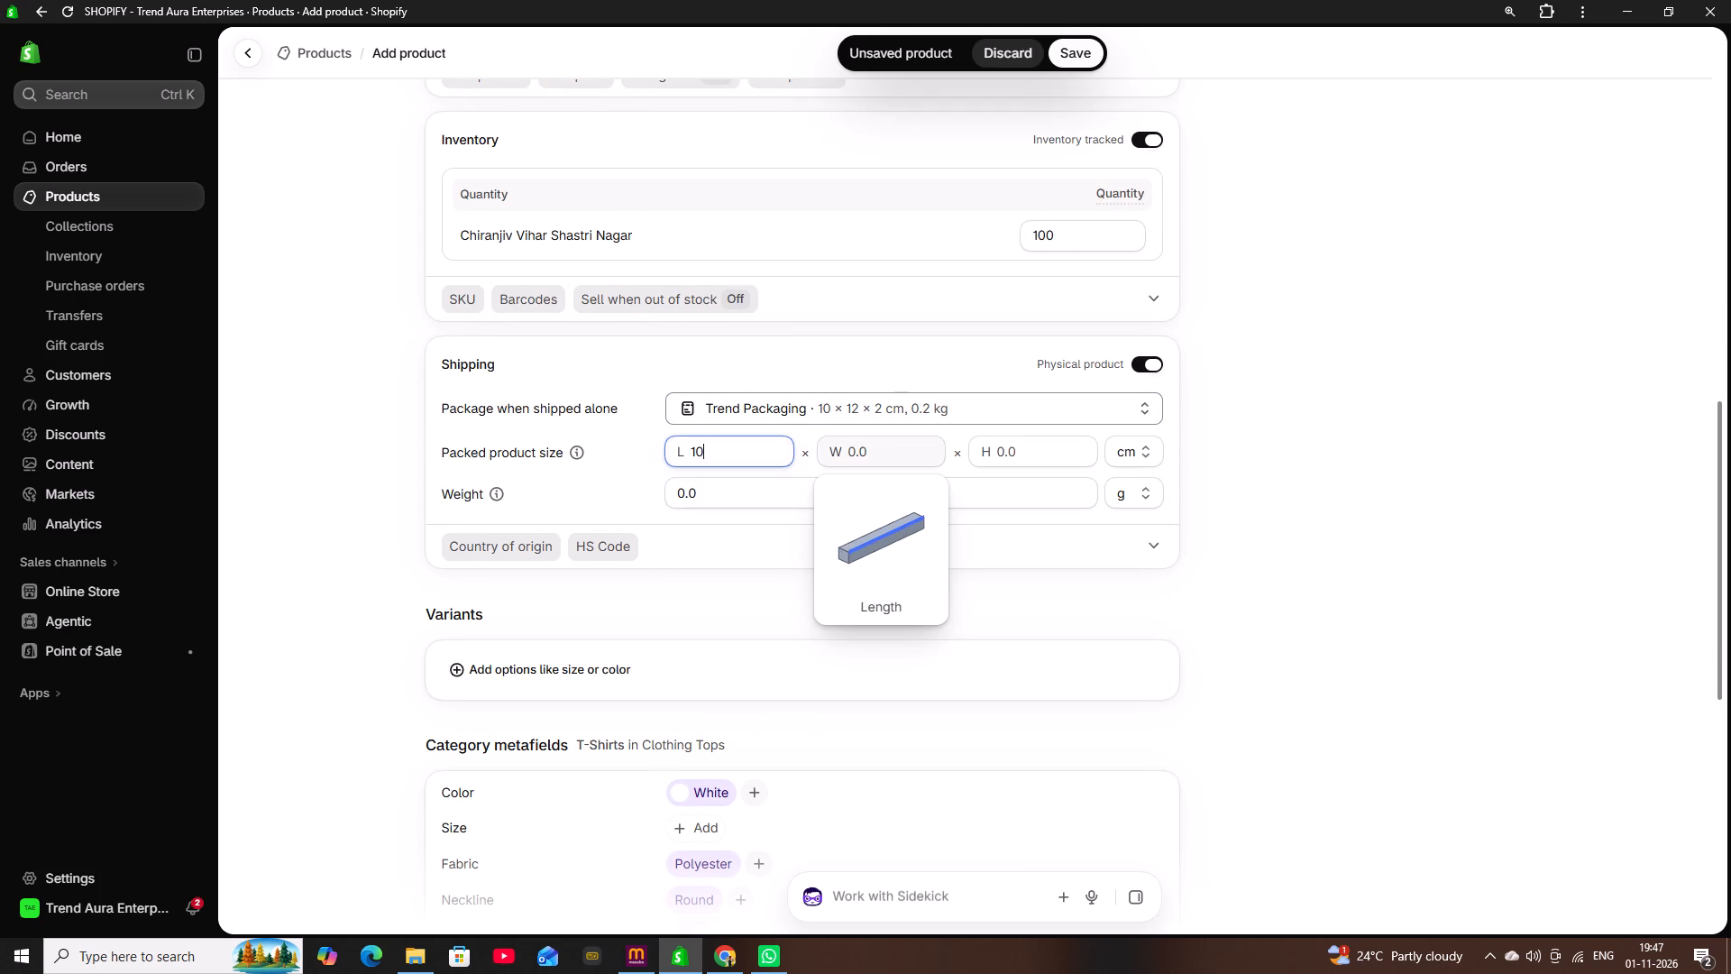
click(916, 458)
key(1)
key(2)
click(1062, 465)
key(2)
Set the product's shipping weight to 150 g.
click(720, 499)
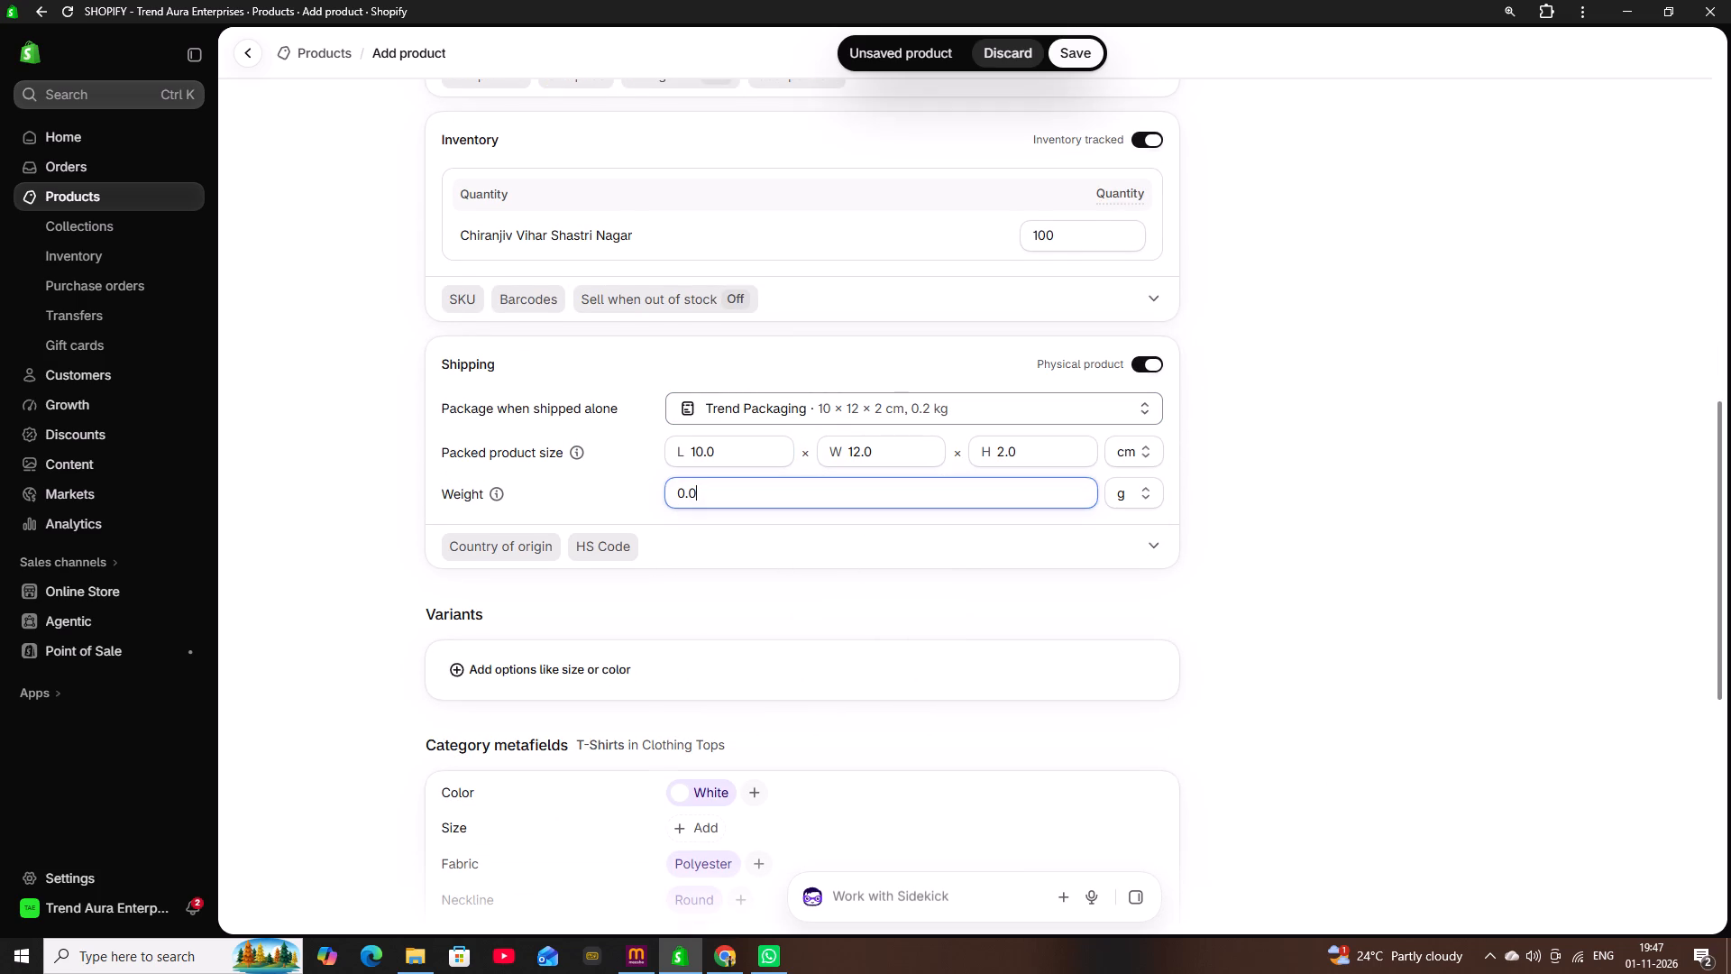
key(BackSpace)
key(BackSpace)
key(BackSpace)
text(150)
click(1253, 492)
Set the country of origin to India in the additional shipping details.
scroll(1253, 492, down, 4)
click(527, 174)
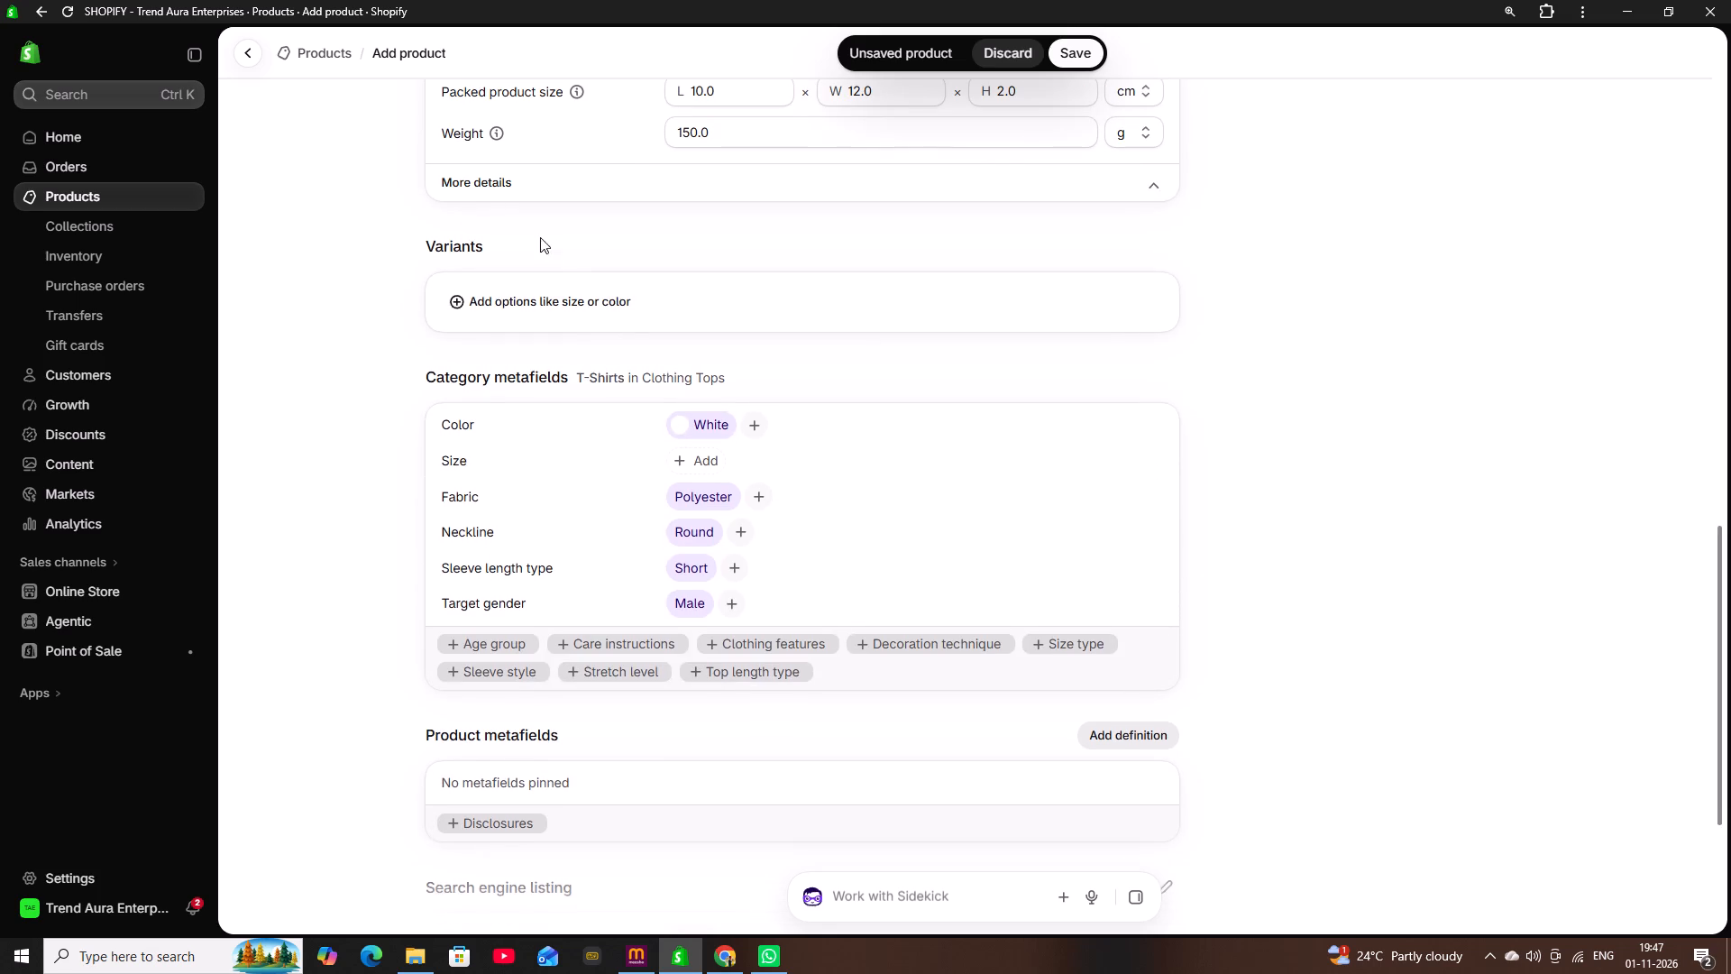
click(557, 262)
scroll(555, 418, down, 3)
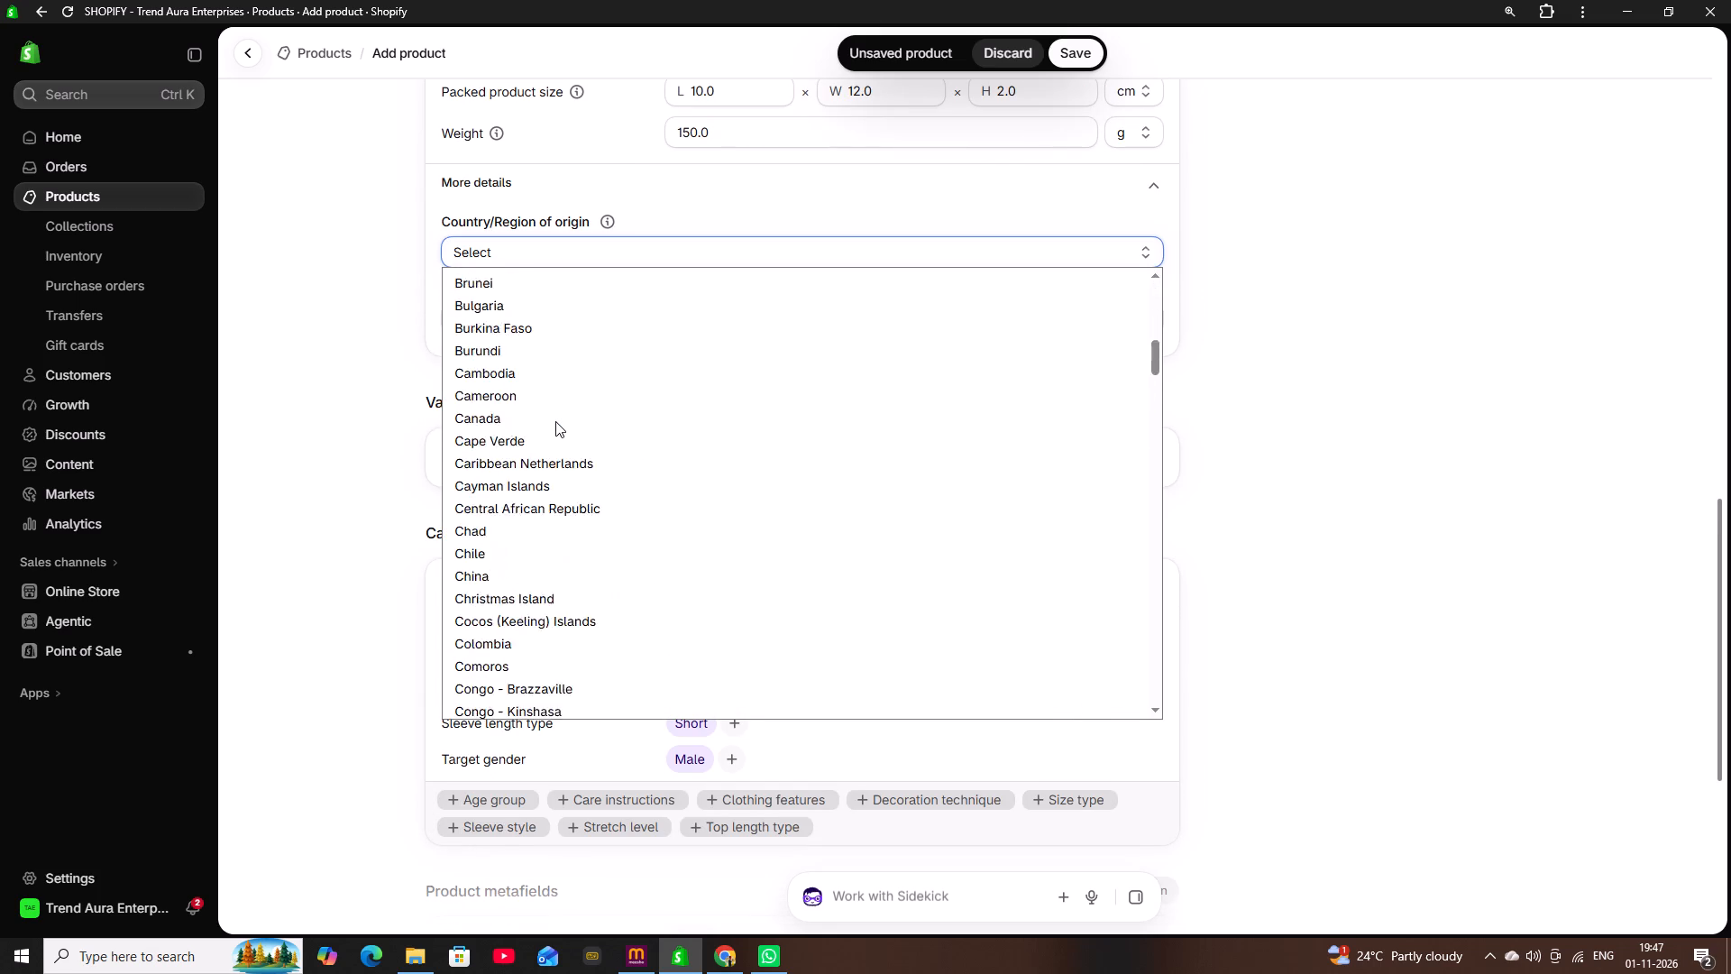
scroll(555, 421, down, 10)
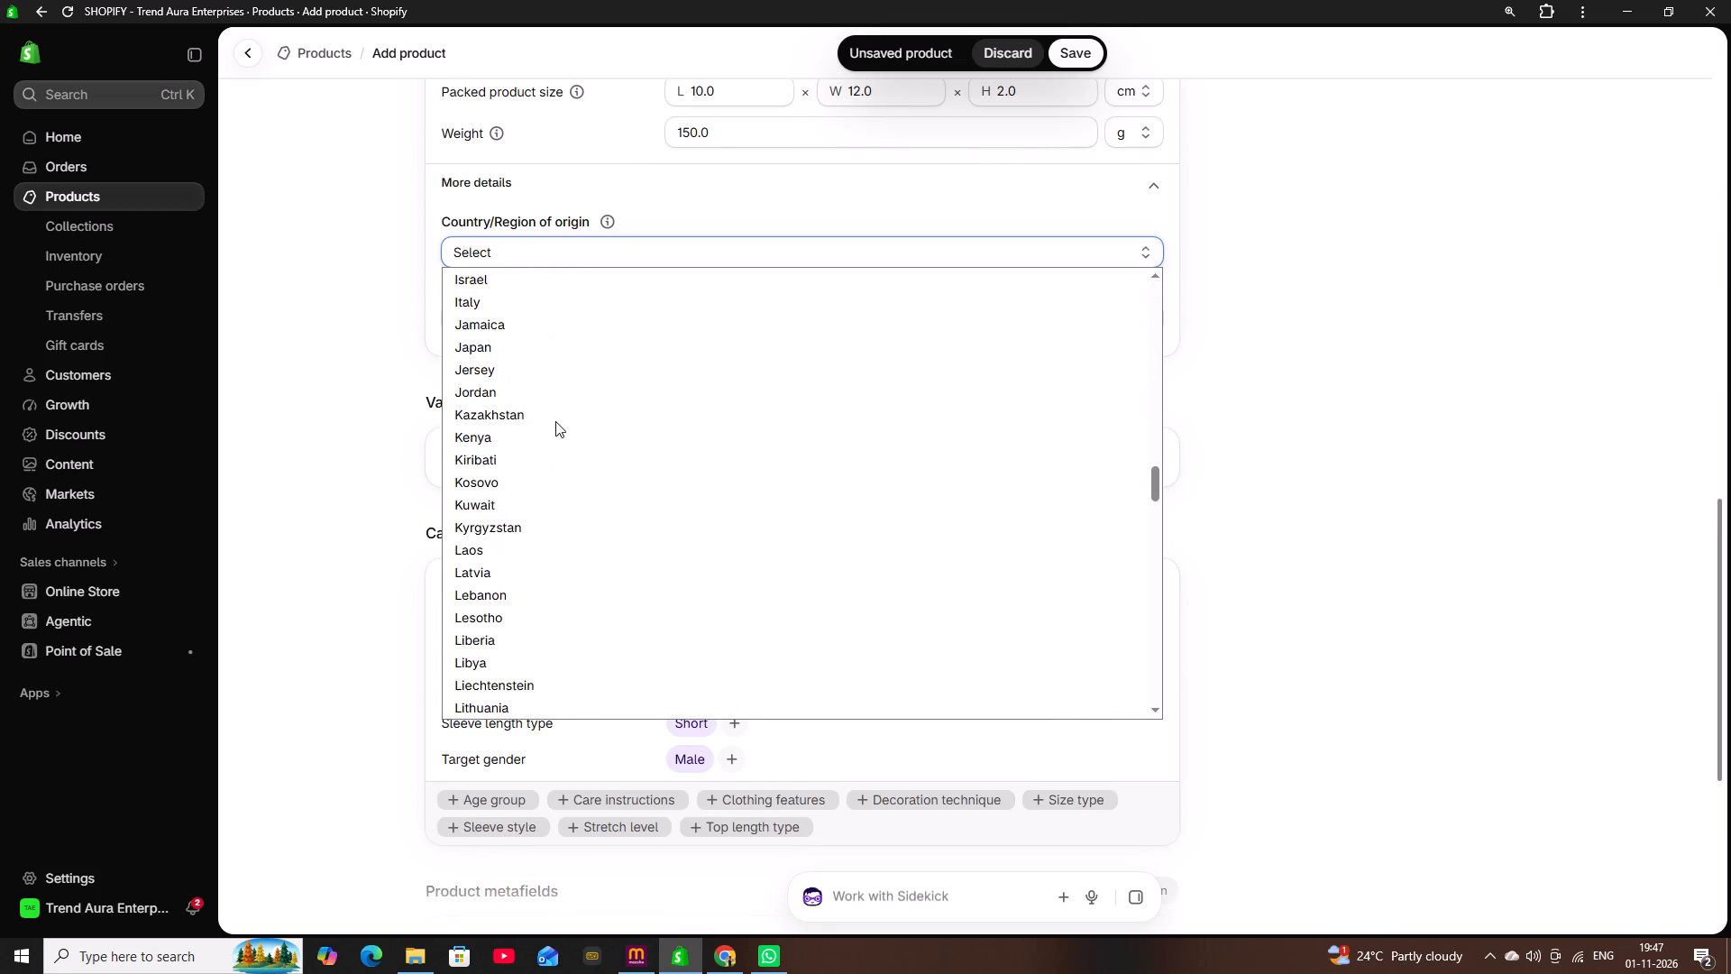
scroll(555, 421, down, 6)
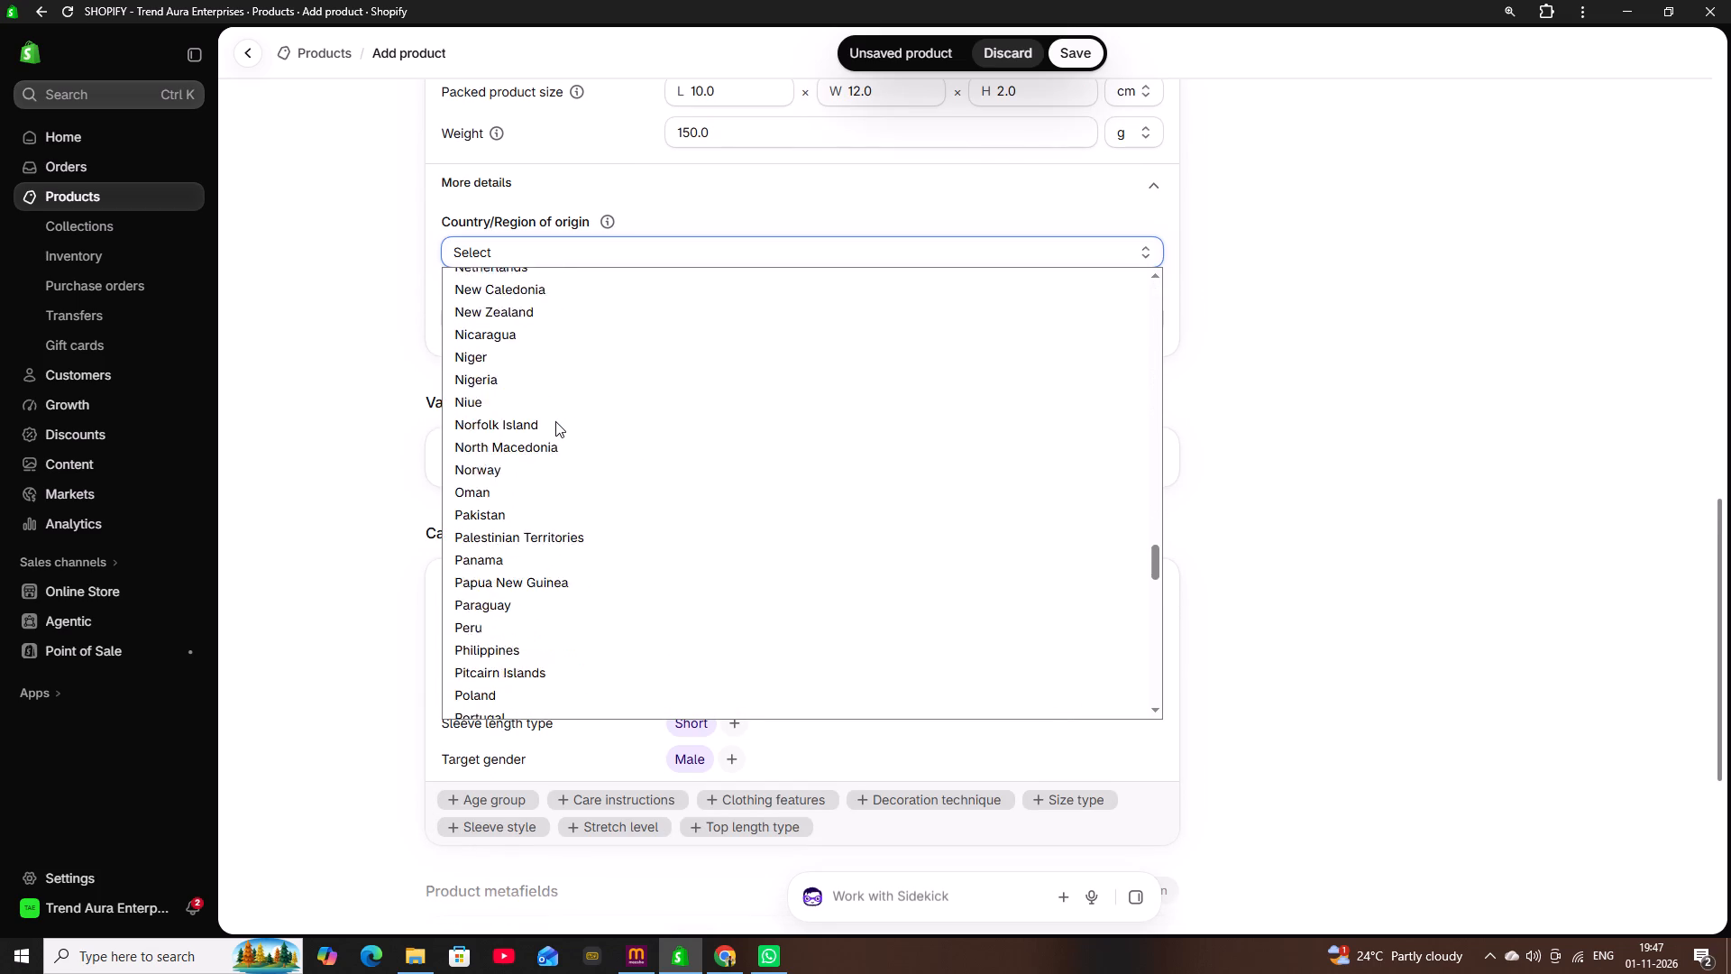
scroll(555, 421, down, 7)
scroll(555, 421, up, 16)
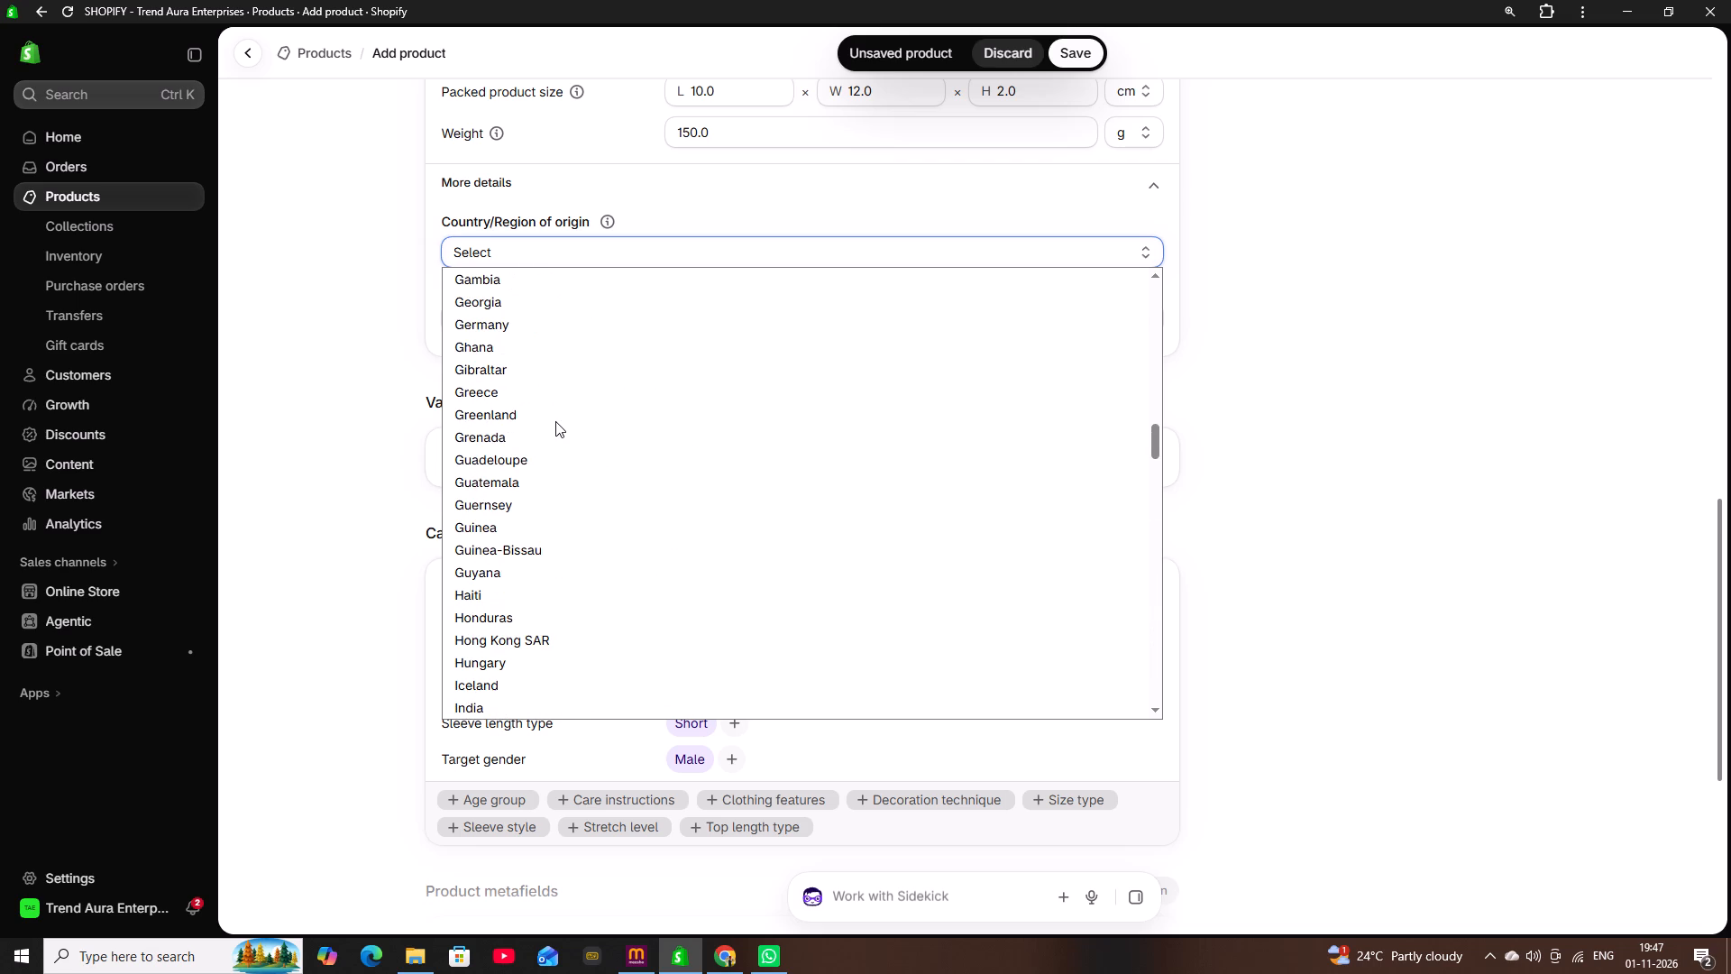
click(484, 699)
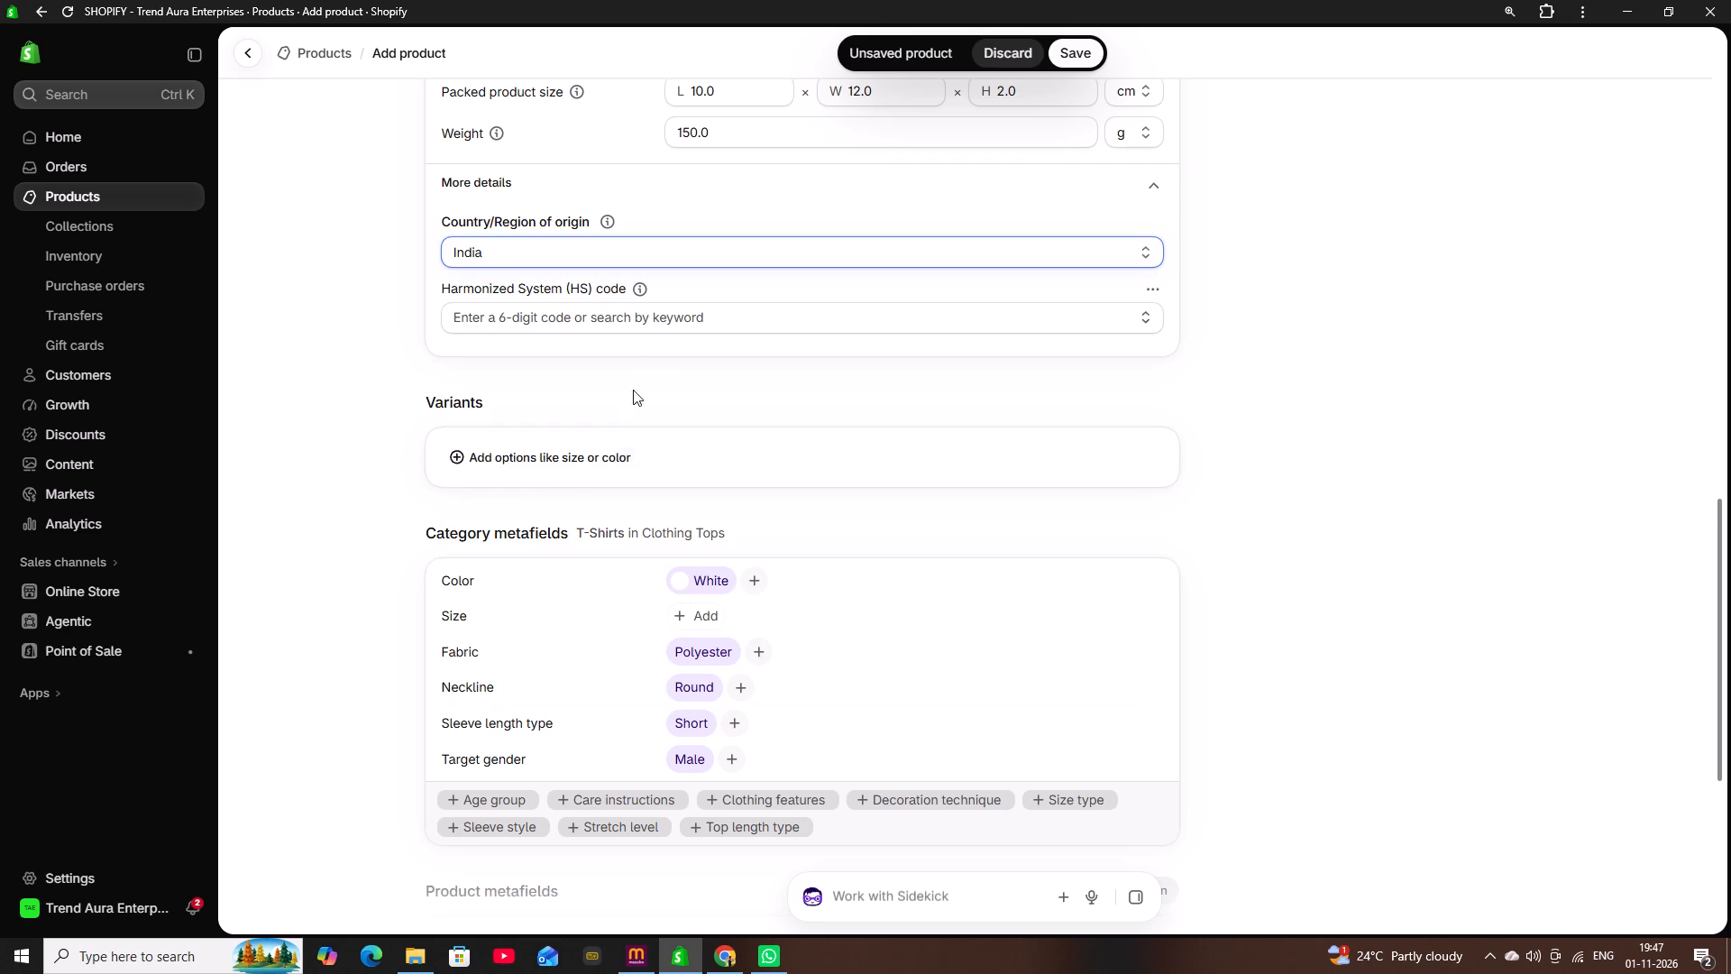
Set the Harmonized System code to 6109.90, T-shirts of other textile materials, by searching for 6109.
click(584, 309)
click(583, 322)
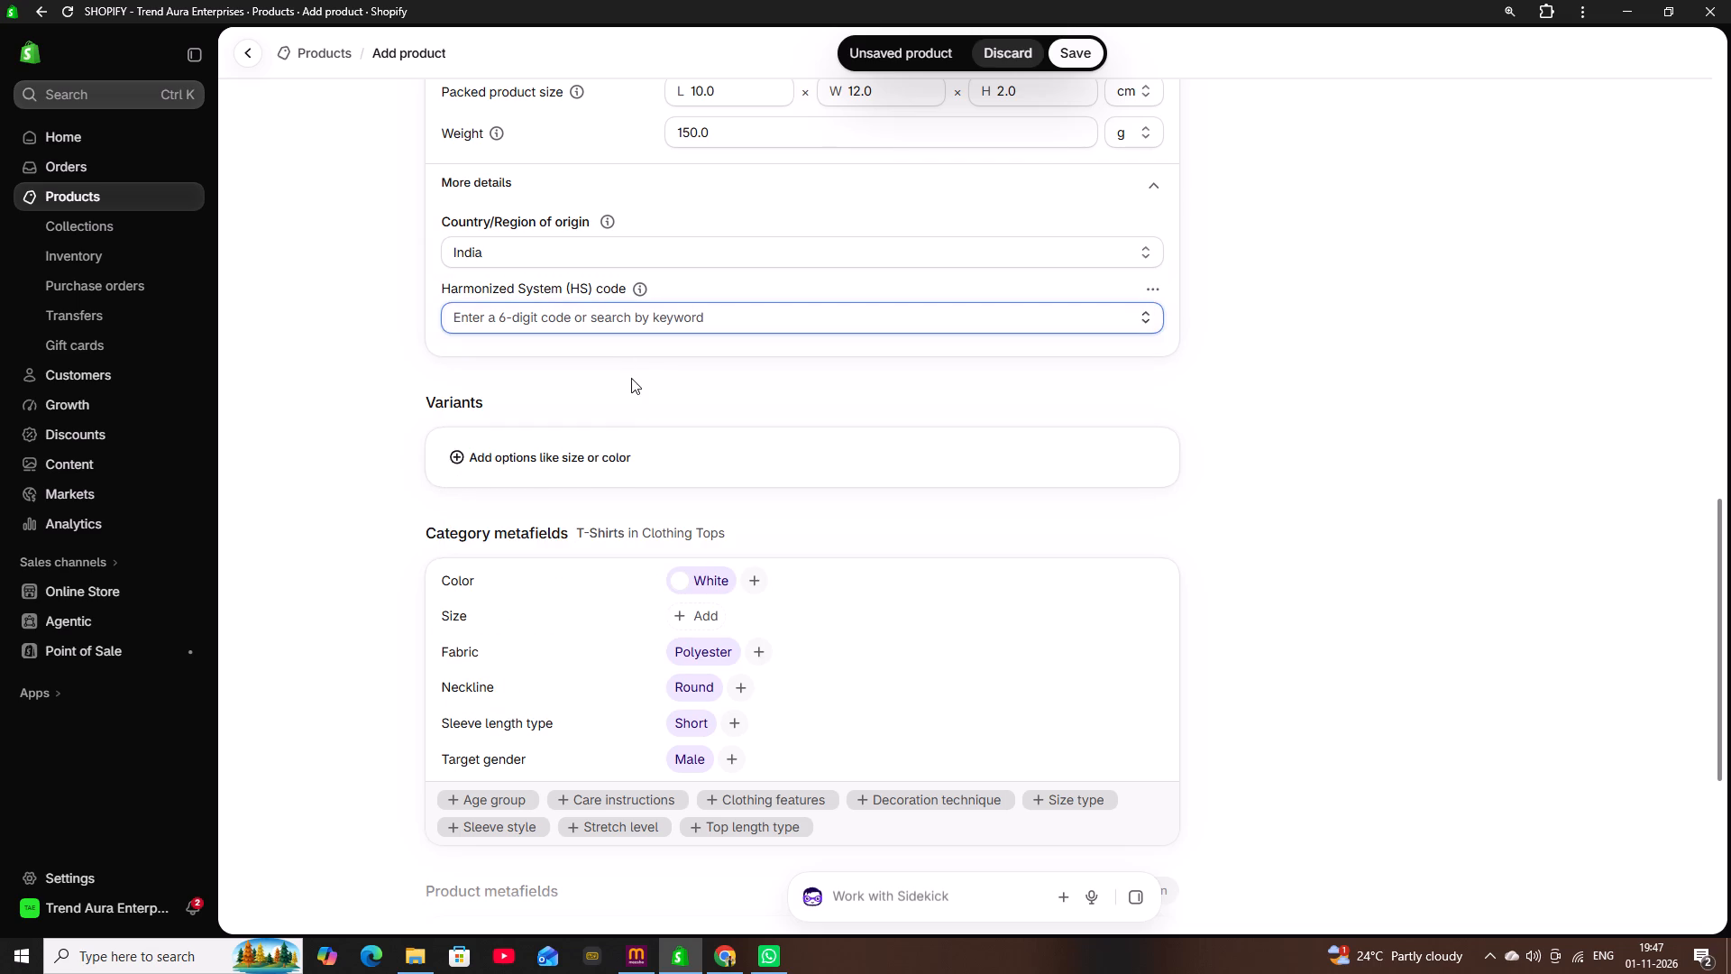
text(6109)
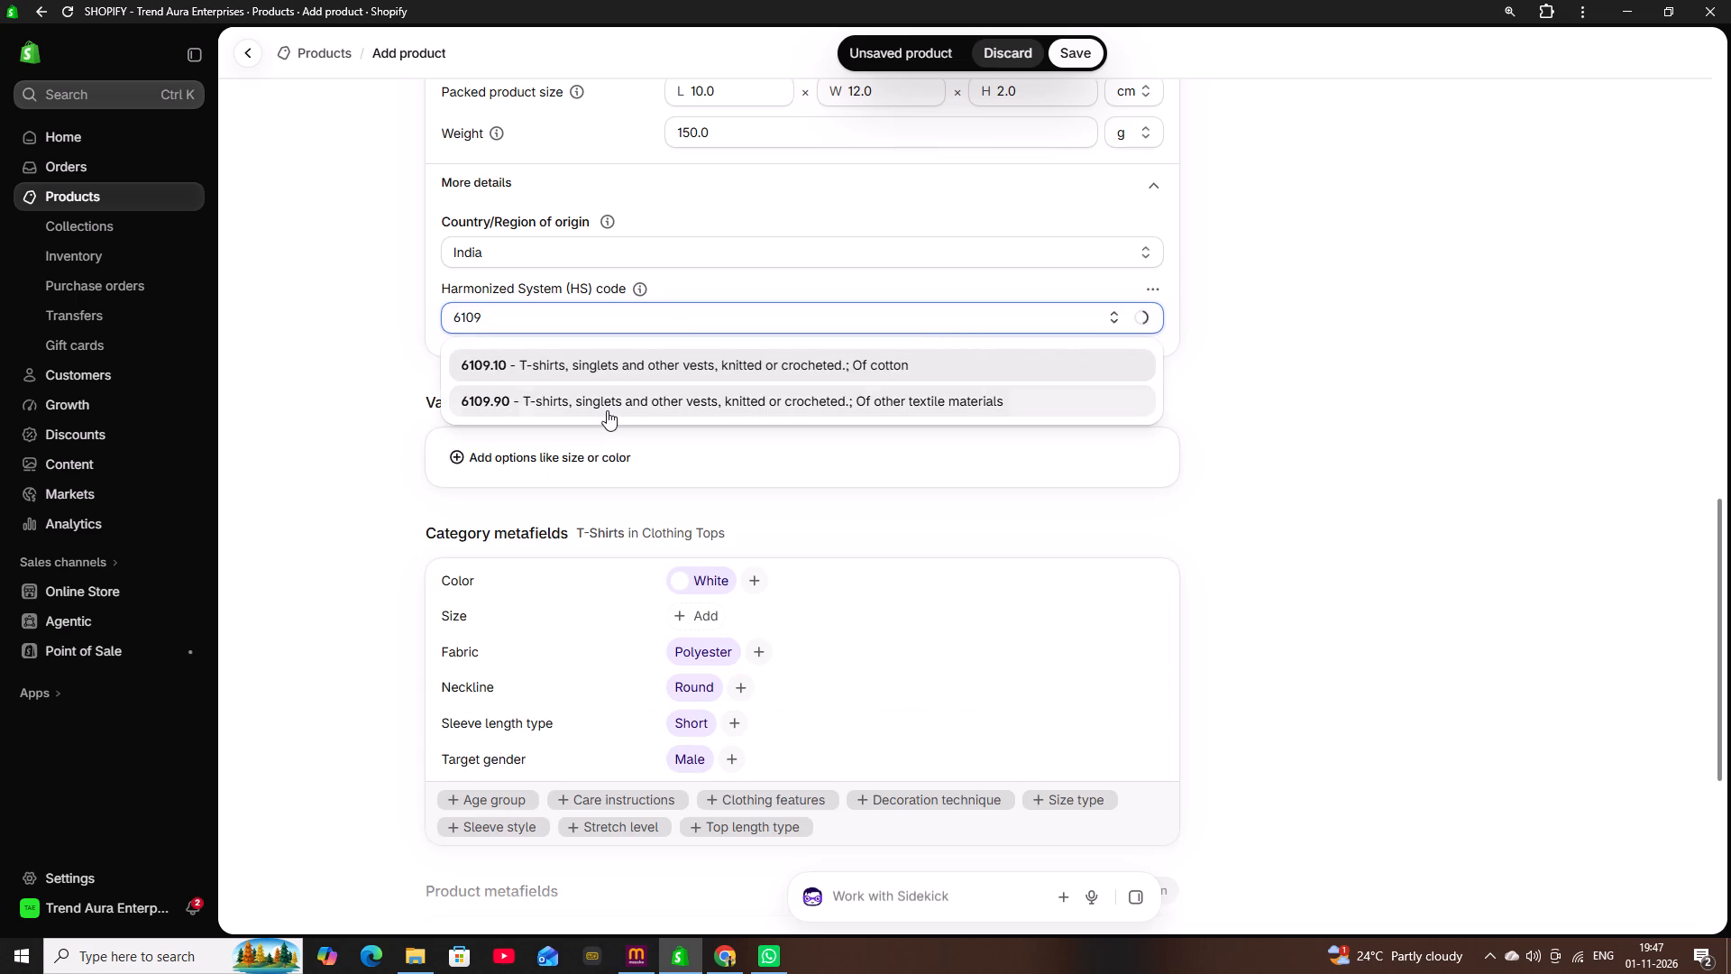
click(607, 410)
Add the sizes S, M, L, XL and 2XL to the product's Size category metafield.
click(703, 622)
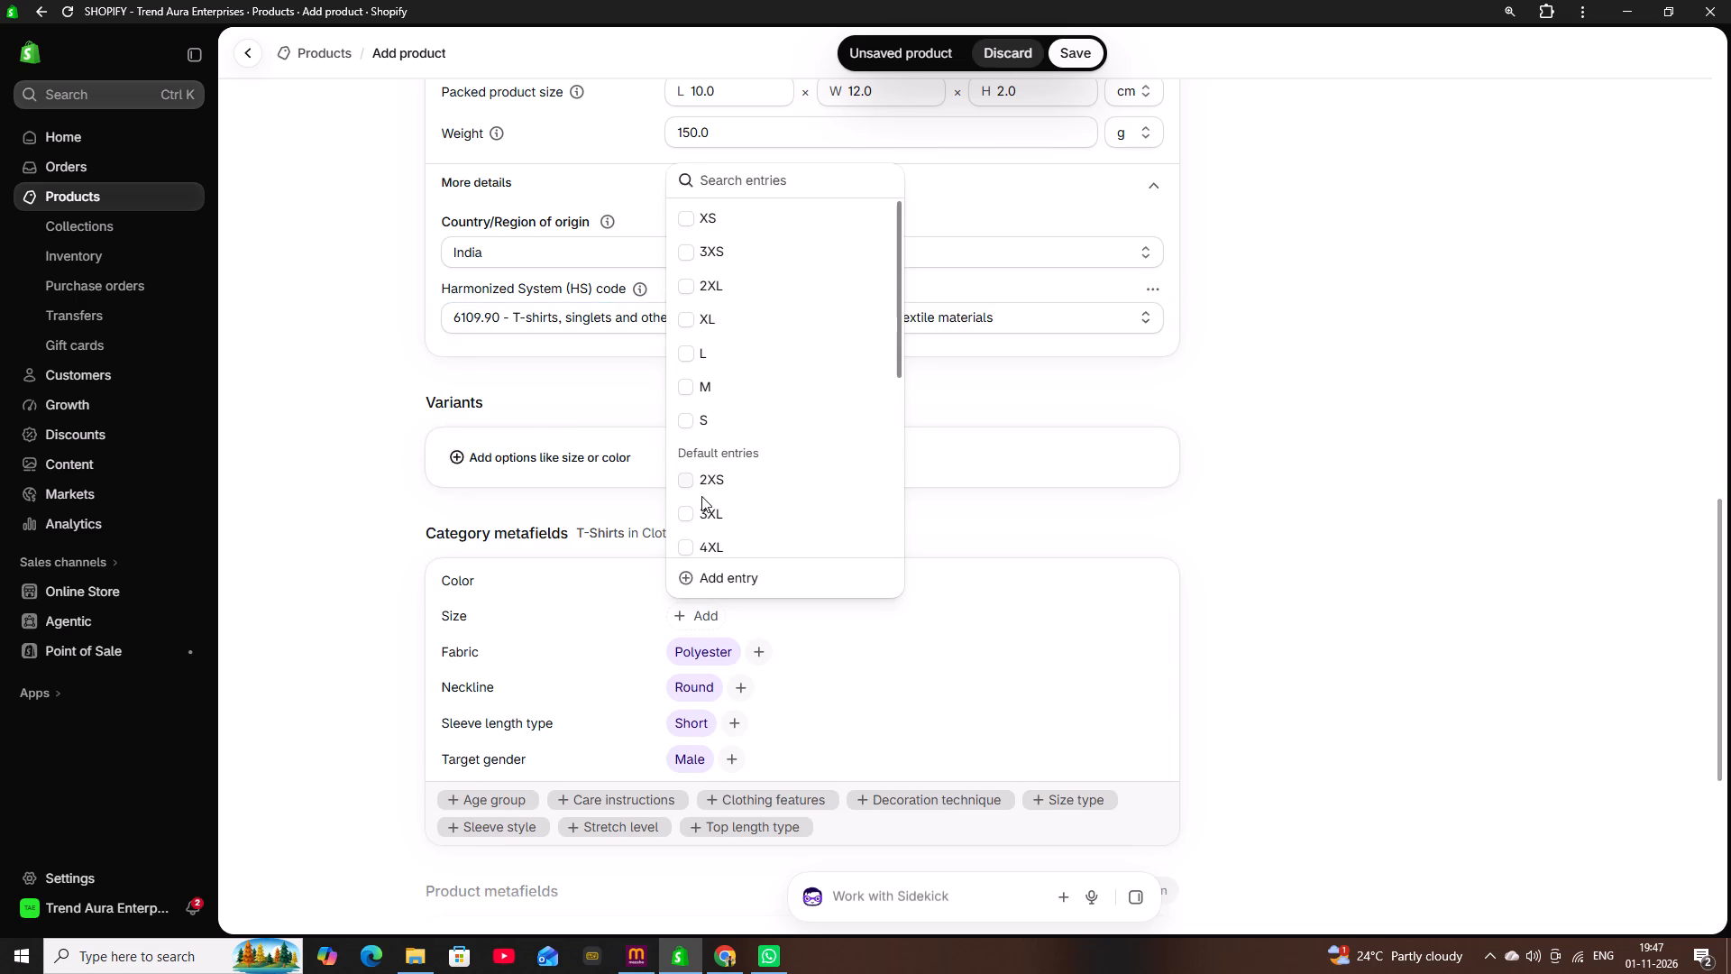
drag(698, 433, 693, 425)
click(690, 388)
click(697, 356)
click(703, 313)
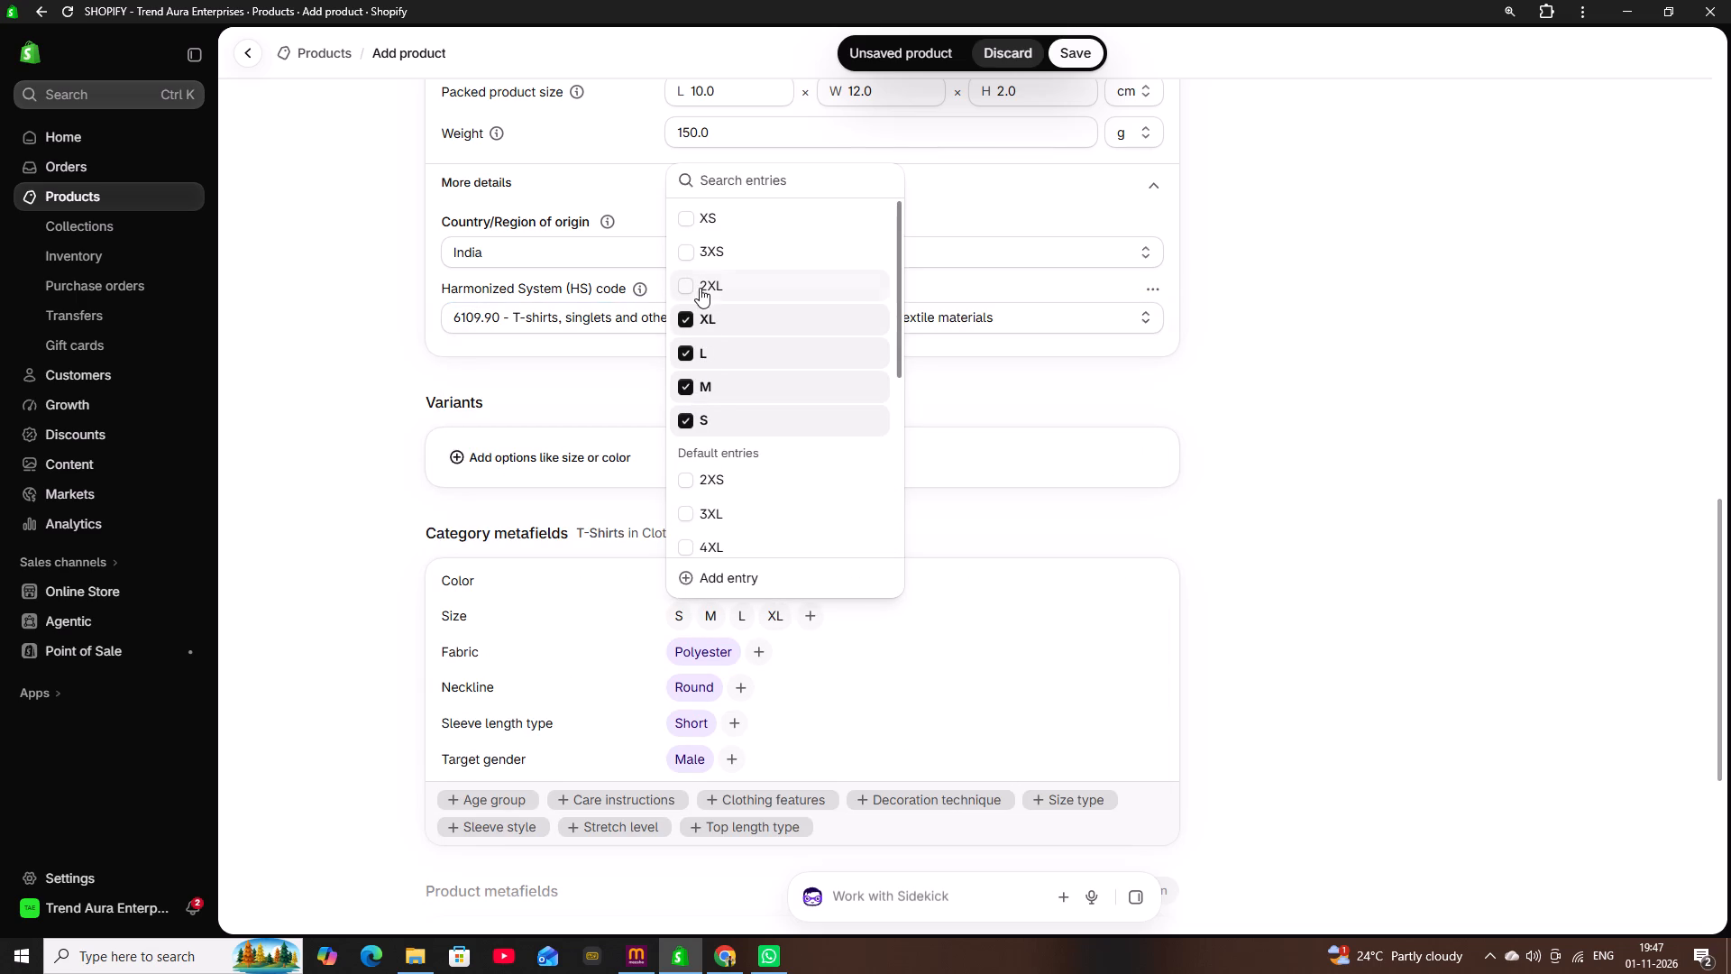
click(700, 288)
click(1048, 381)
Save the Mahatma Gandhi T-shirt product listing.
scroll(1328, 452, up, 7)
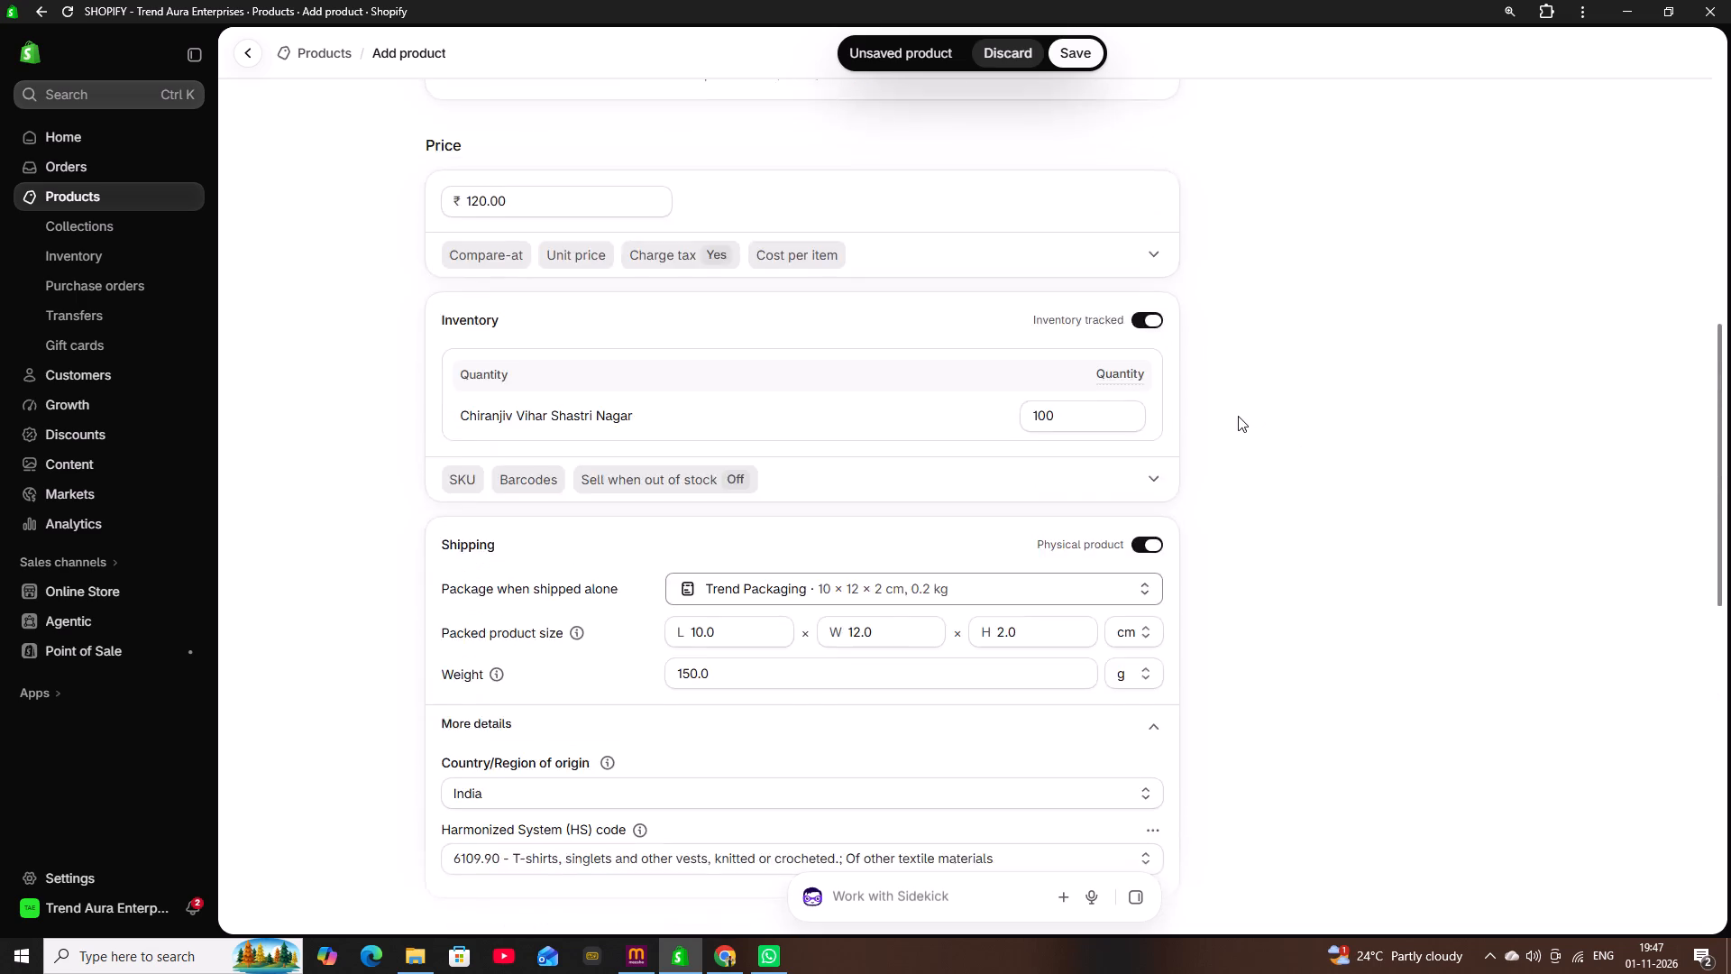
scroll(1238, 416, up, 9)
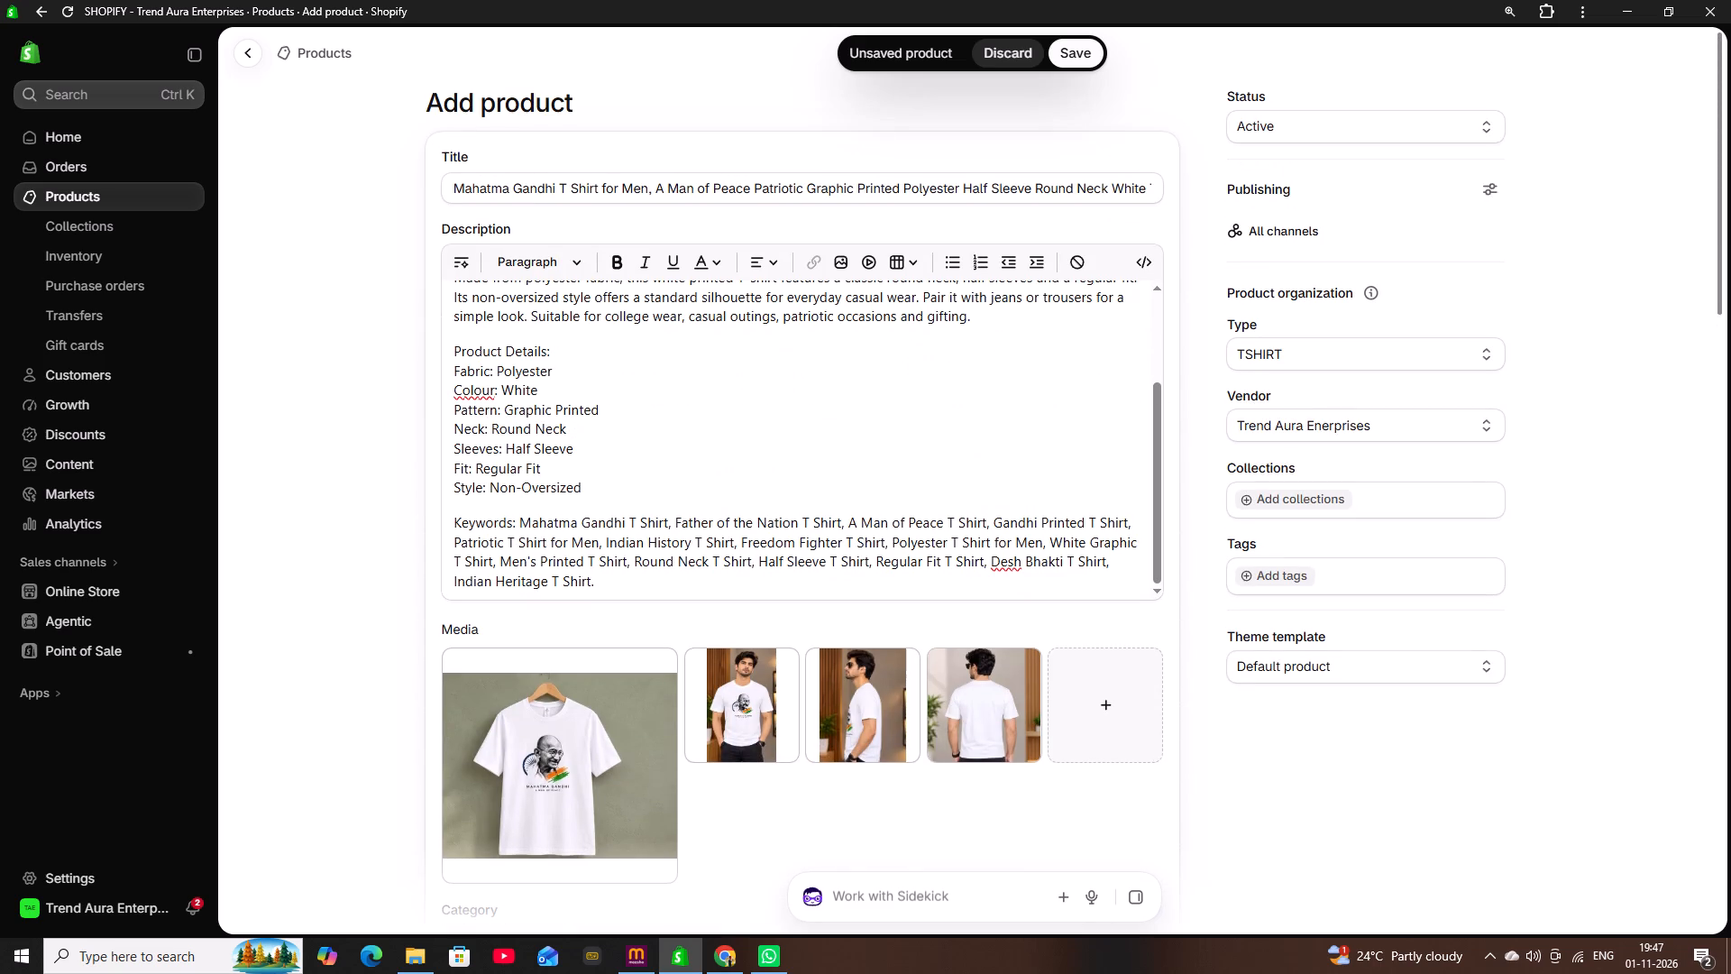
click(1085, 59)
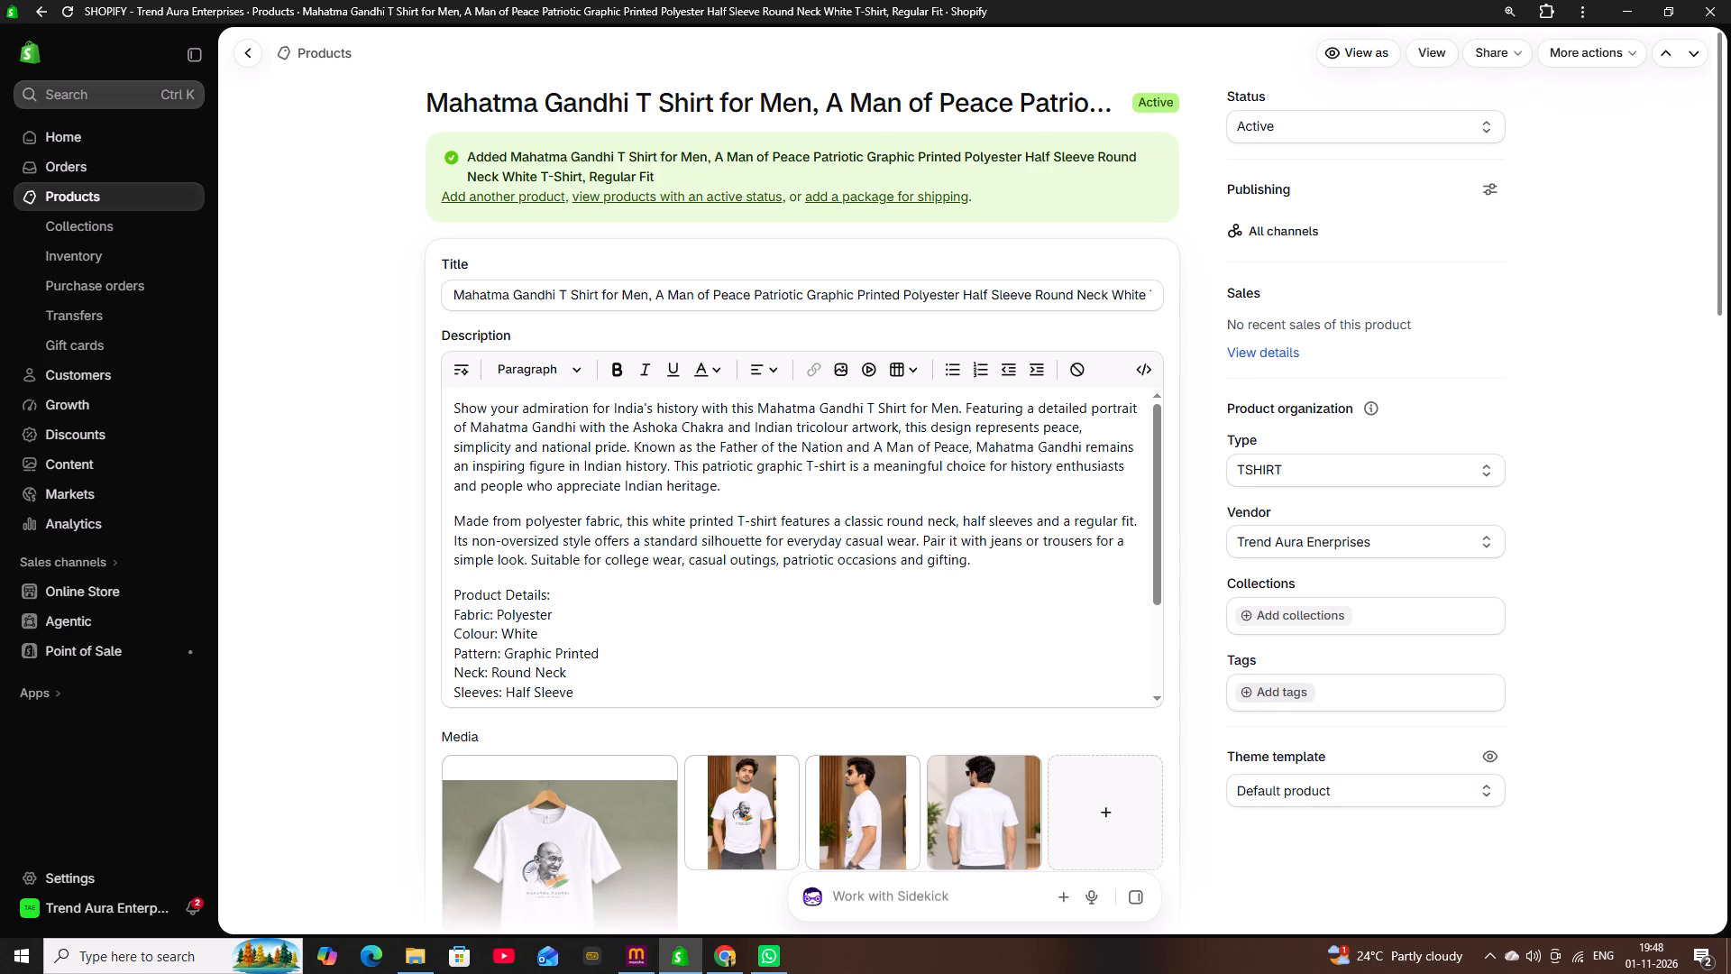
Return to the product list and start a new blank product listing.
click(80, 197)
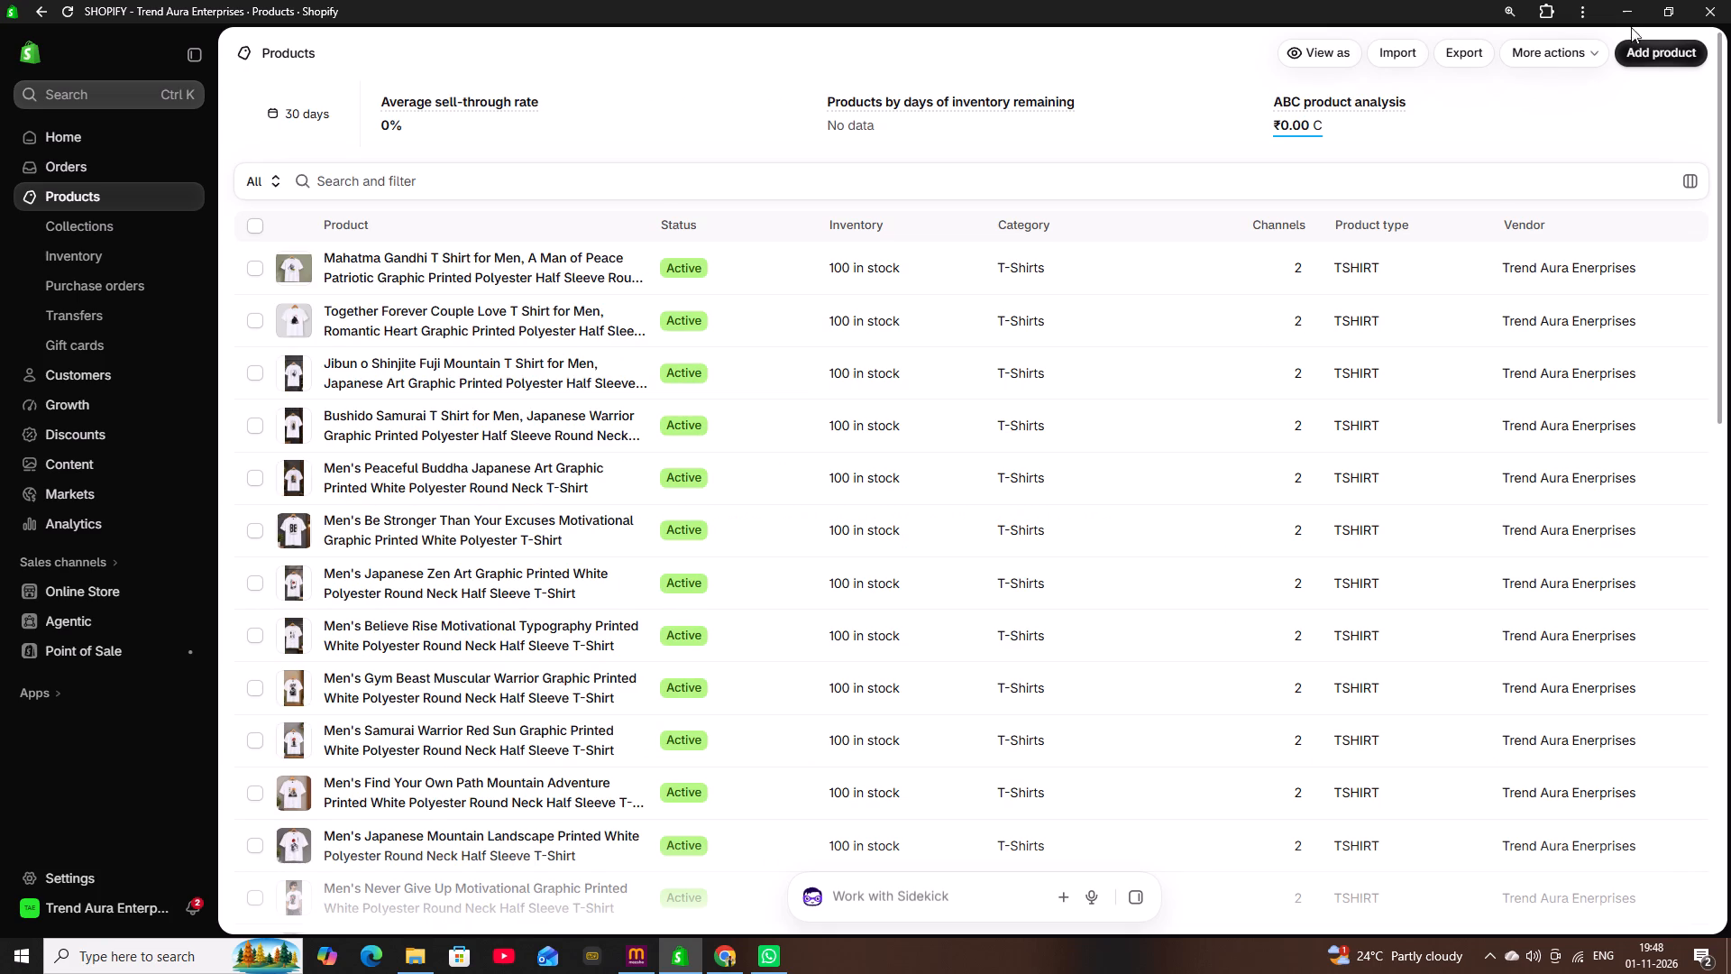
click(1640, 52)
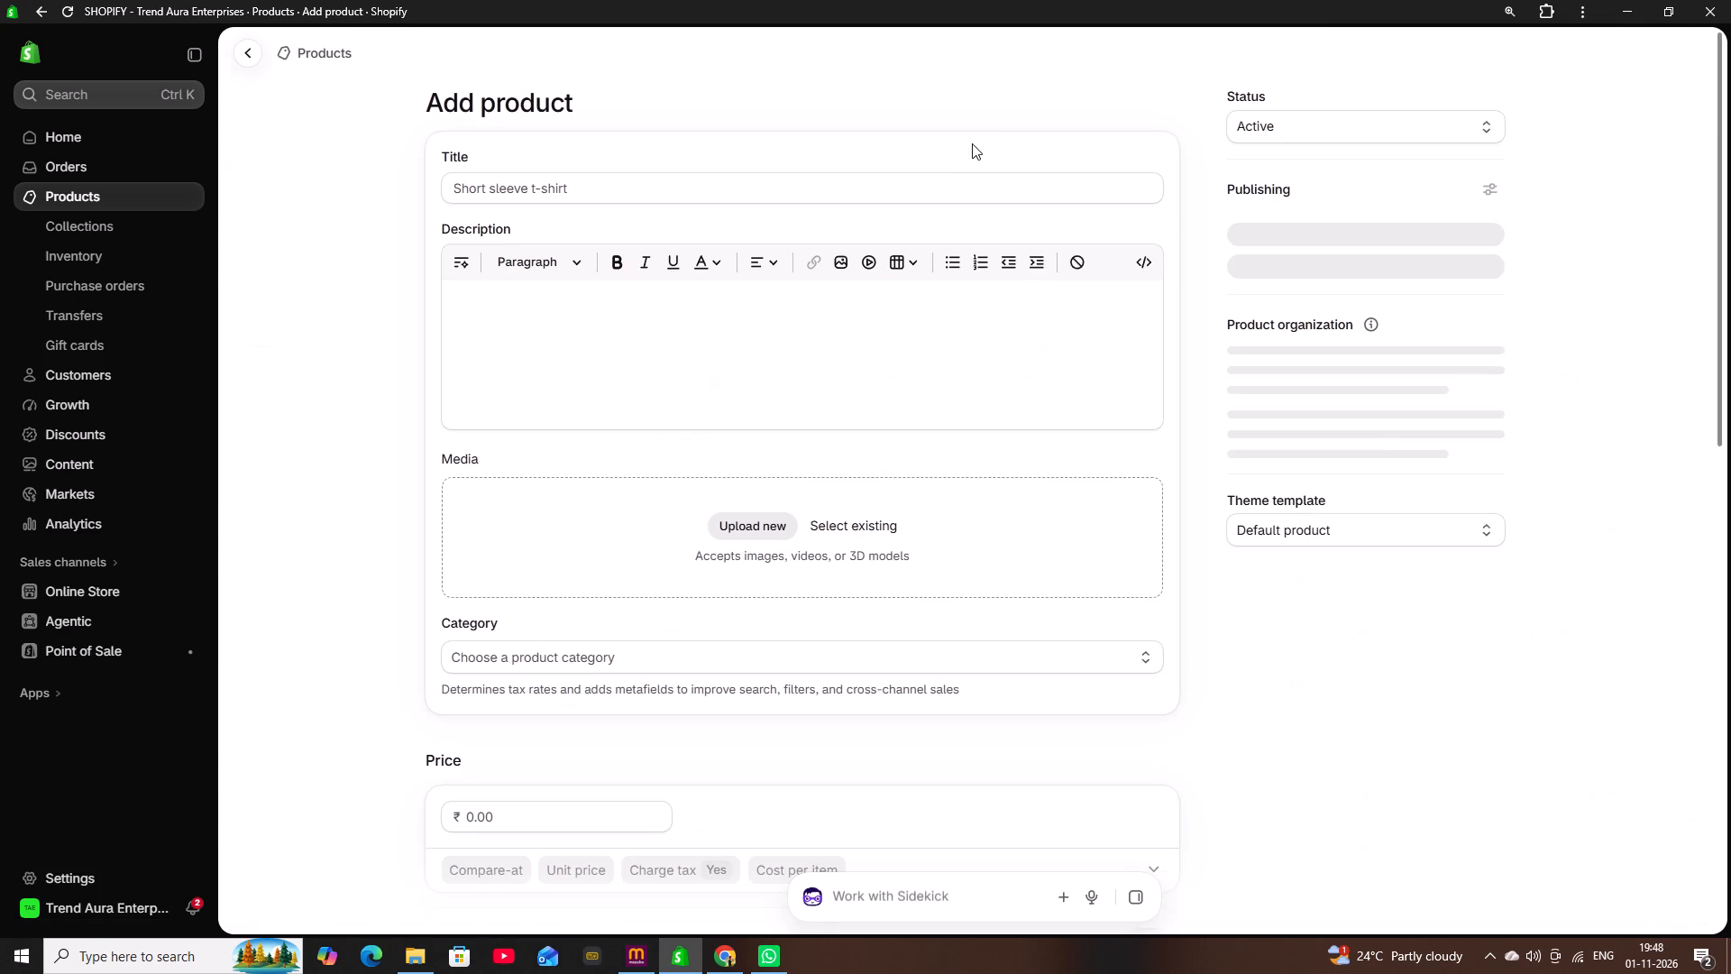
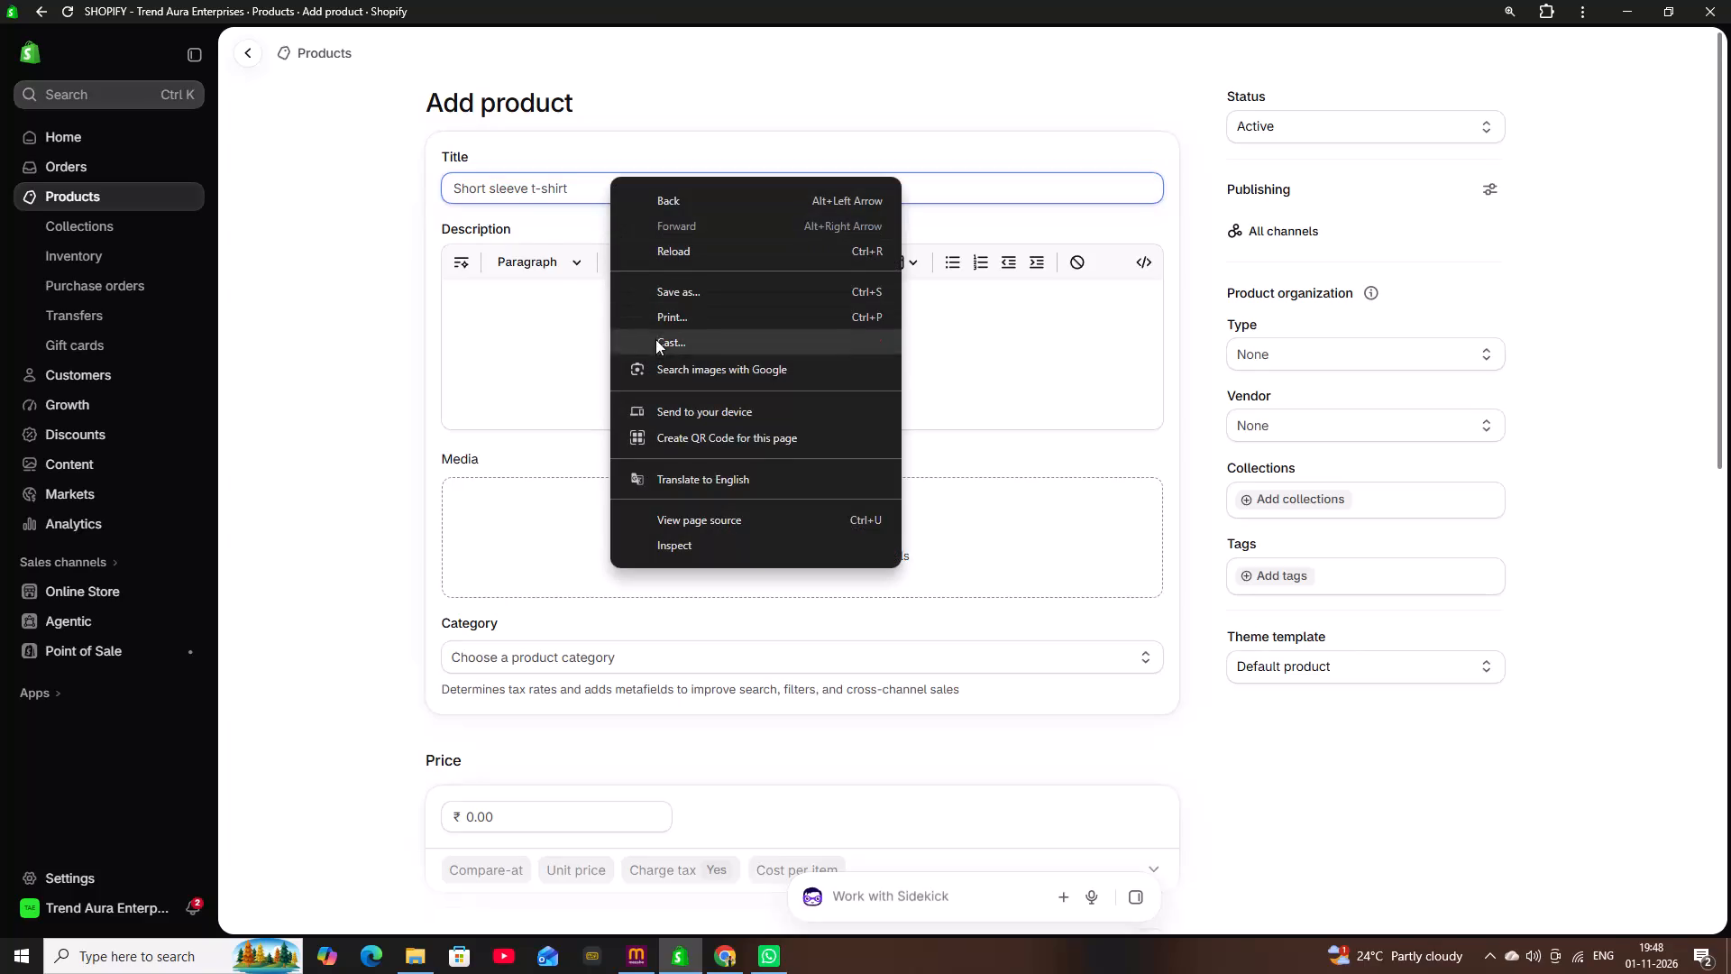
Paste the copied product title for the Courage Never Dies Warrior Queen graphic printed white T-shirt into the new listing.
click(501, 189)
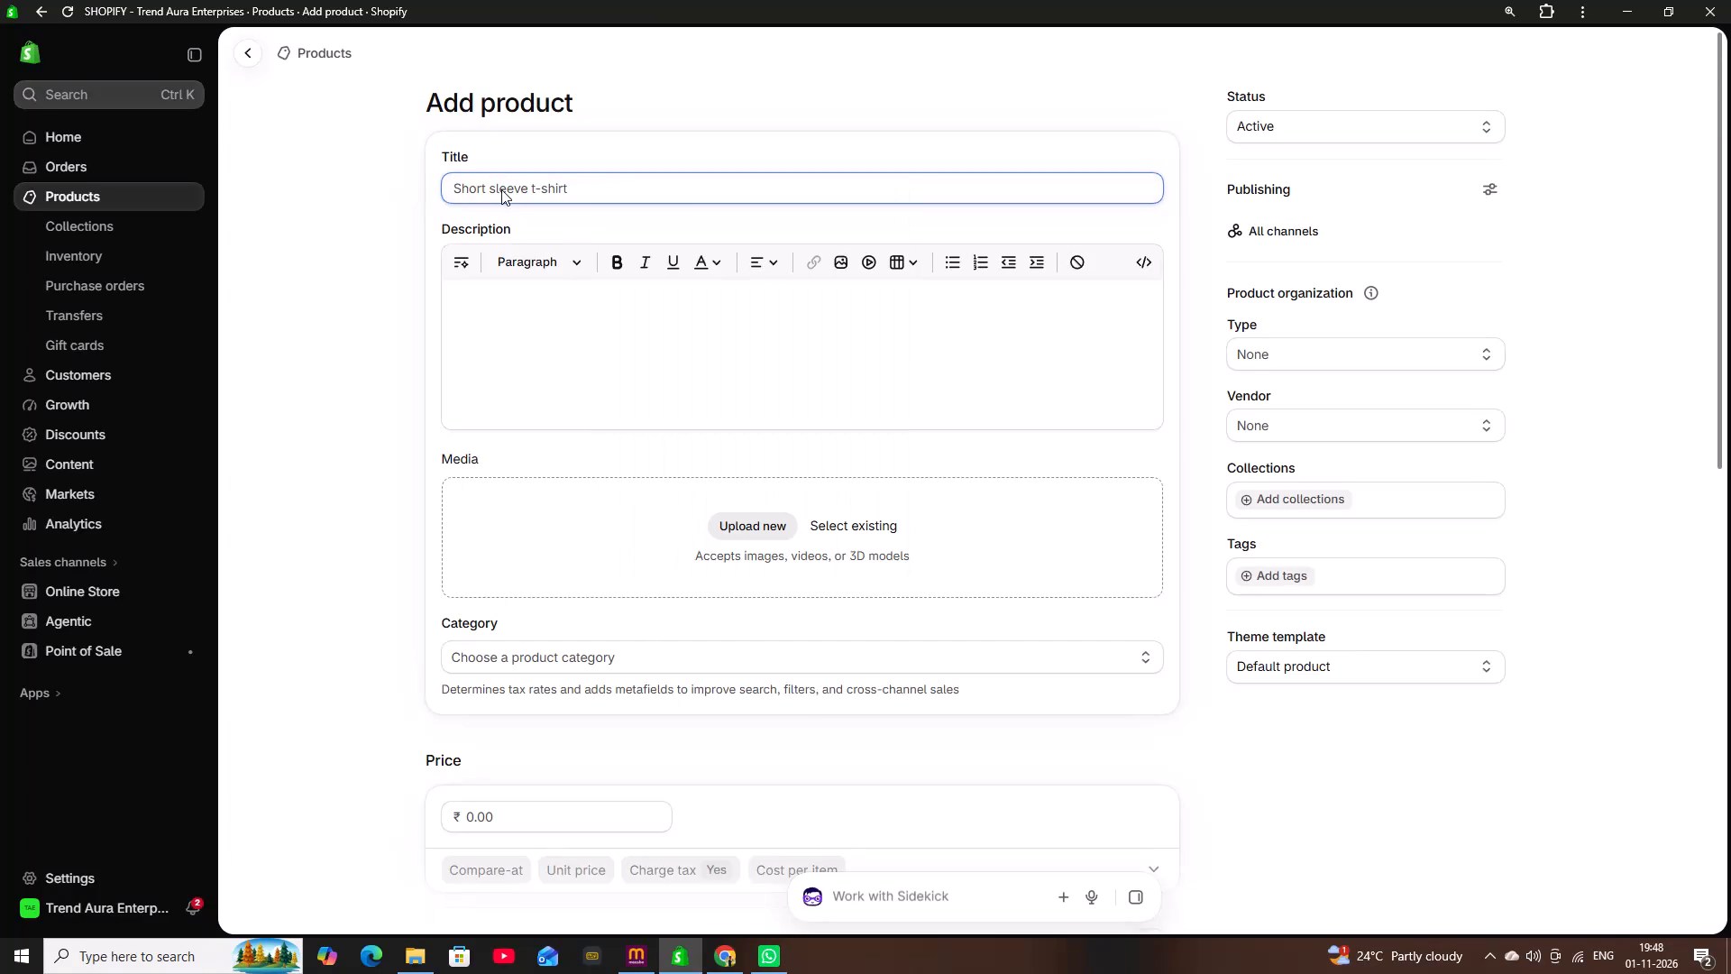
right_click(501, 188)
click(582, 405)
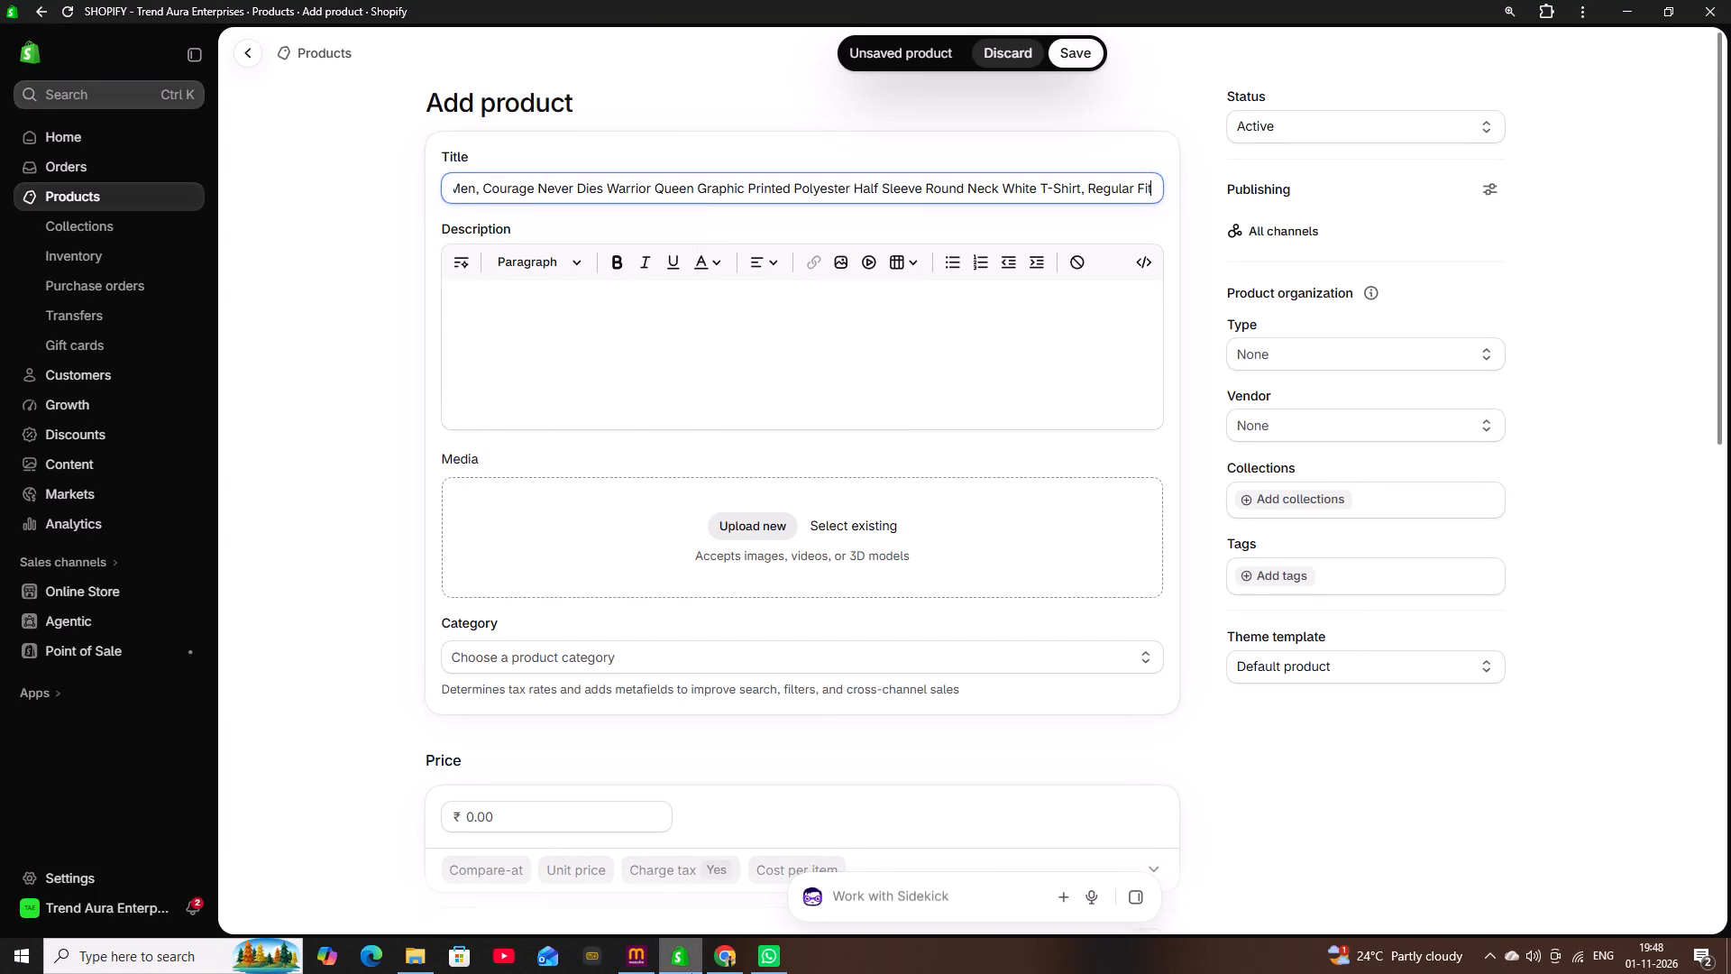
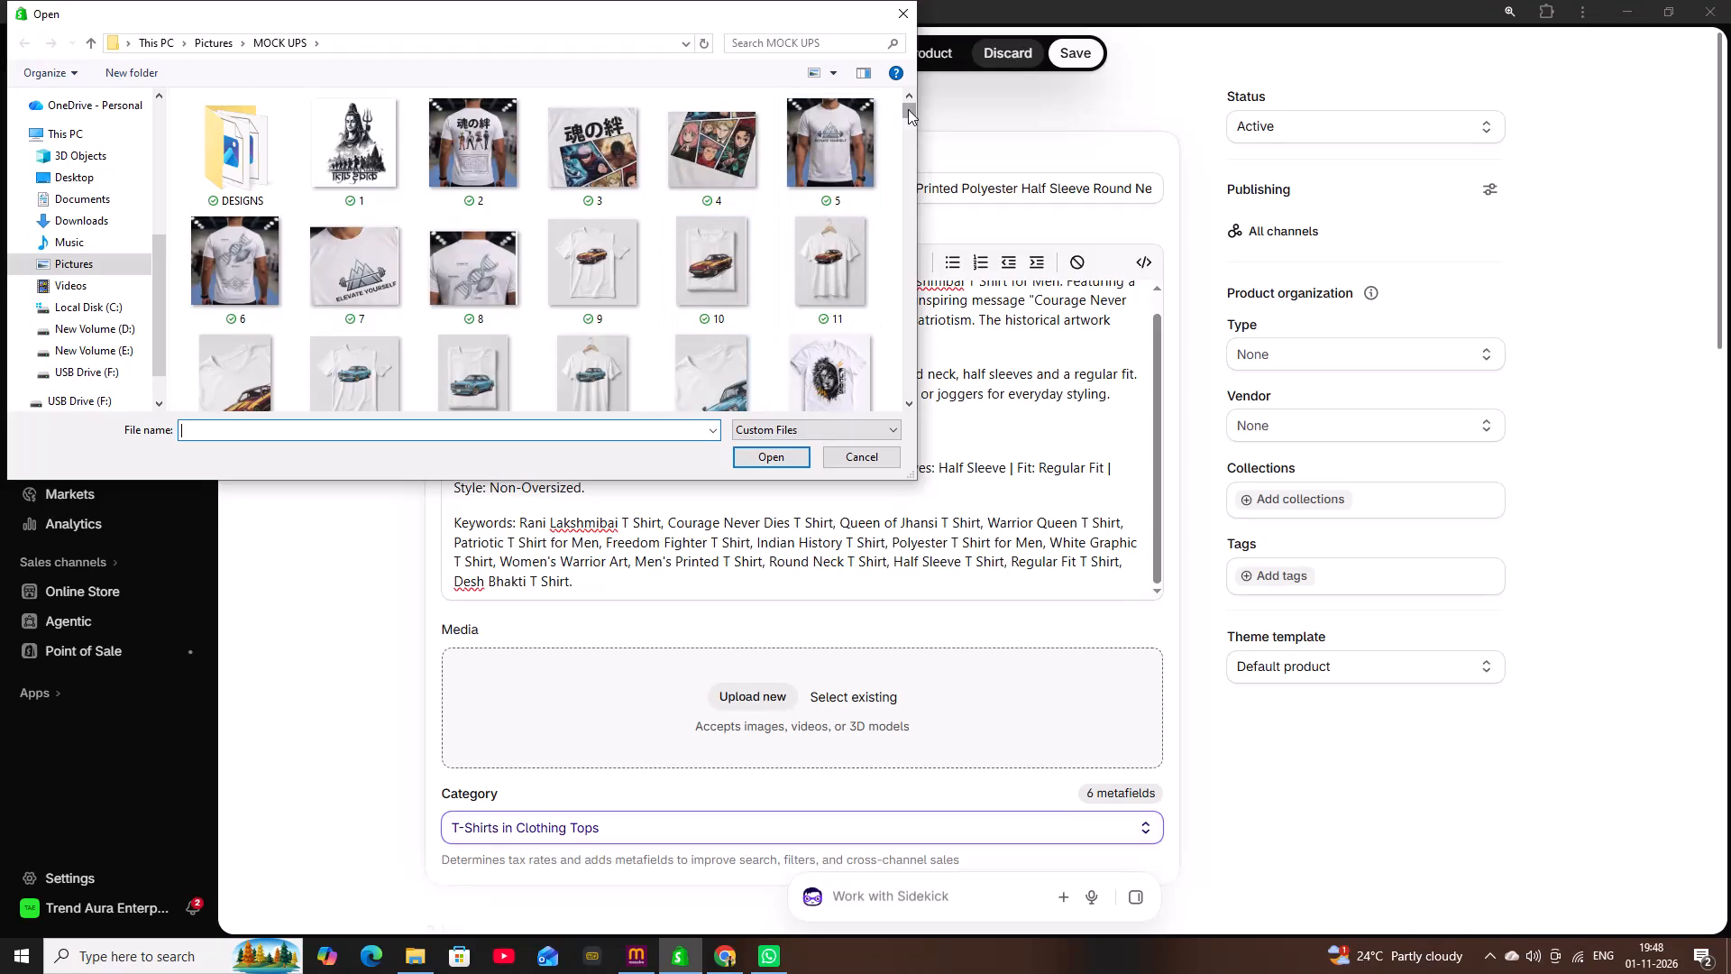
Upload mockup images 1217 and 1218 from the MOCK UPS folder to the product's media.
drag(908, 109, 902, 372)
scroll(673, 345, up, 7)
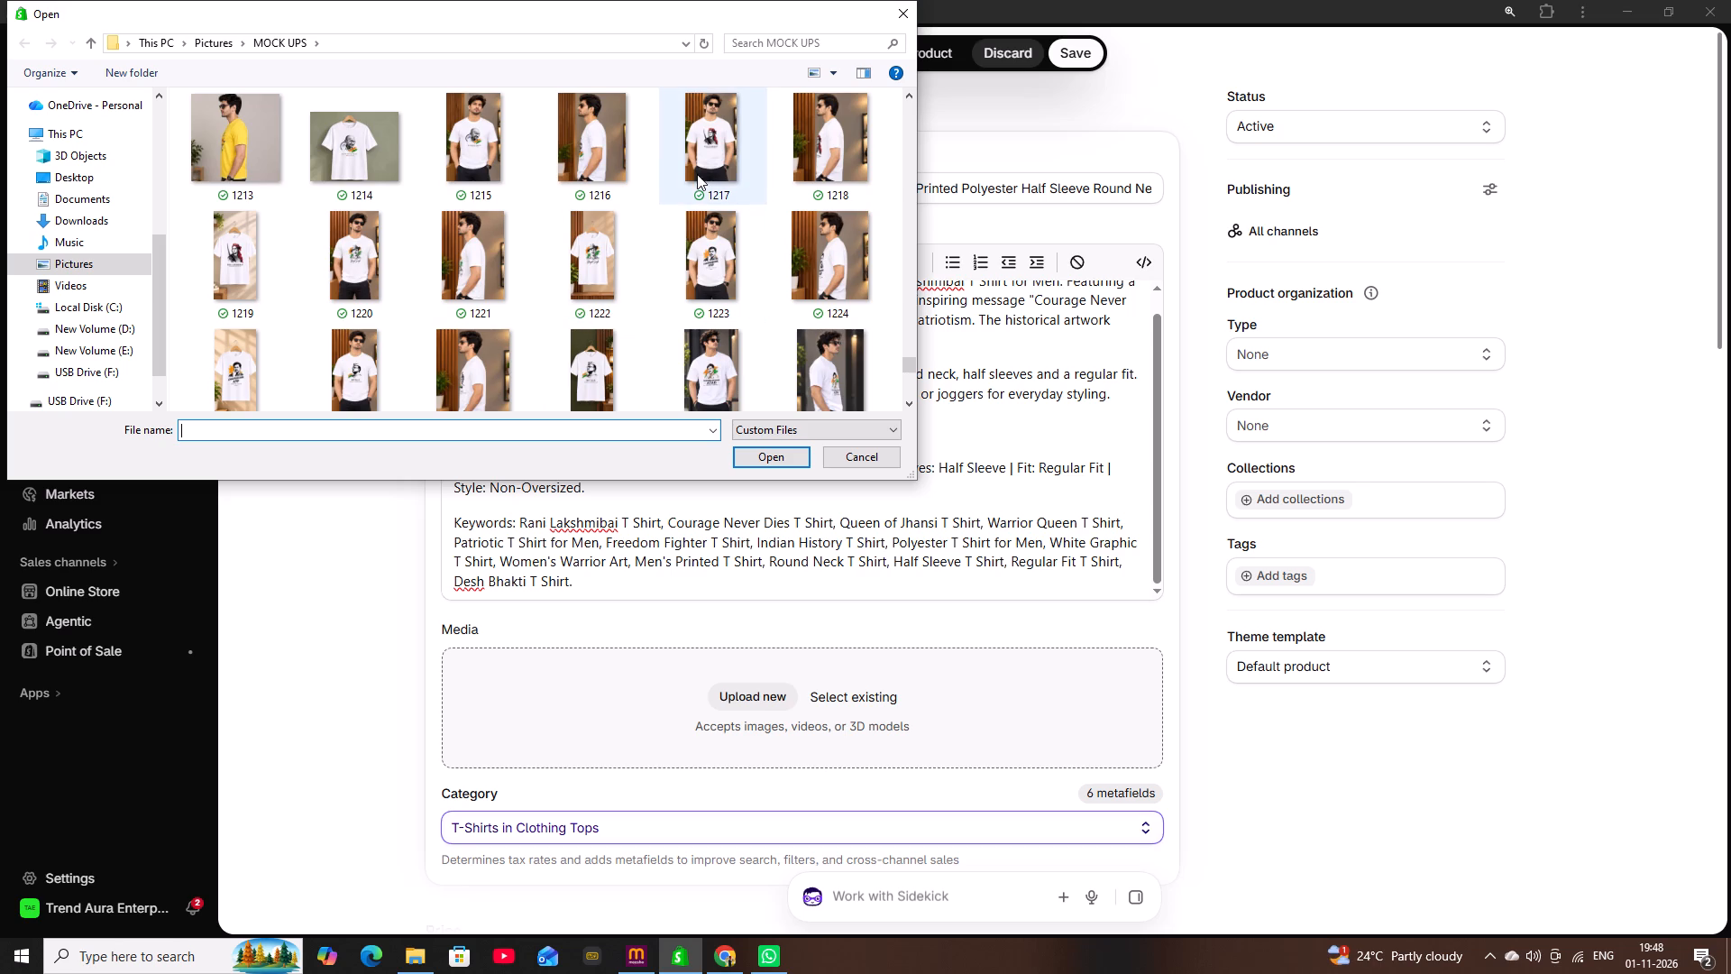
drag(663, 204, 818, 201)
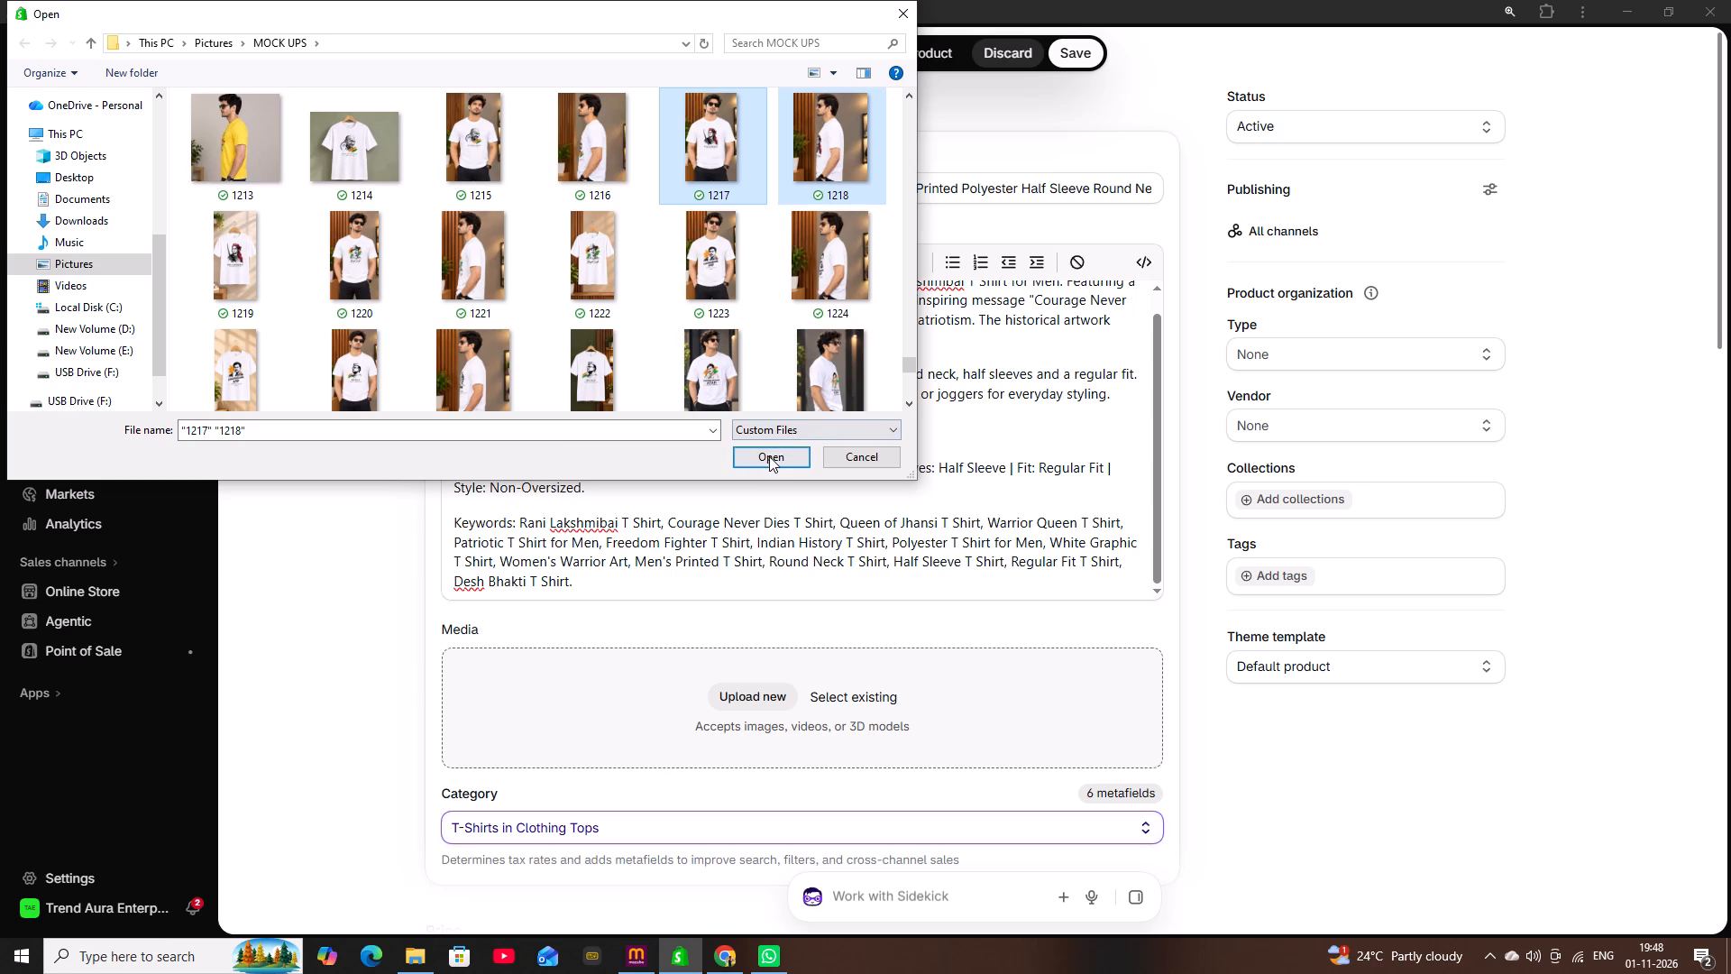
click(769, 456)
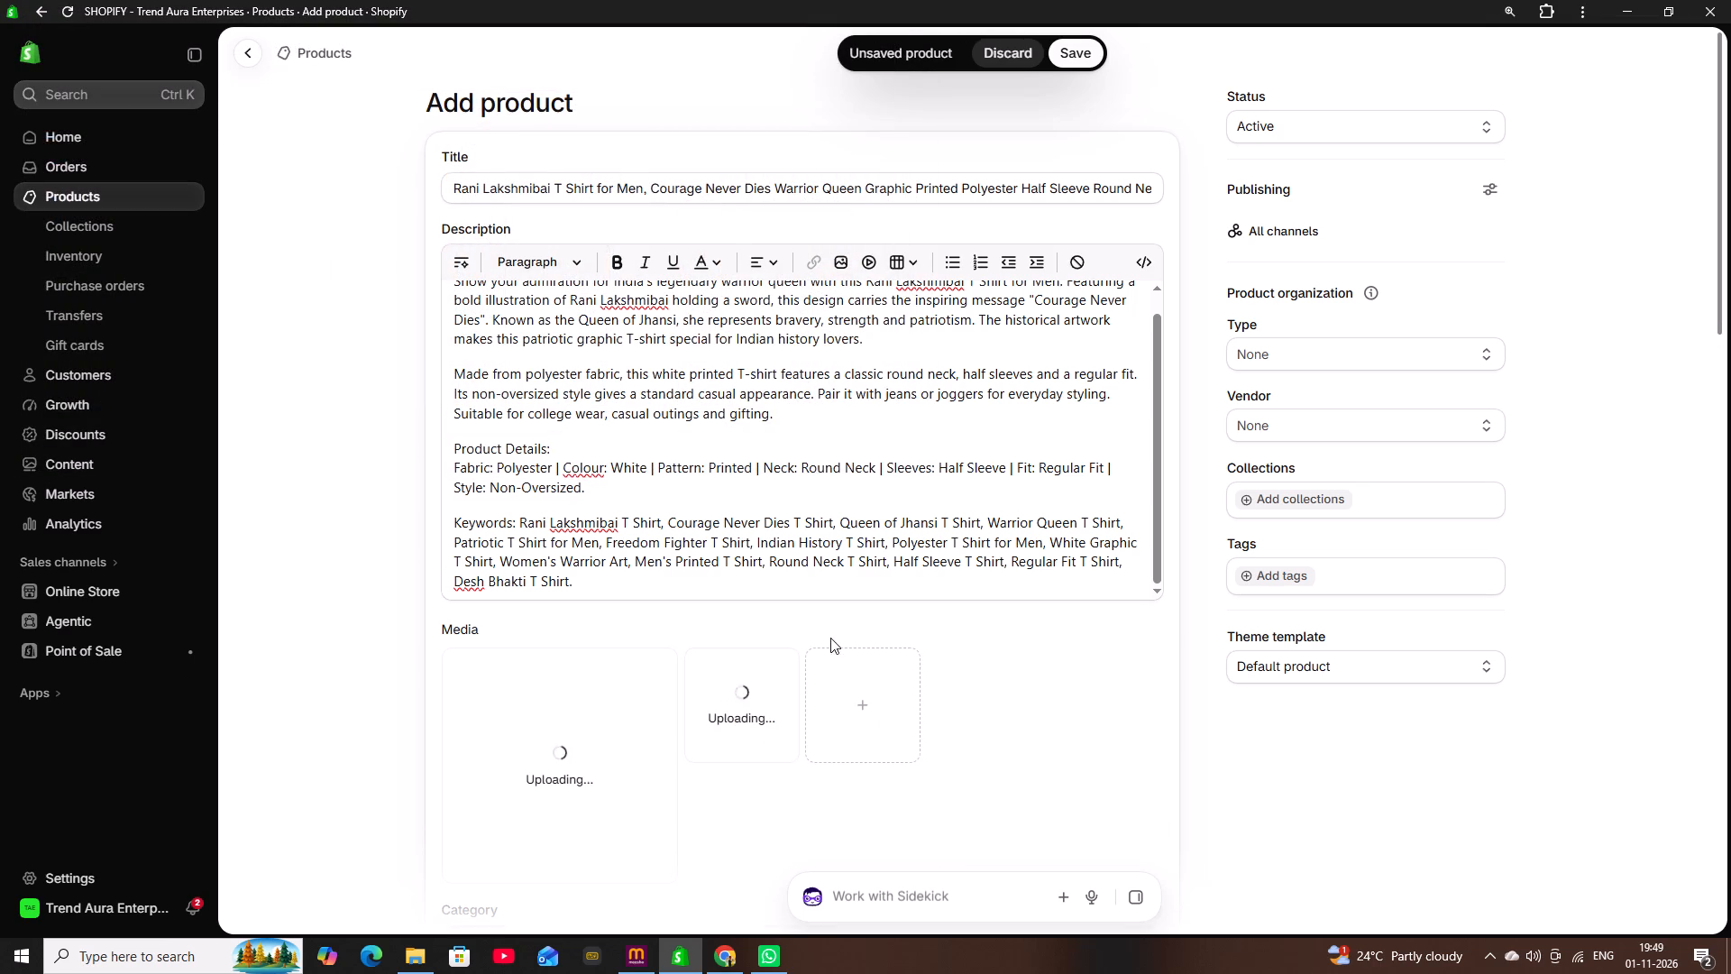
Set the product type to TSHIRT and the vendor to Trend Aura Enerprises.
scroll(1082, 680, down, 1)
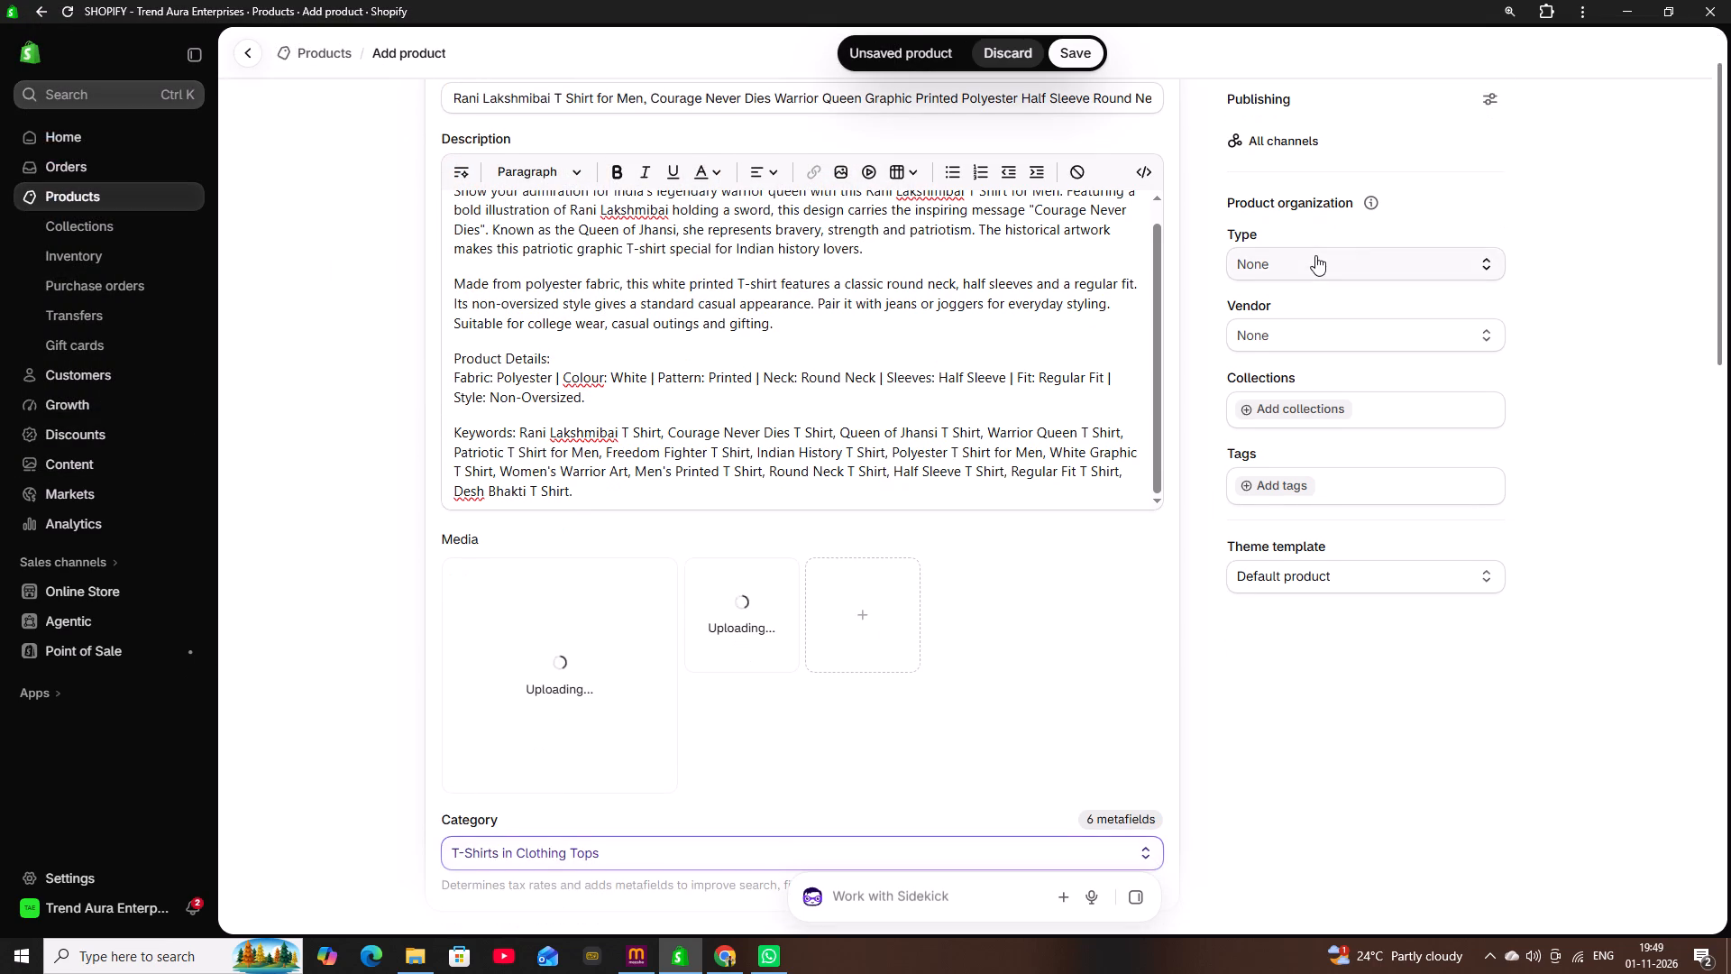
click(1315, 255)
double_click(1313, 326)
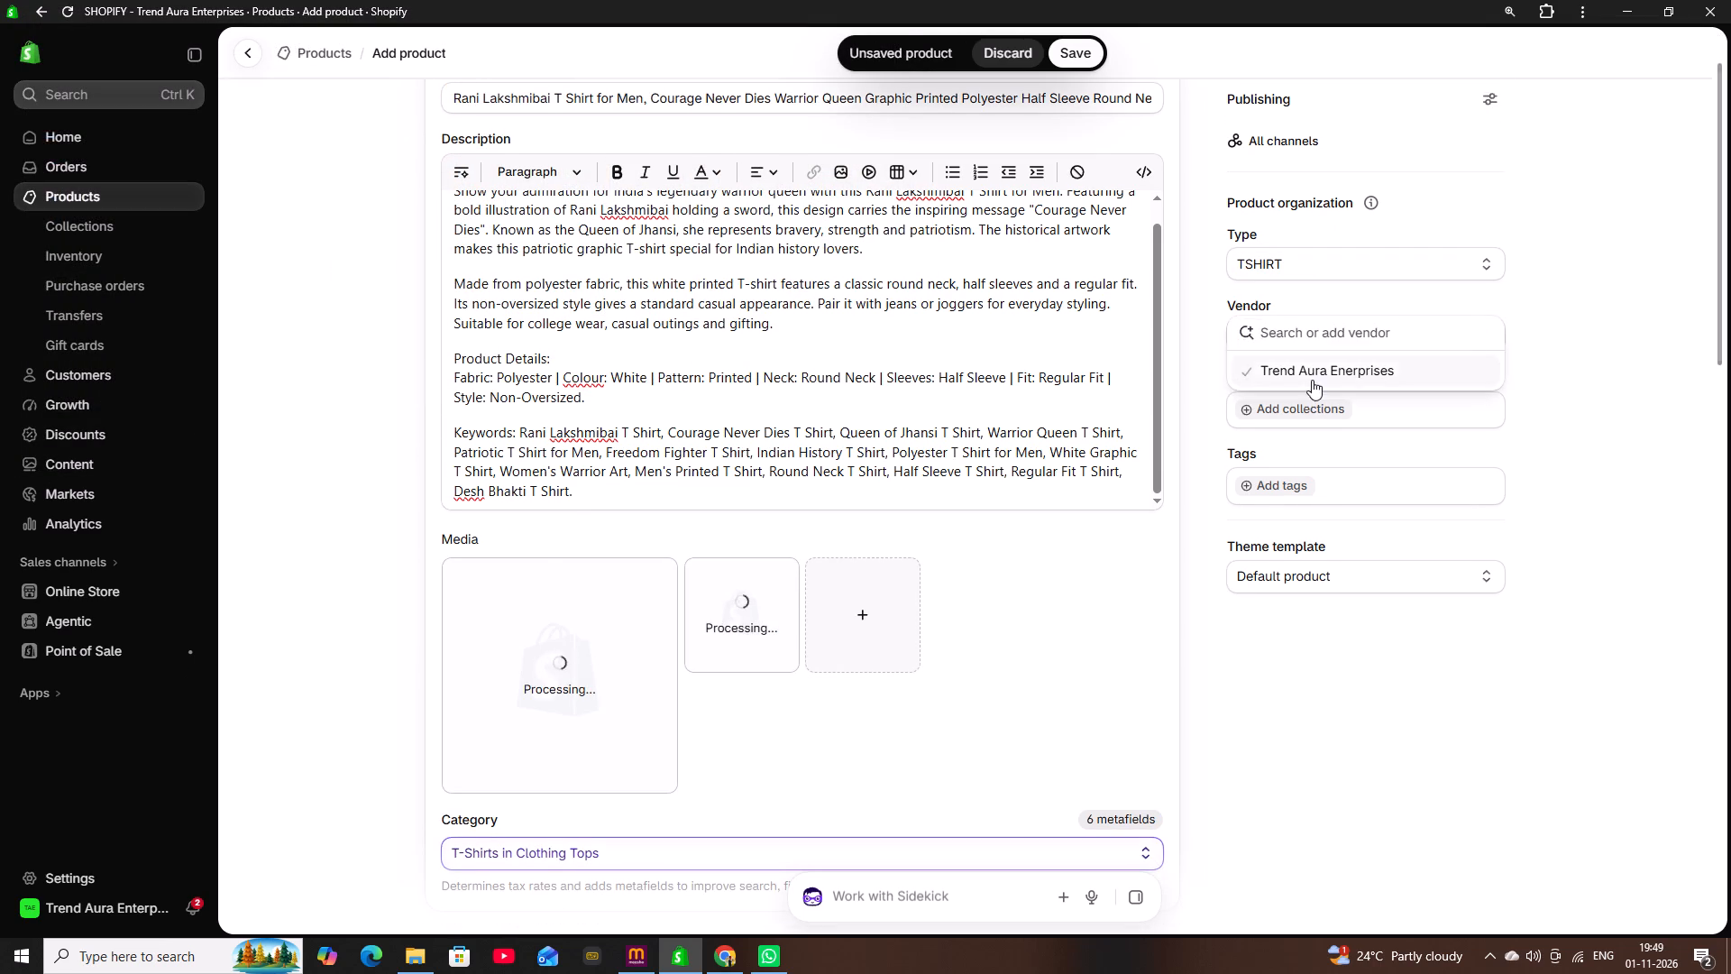
click(1312, 380)
Upload mockup image 1219 of the hanging Rani Lakshmibai T-shirt from the MOCK UPS folder as additional media.
scroll(1035, 629, down, 1)
click(884, 515)
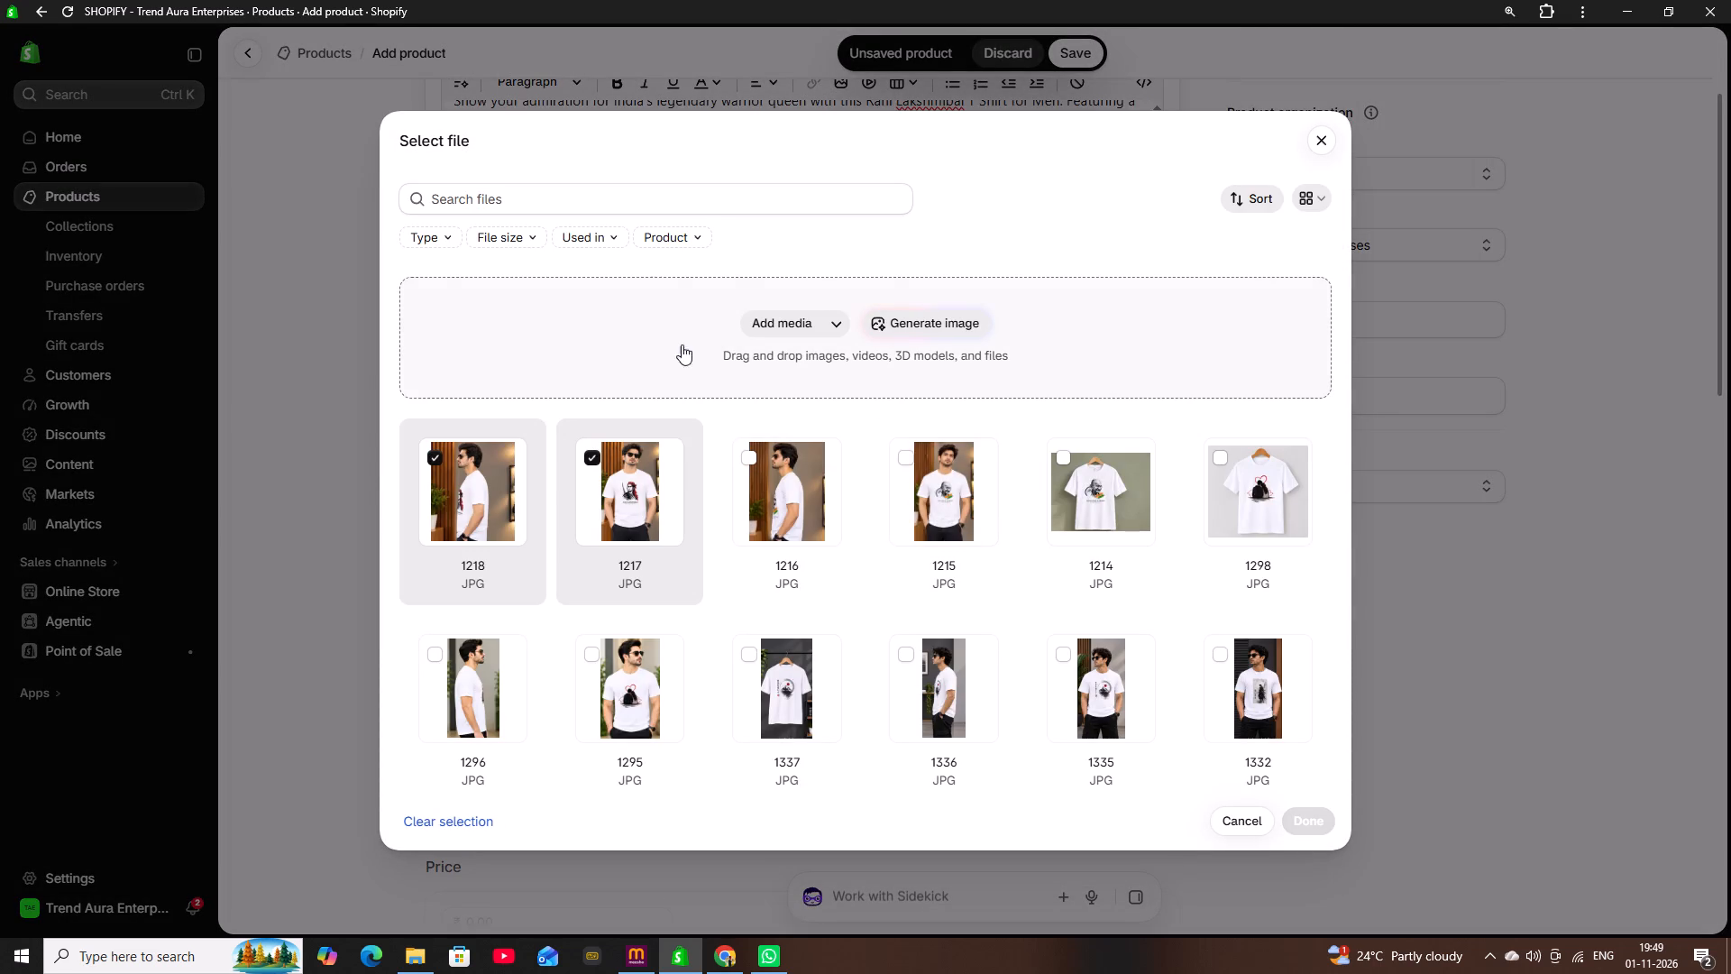
click(648, 345)
drag(911, 111, 911, 318)
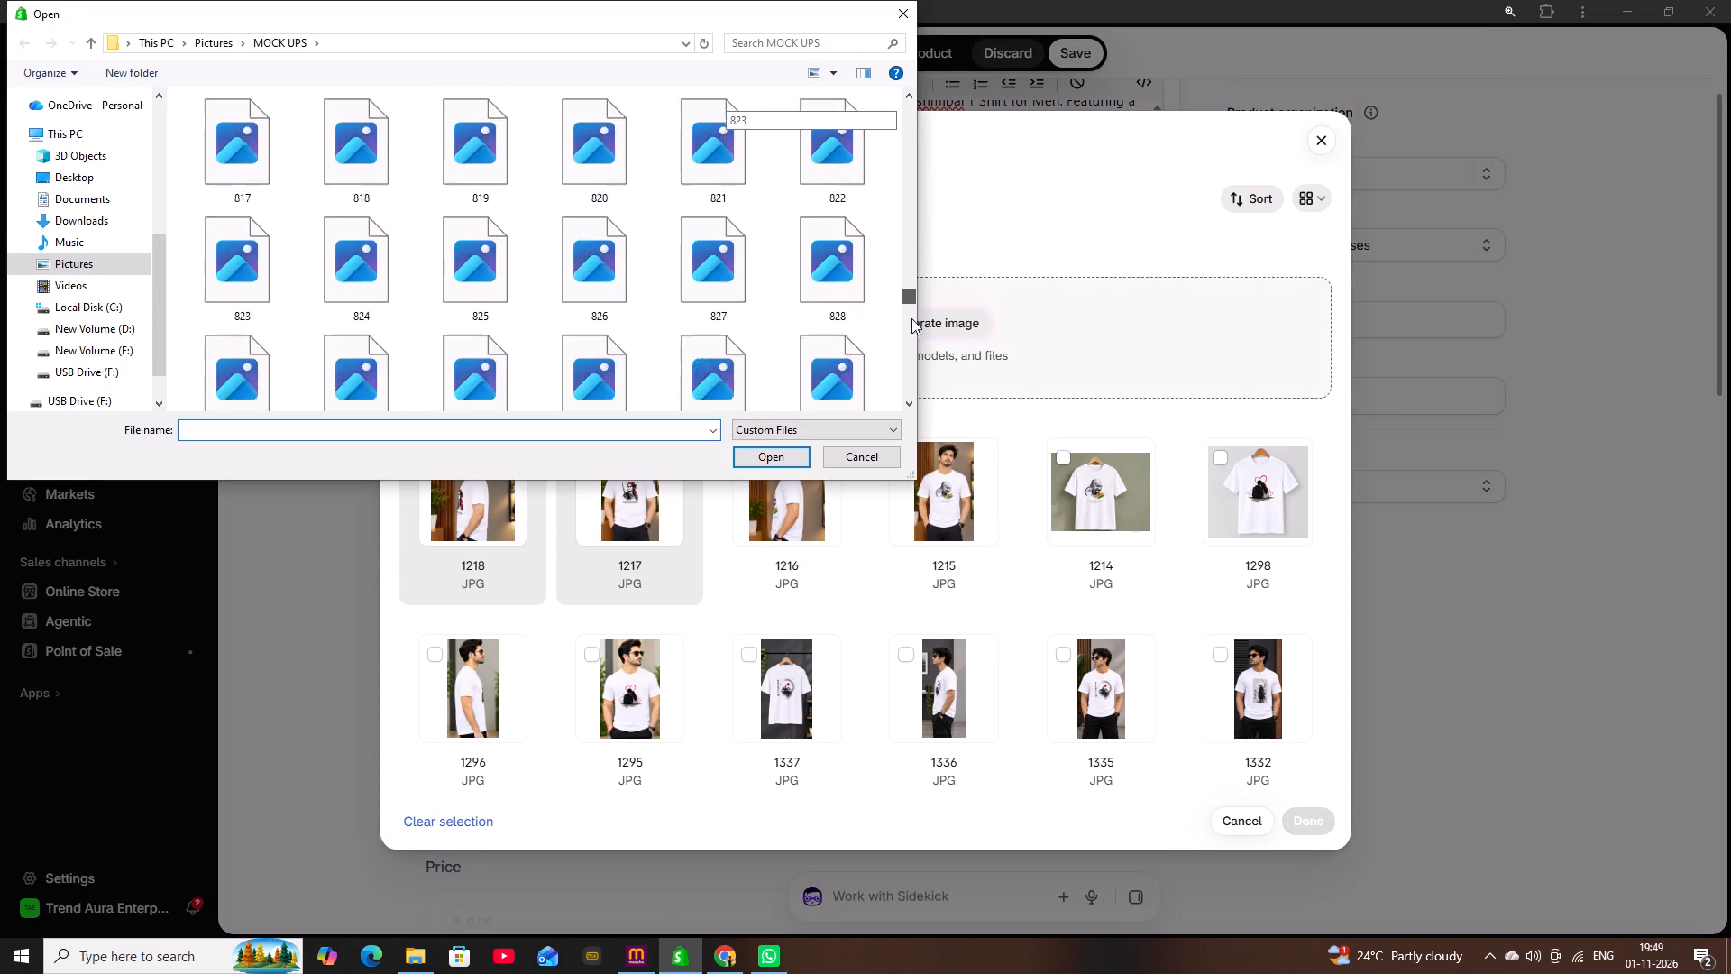
drag(911, 318, 912, 351)
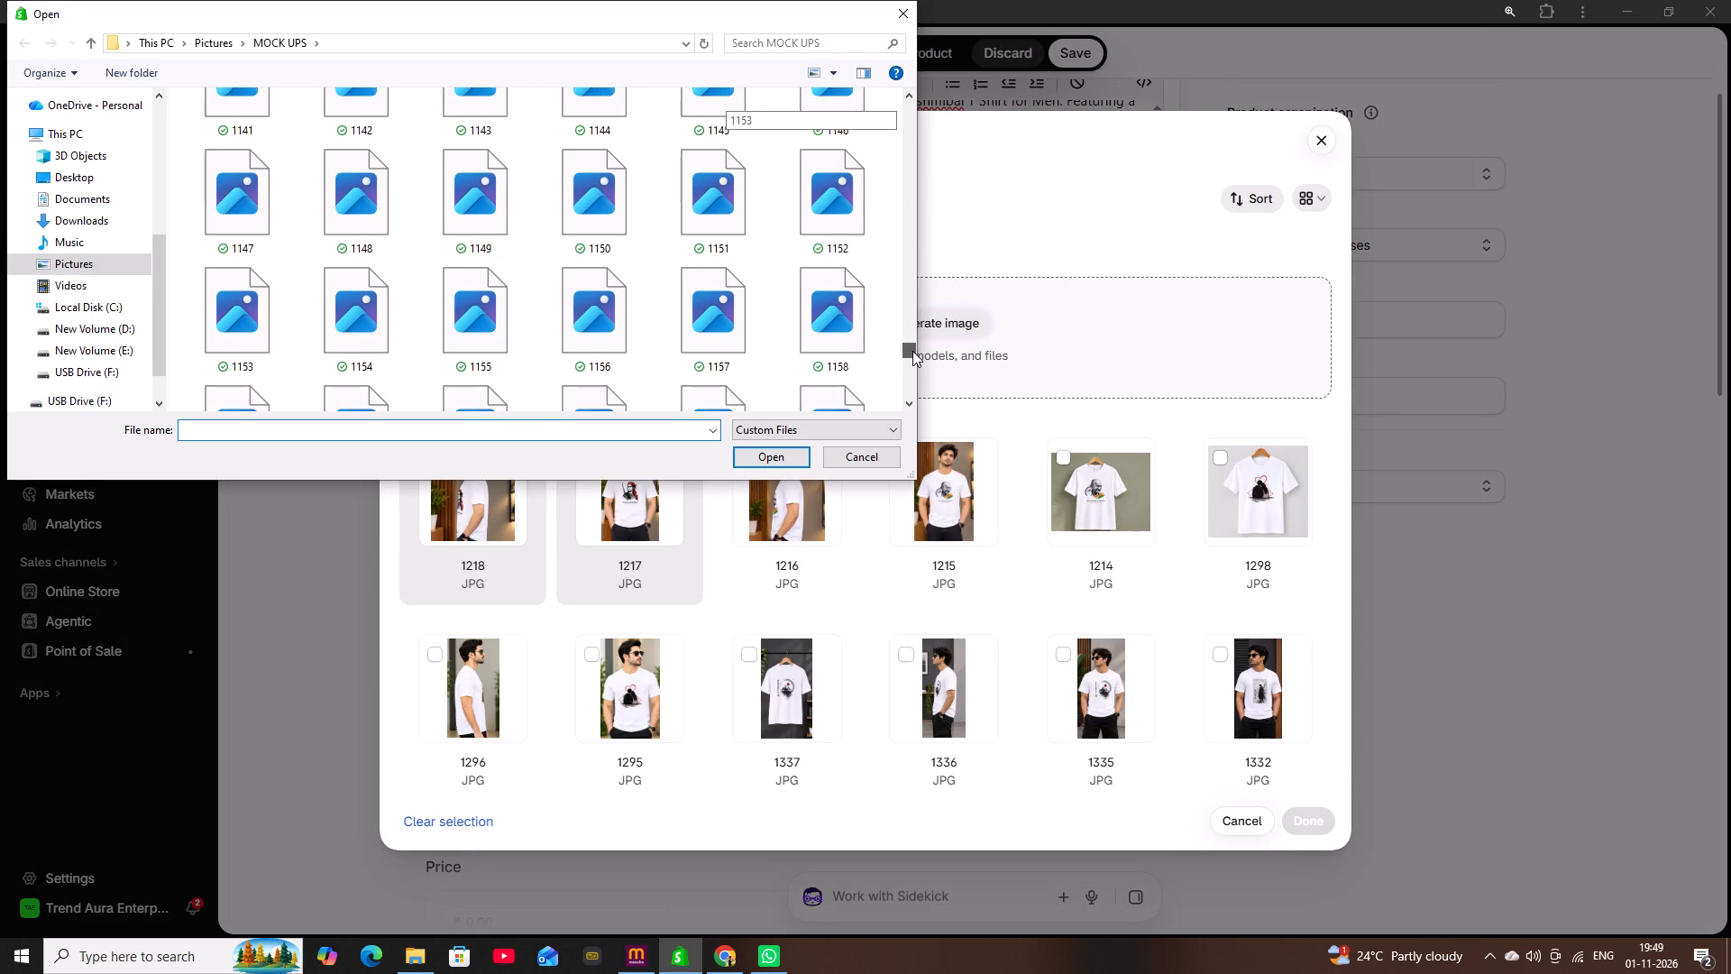
drag(912, 351, 912, 370)
scroll(703, 328, up, 1)
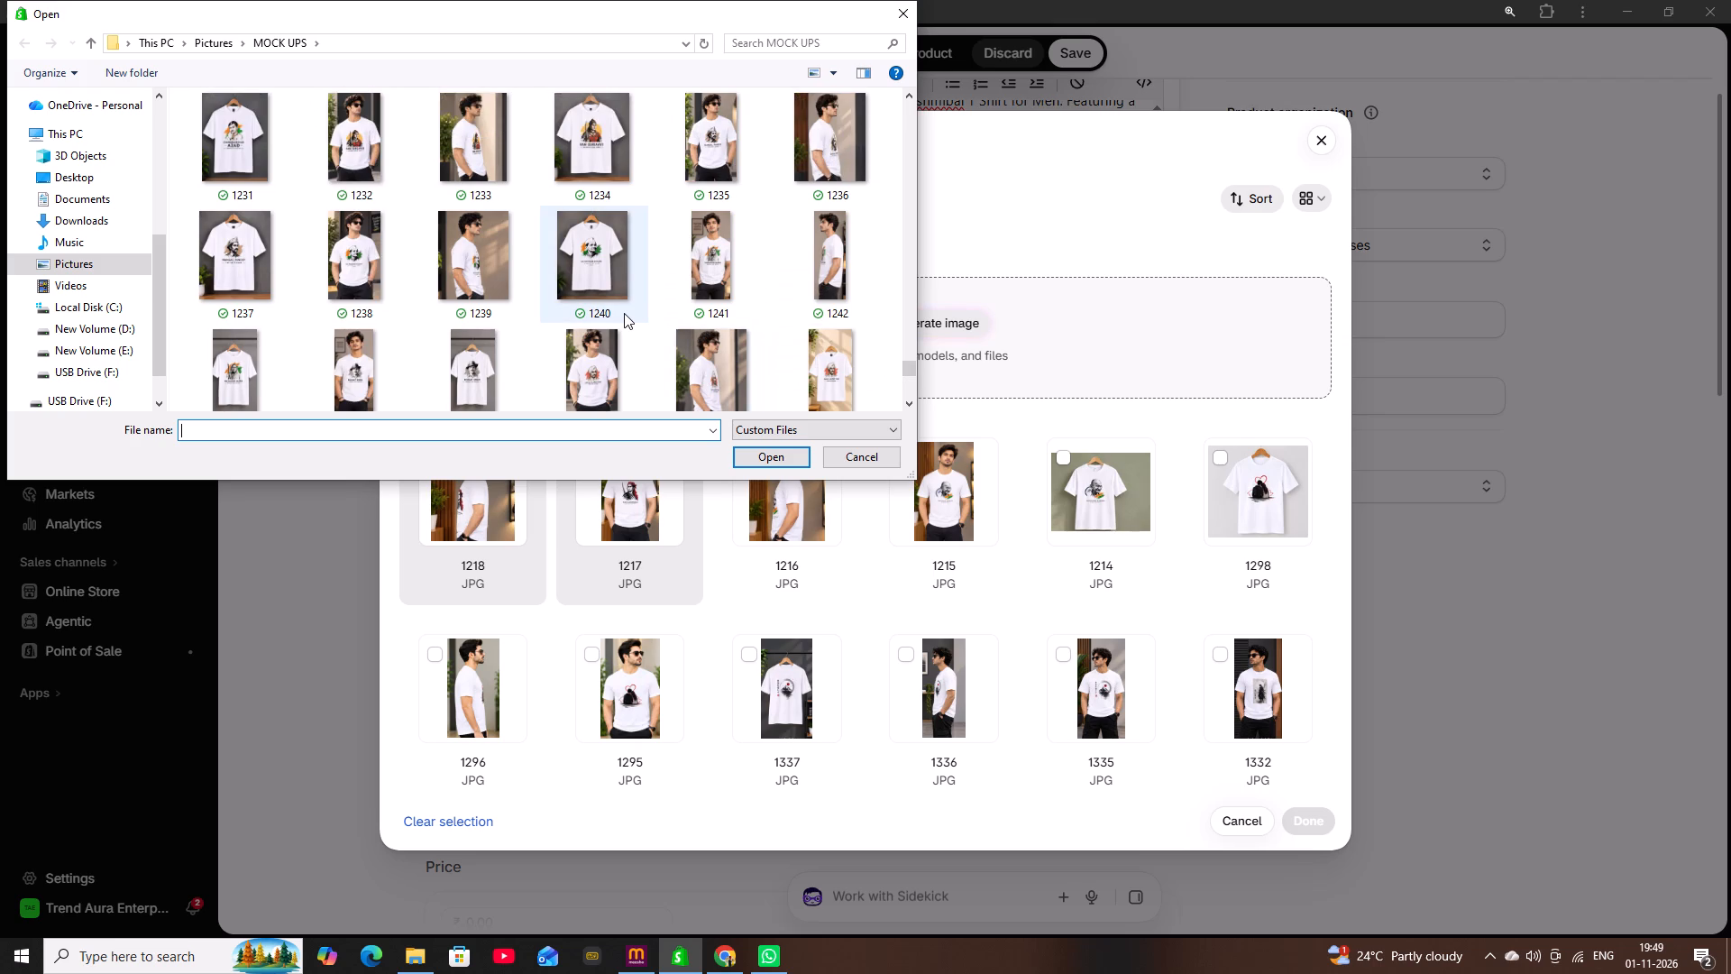
scroll(623, 308, up, 1)
scroll(571, 169, up, 1)
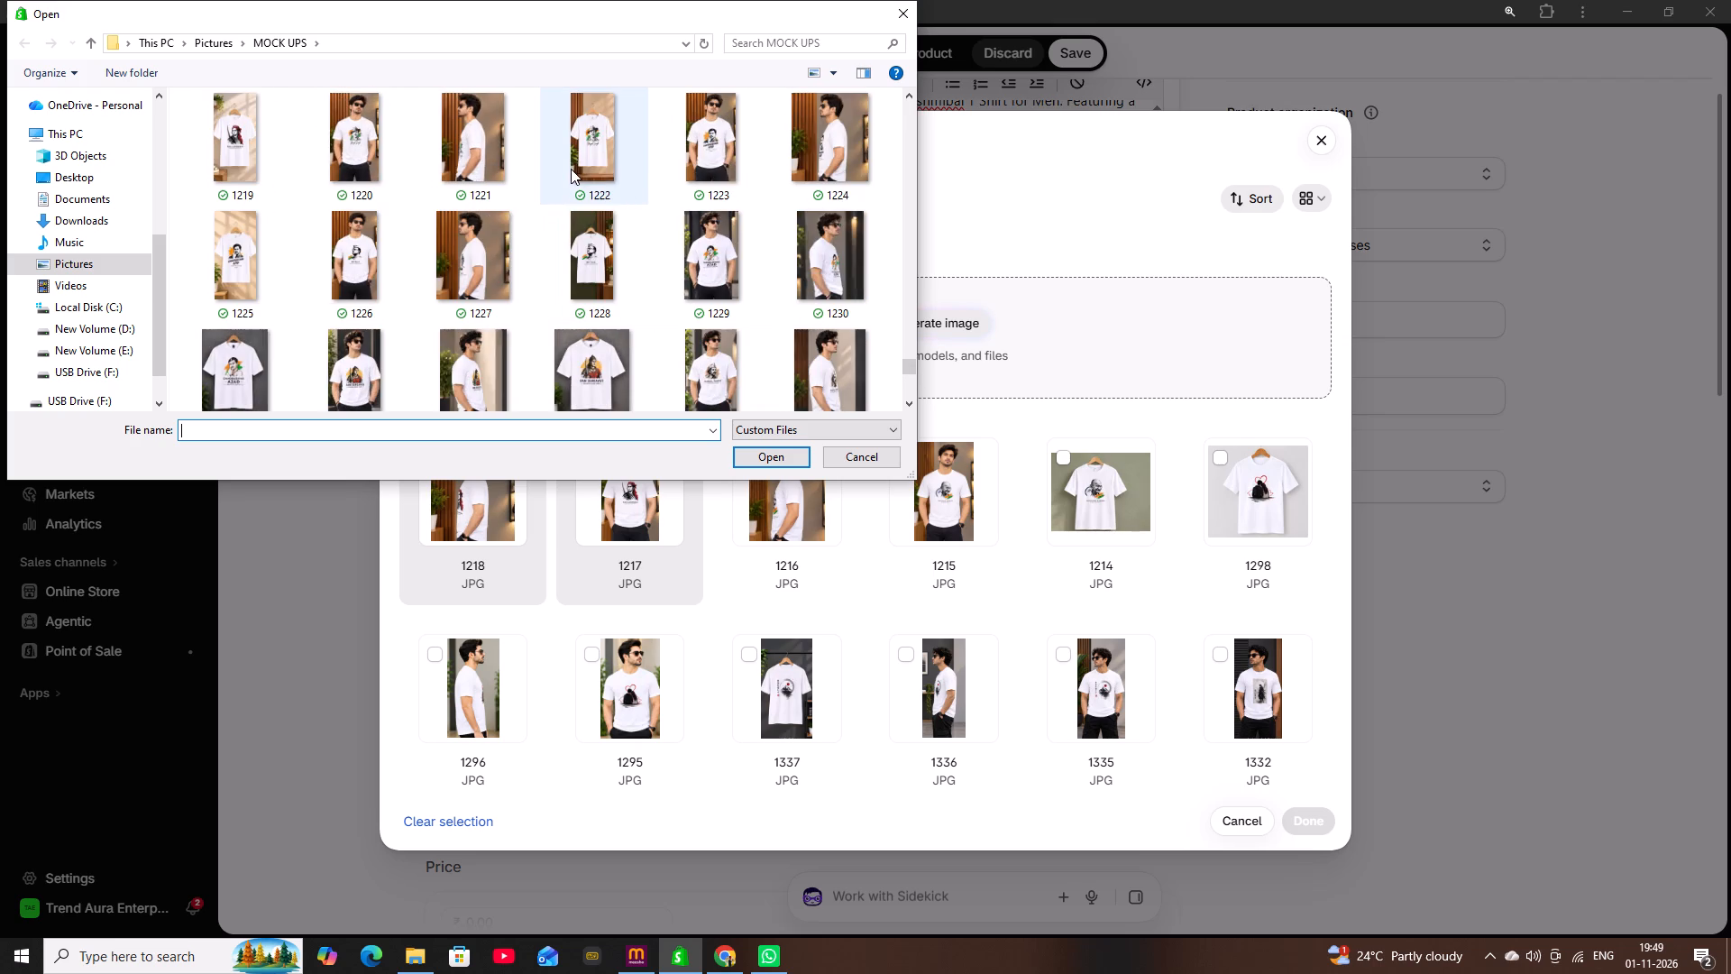
scroll(571, 169, up, 1)
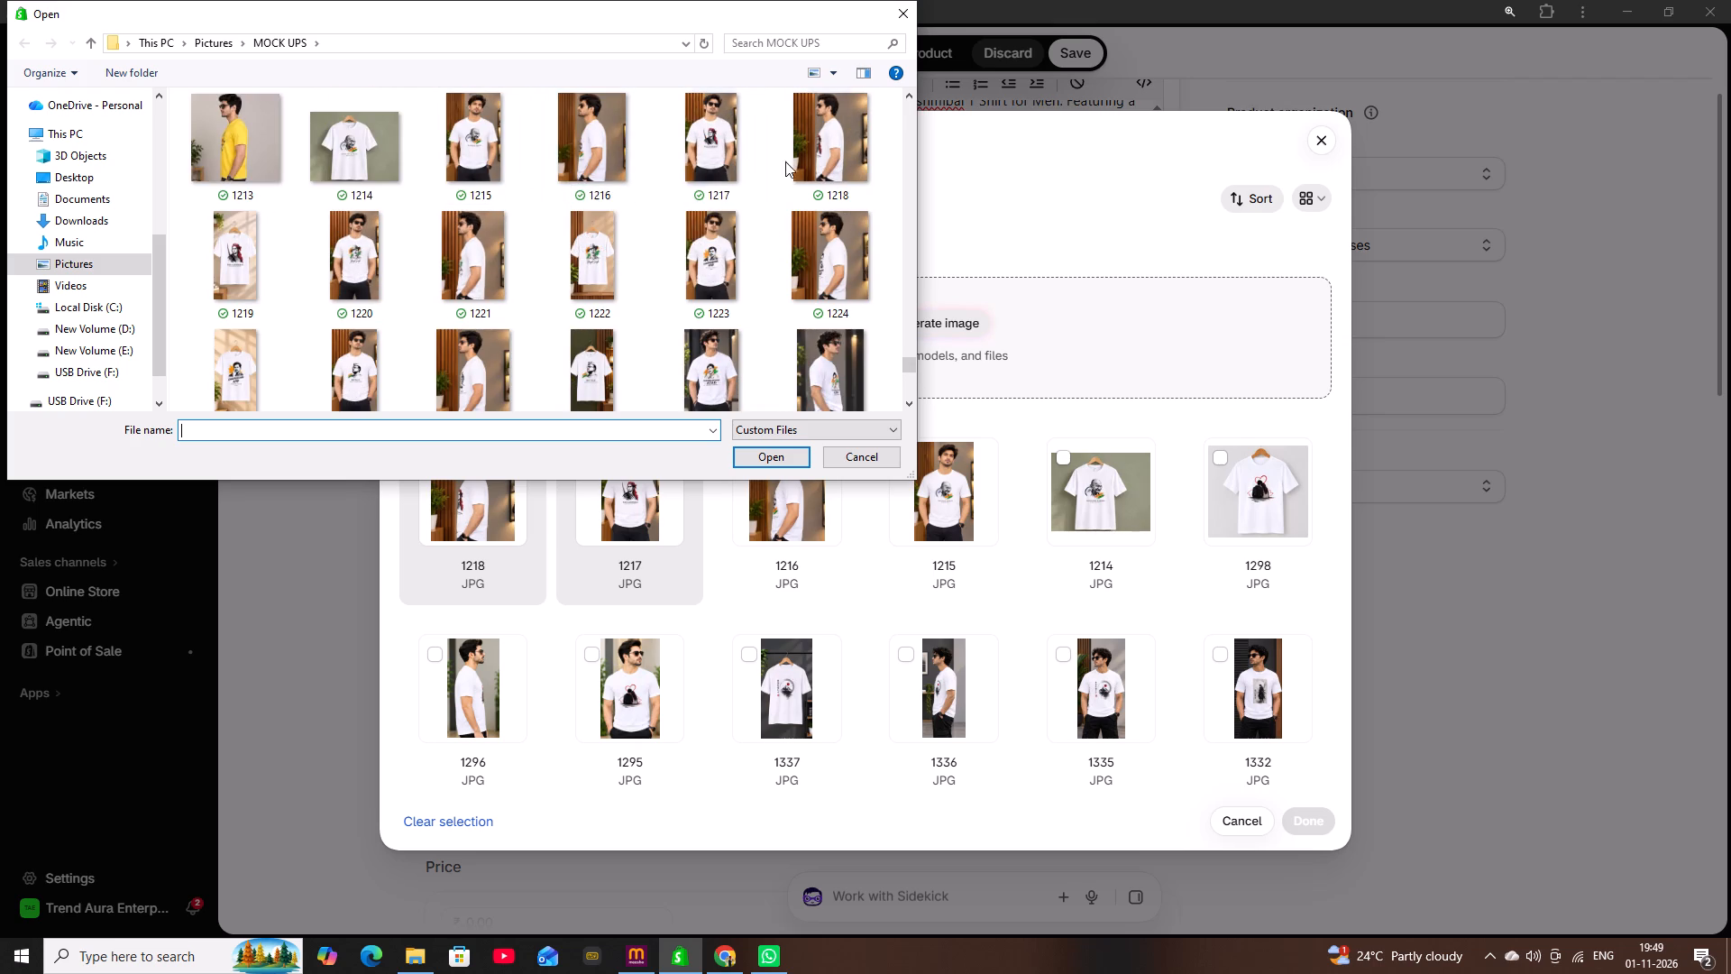
click(220, 280)
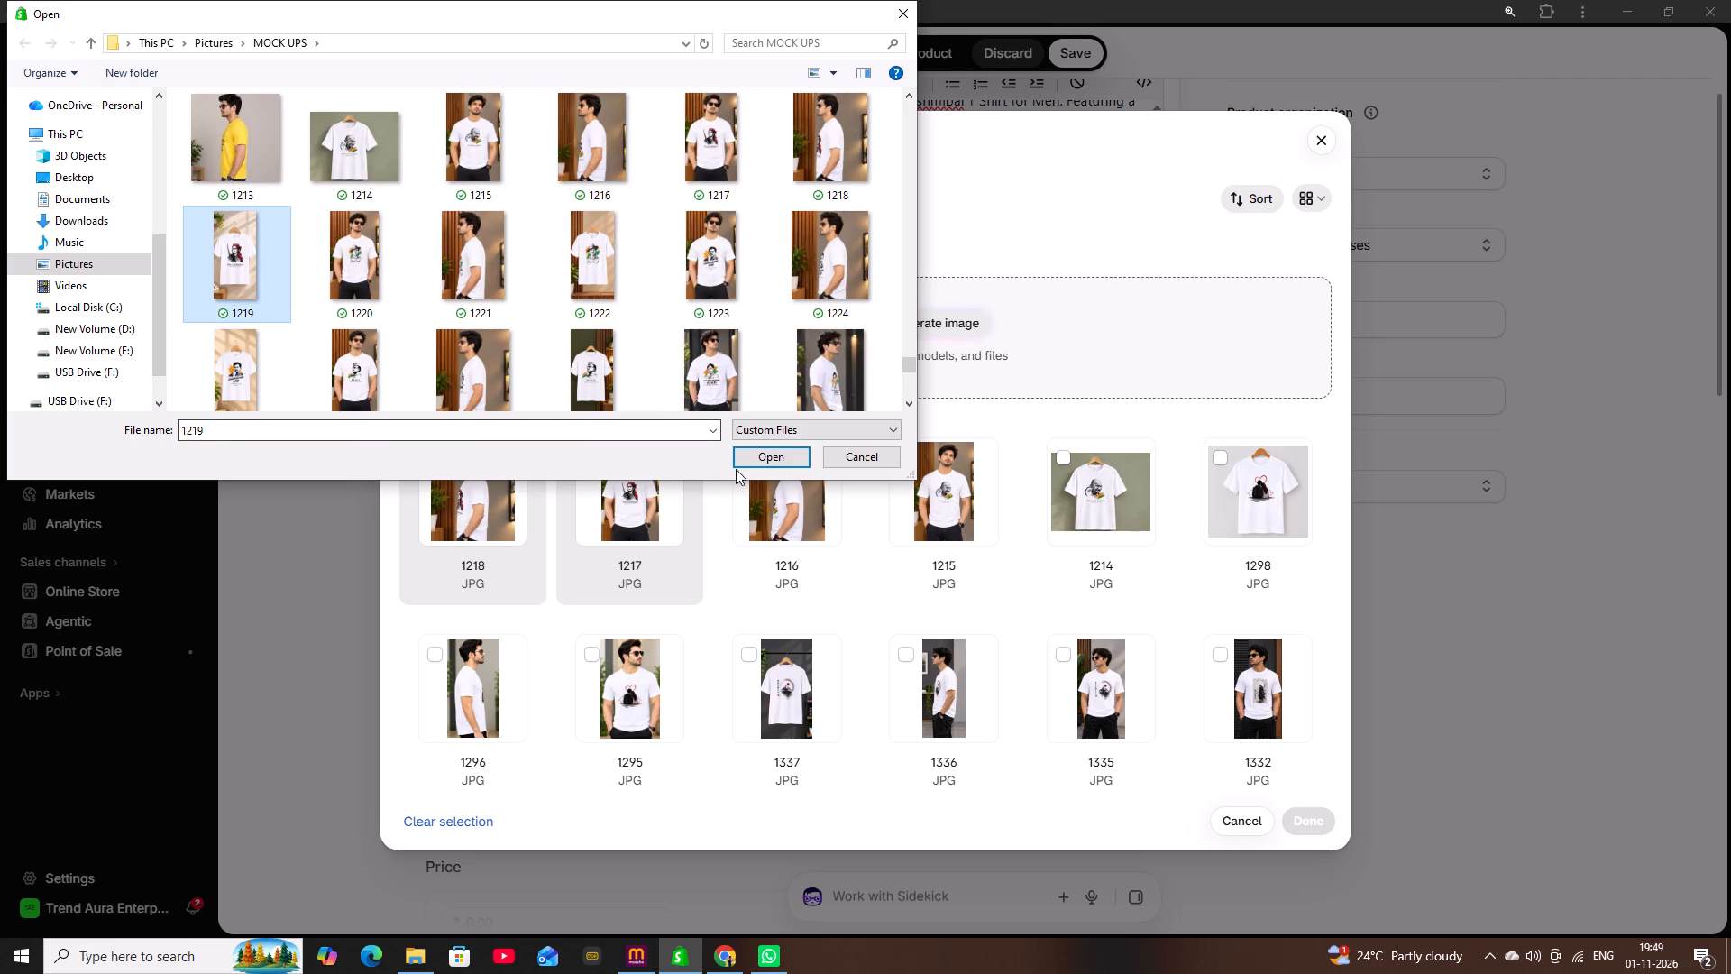
click(748, 464)
Include the existing back-view image 1198 in the file selection and add the selected images to the product.
scroll(839, 601, down, 2)
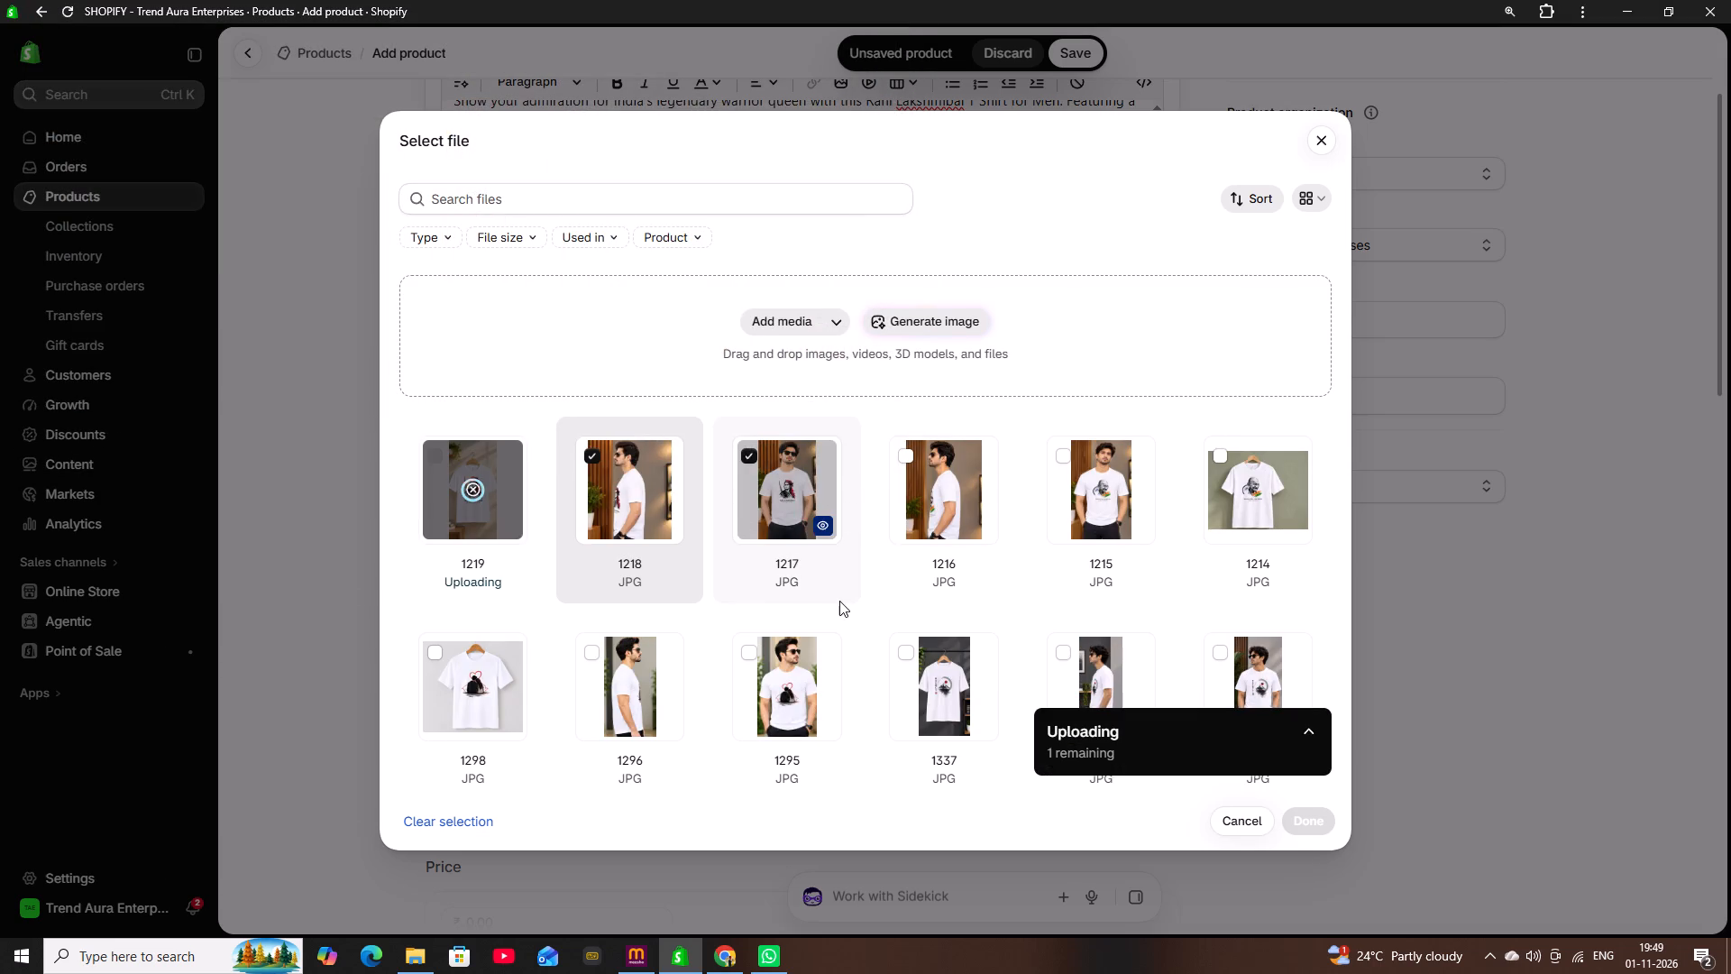
scroll(839, 601, down, 3)
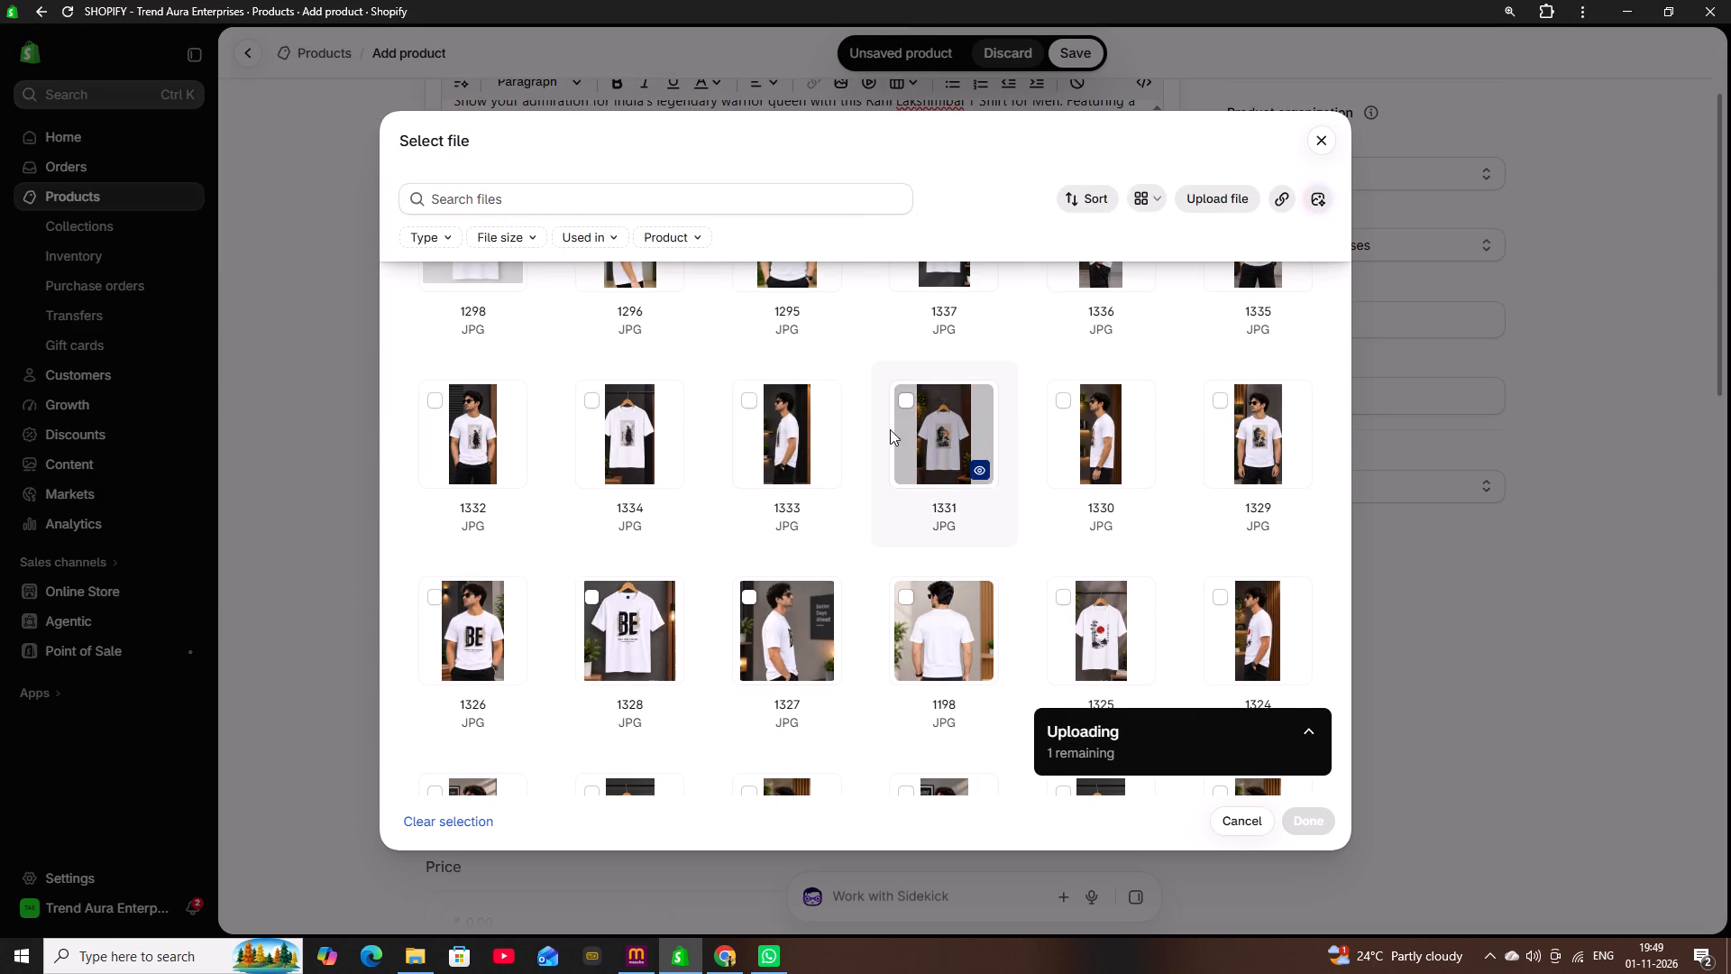
click(906, 601)
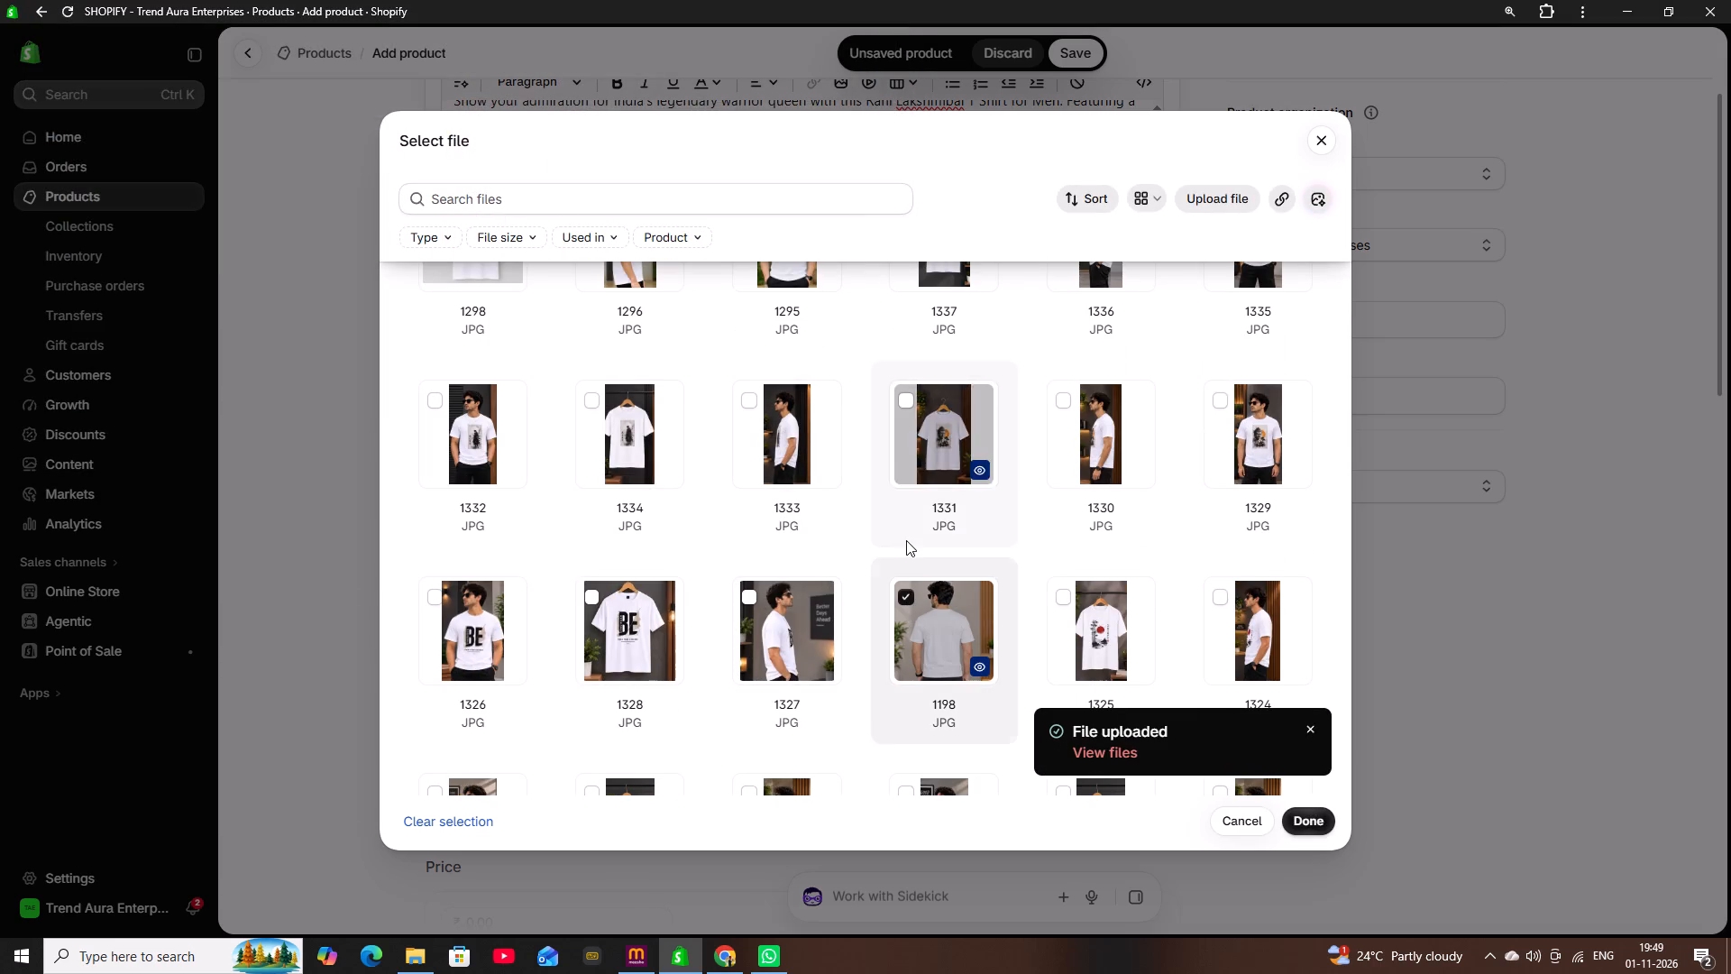
scroll(906, 540, up, 3)
click(1315, 824)
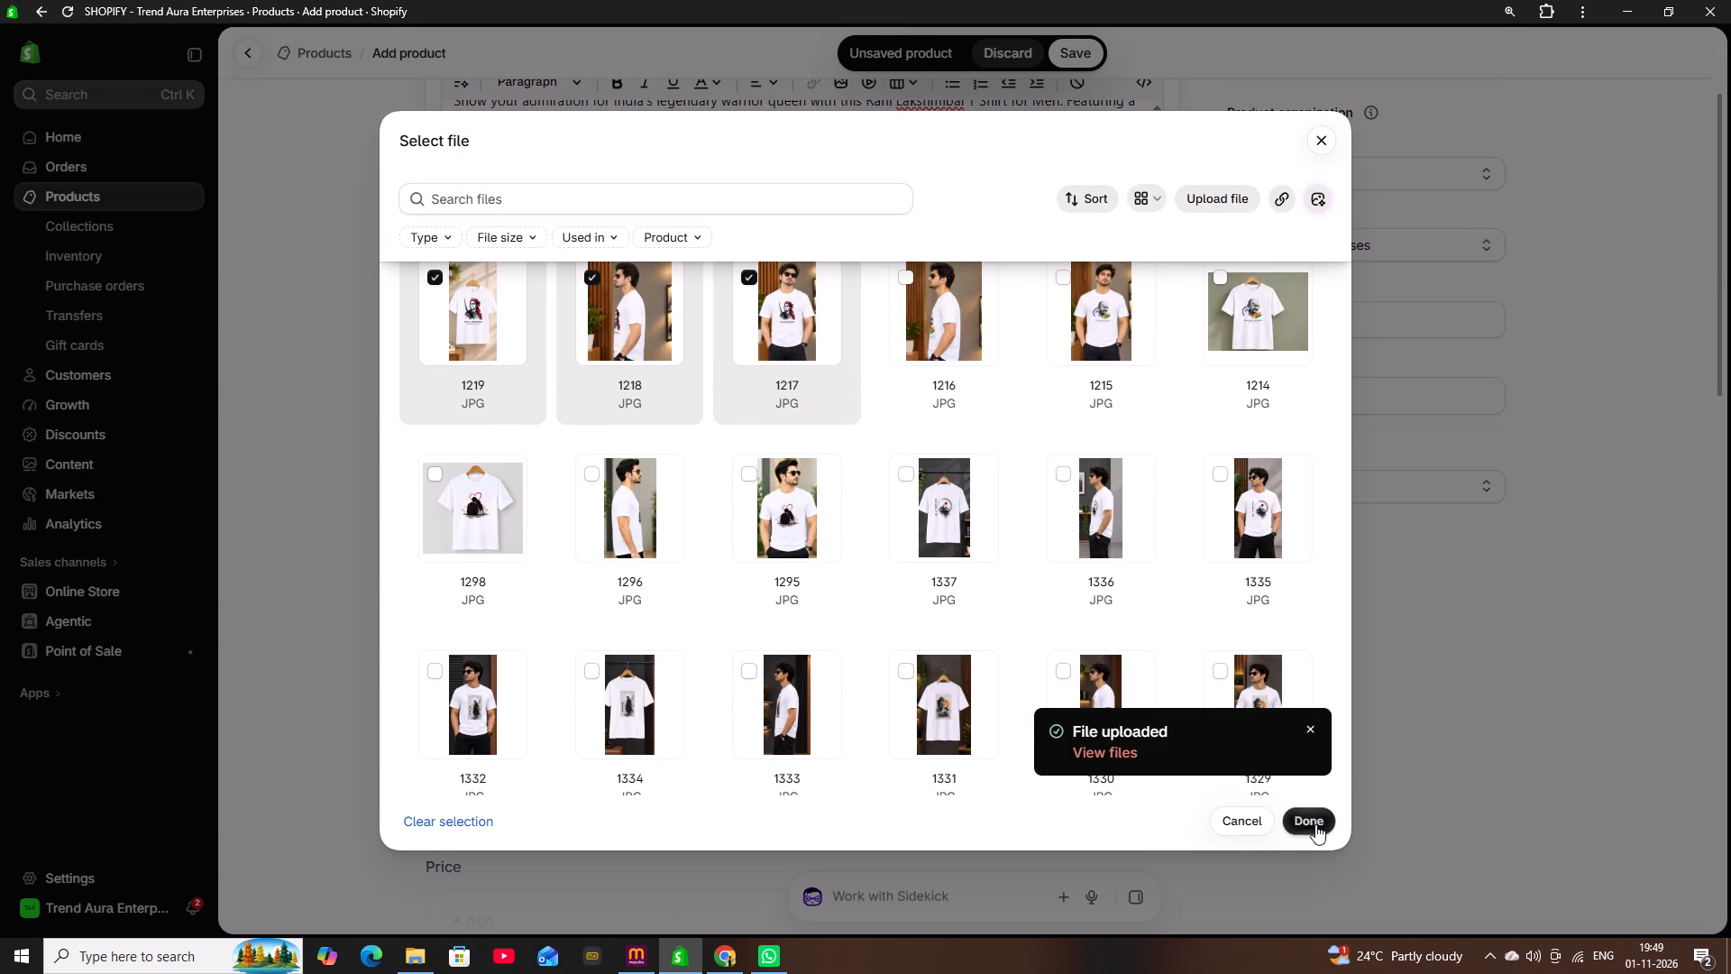
Move the hanging T-shirt mockup to the first position in the product's media.
drag(875, 535, 630, 565)
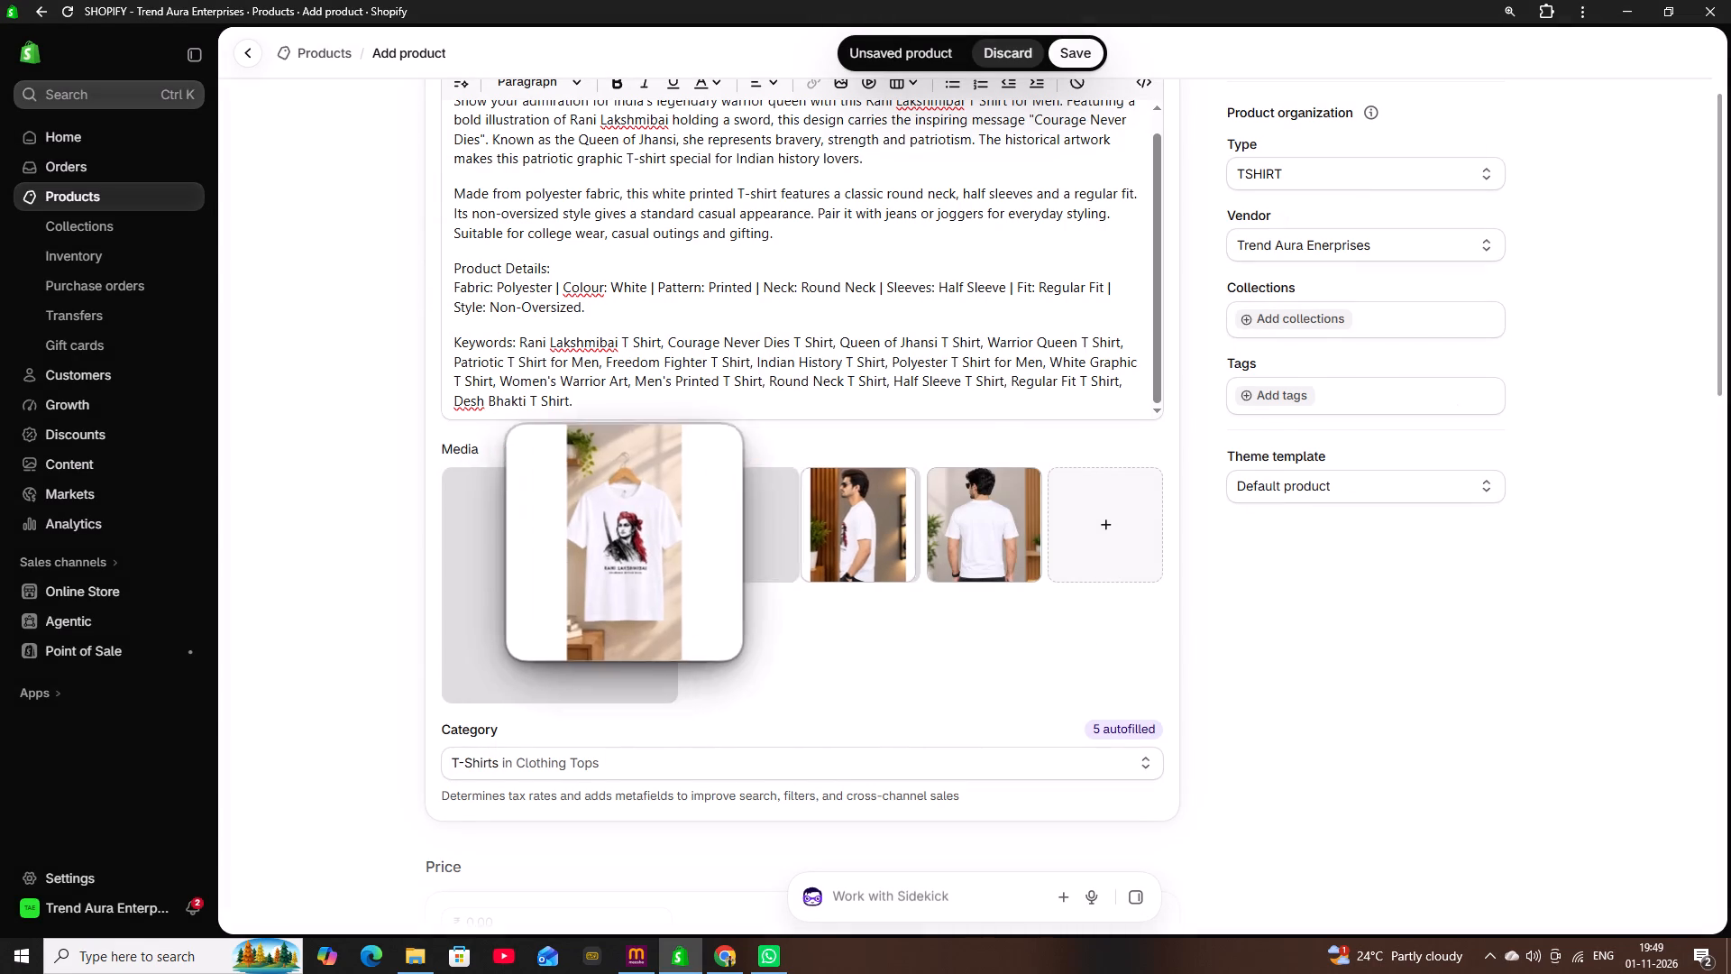
drag(630, 565, 608, 569)
Set the product price to ₹120.
scroll(1240, 607, down, 3)
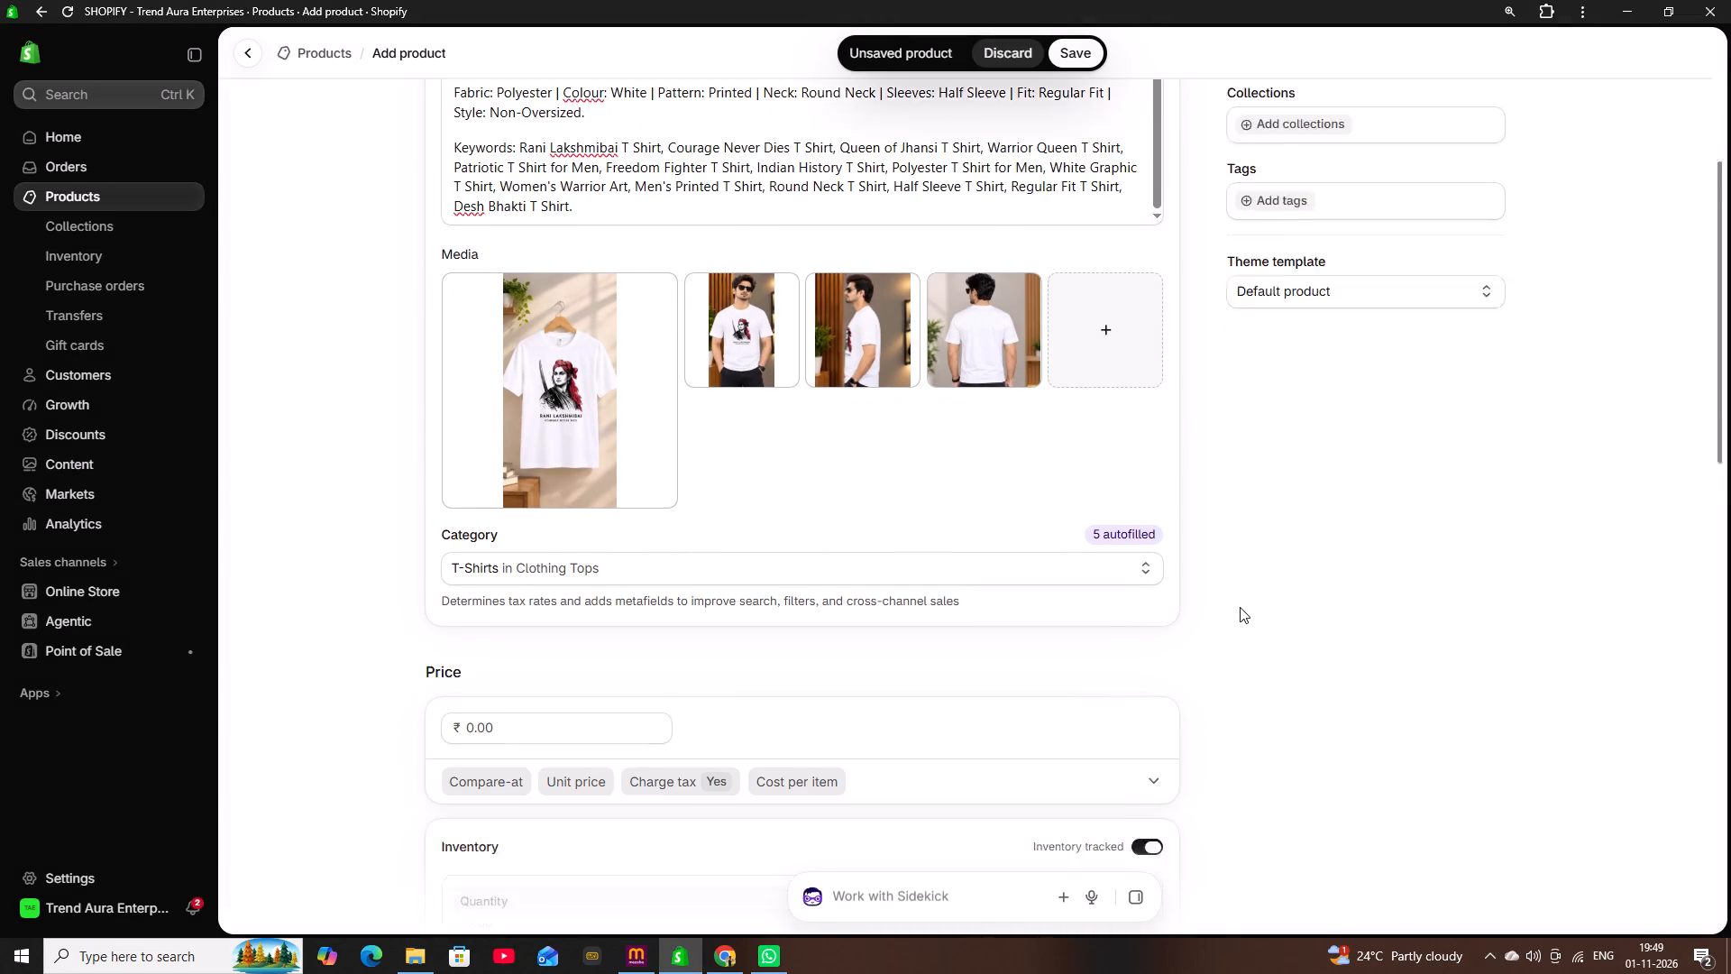
drag(600, 627, 596, 636)
click(596, 637)
text(120)
click(825, 611)
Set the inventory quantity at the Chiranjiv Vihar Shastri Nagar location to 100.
scroll(835, 605, down, 4)
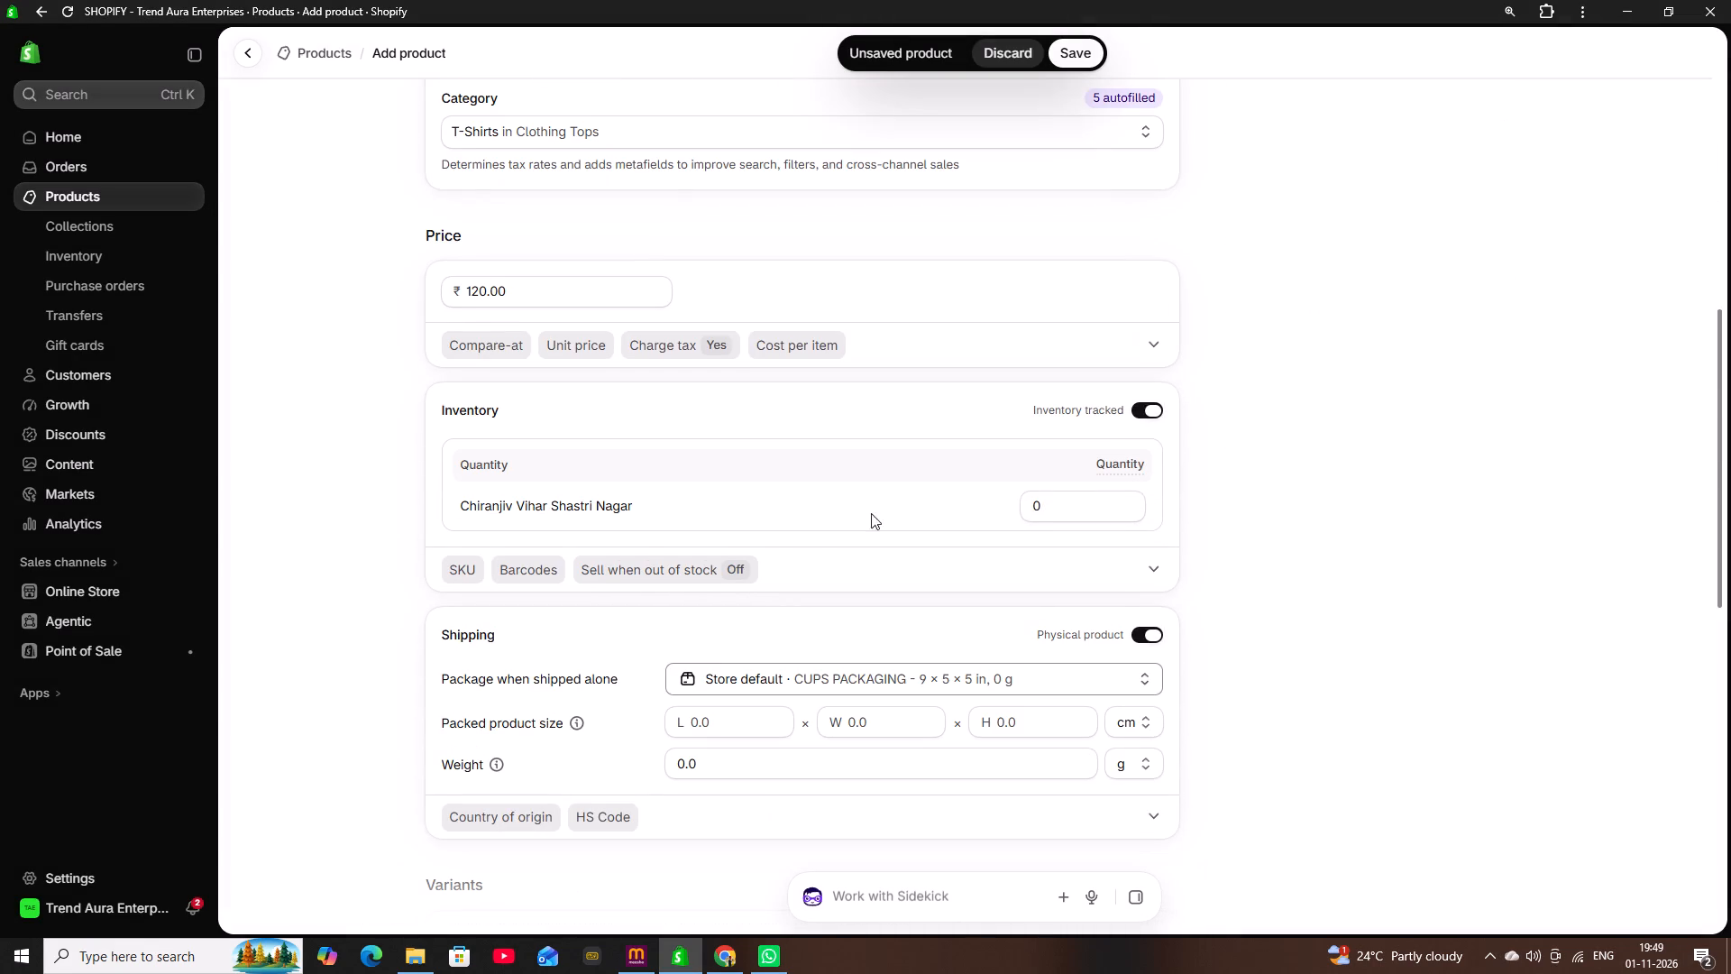
click(1066, 501)
text(100)
Choose Trend Packaging as the shipping package and set the packed product size to 10 × 12 × 2 cm.
click(846, 662)
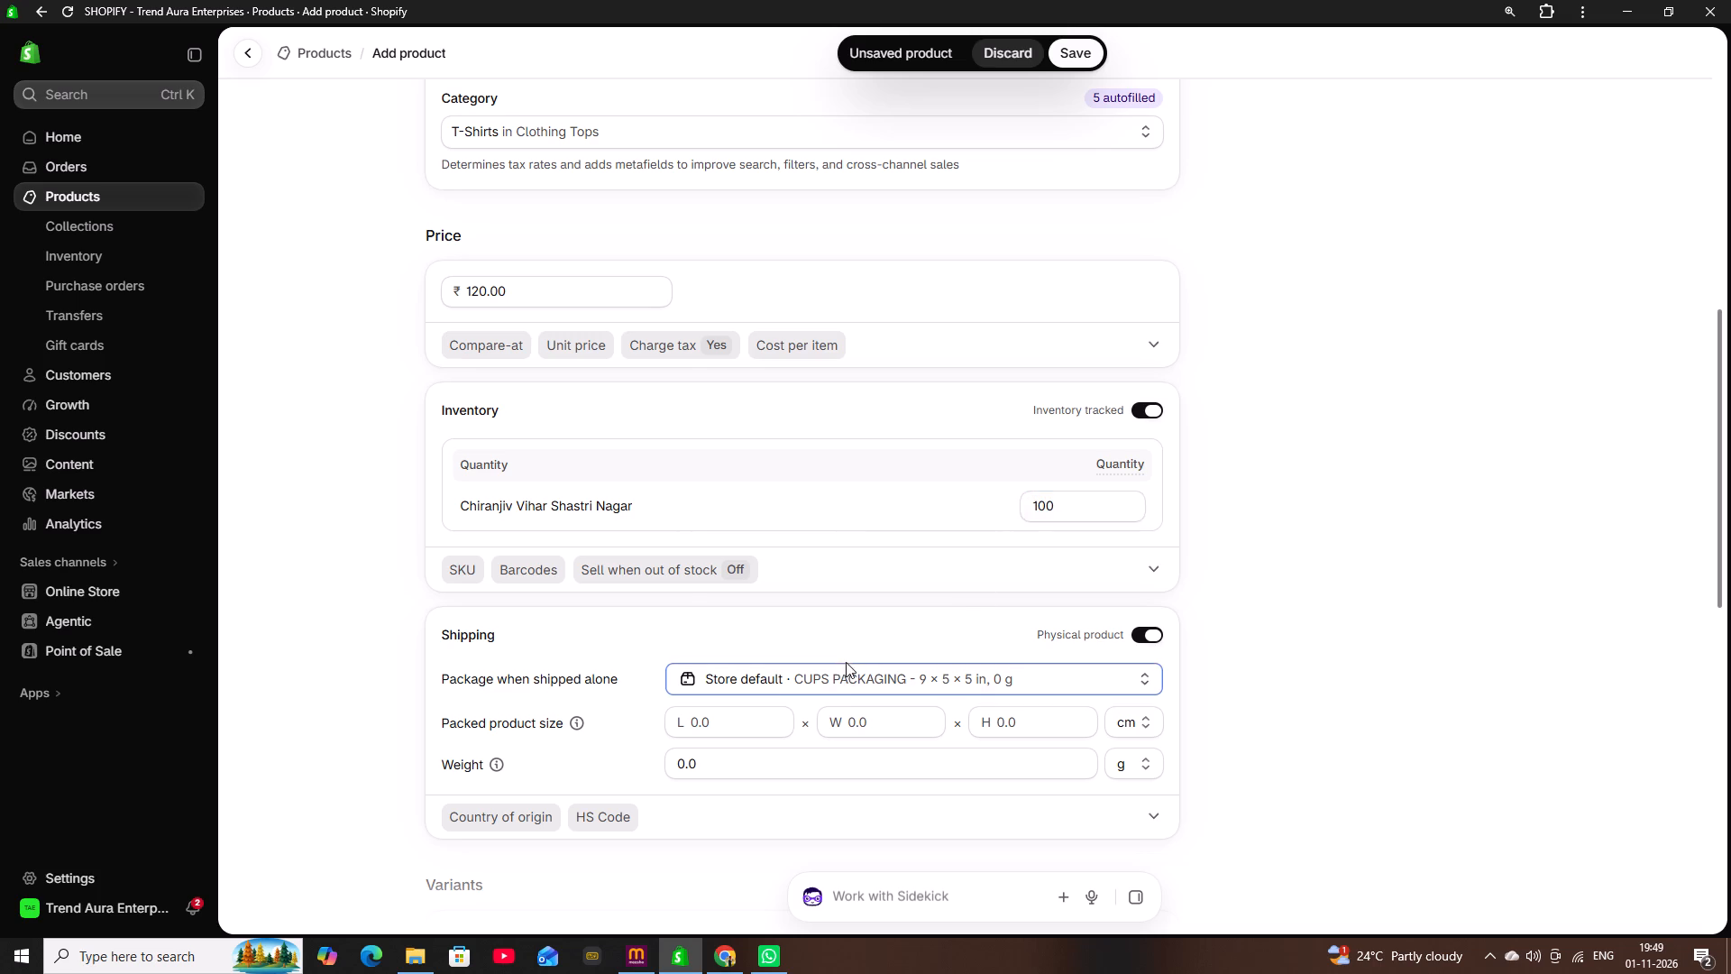
click(828, 595)
click(749, 708)
text(10)
click(867, 715)
text(12)
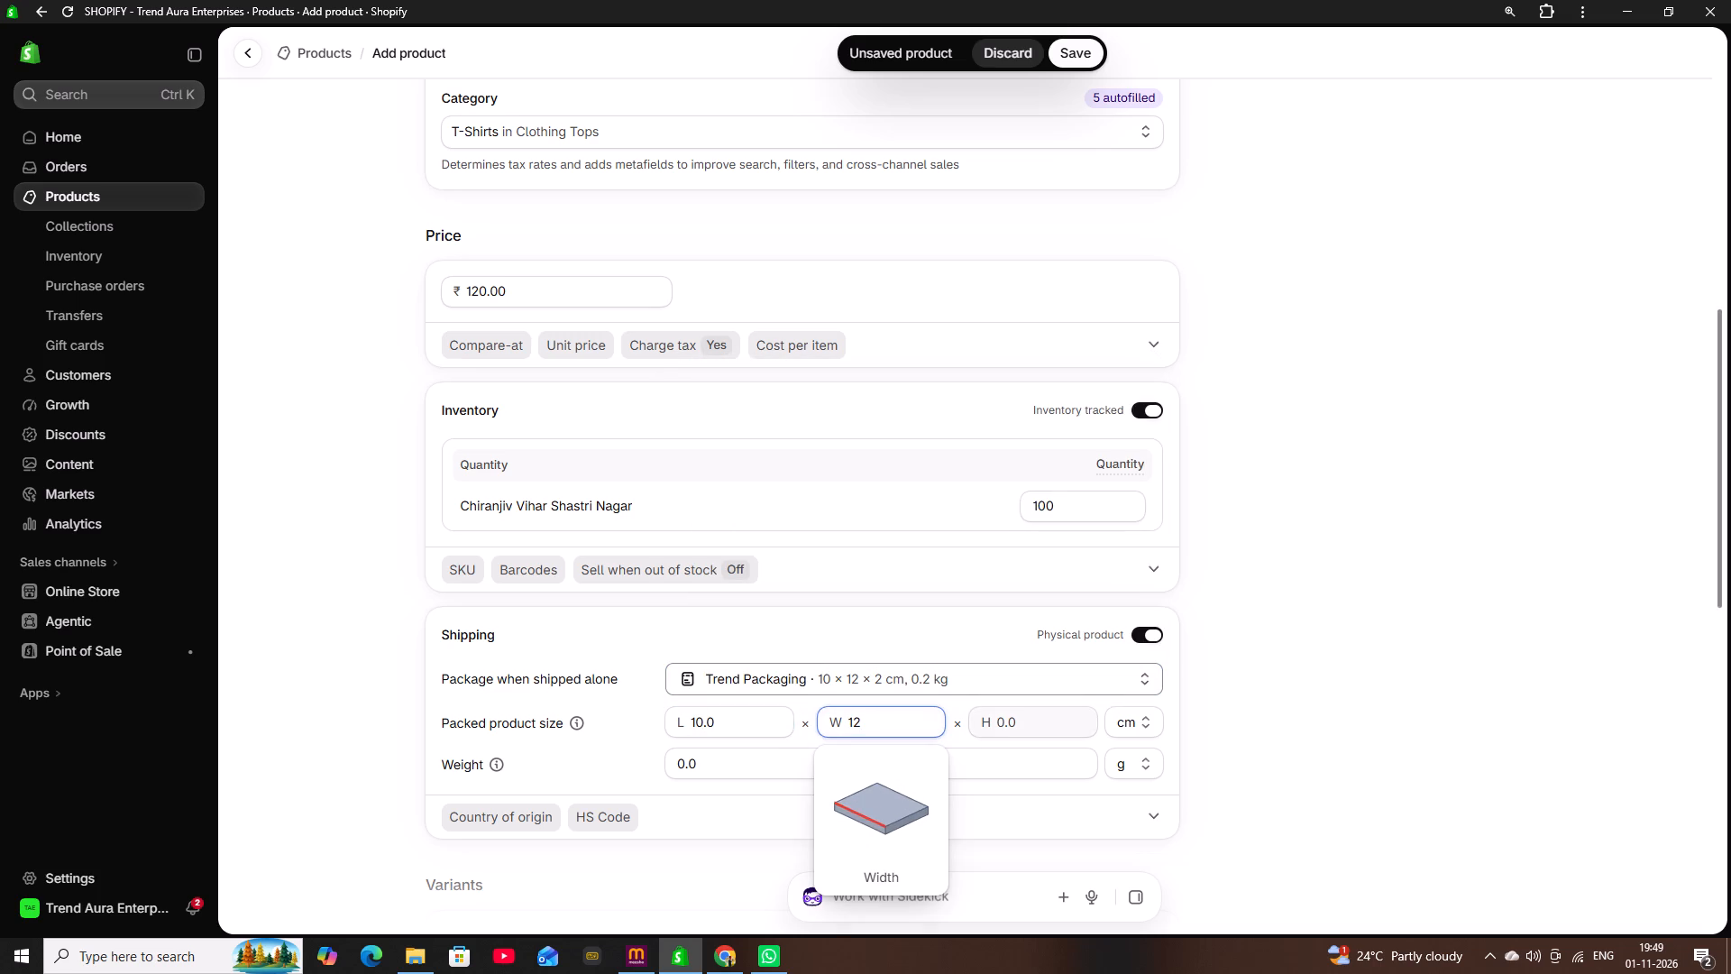
click(1029, 721)
key(2)
Set the product's shipping weight to 150 g.
click(728, 764)
key(BackSpace)
key(BackSpace)
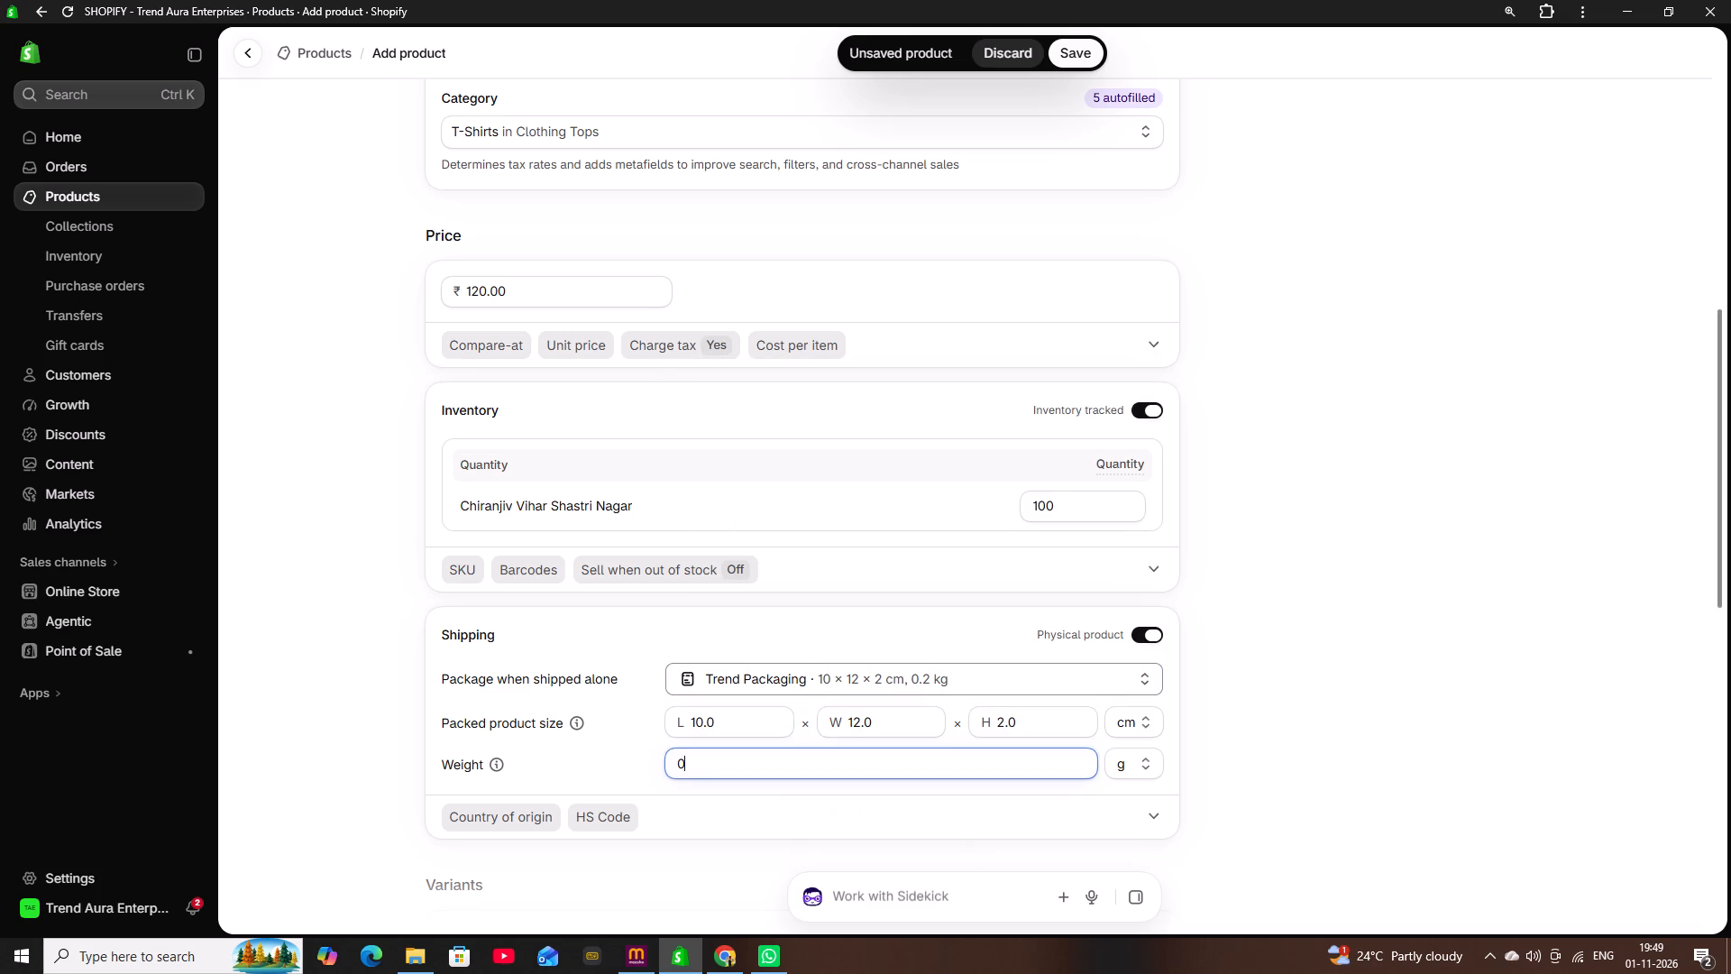
key(BackSpace)
text(150)
click(1229, 670)
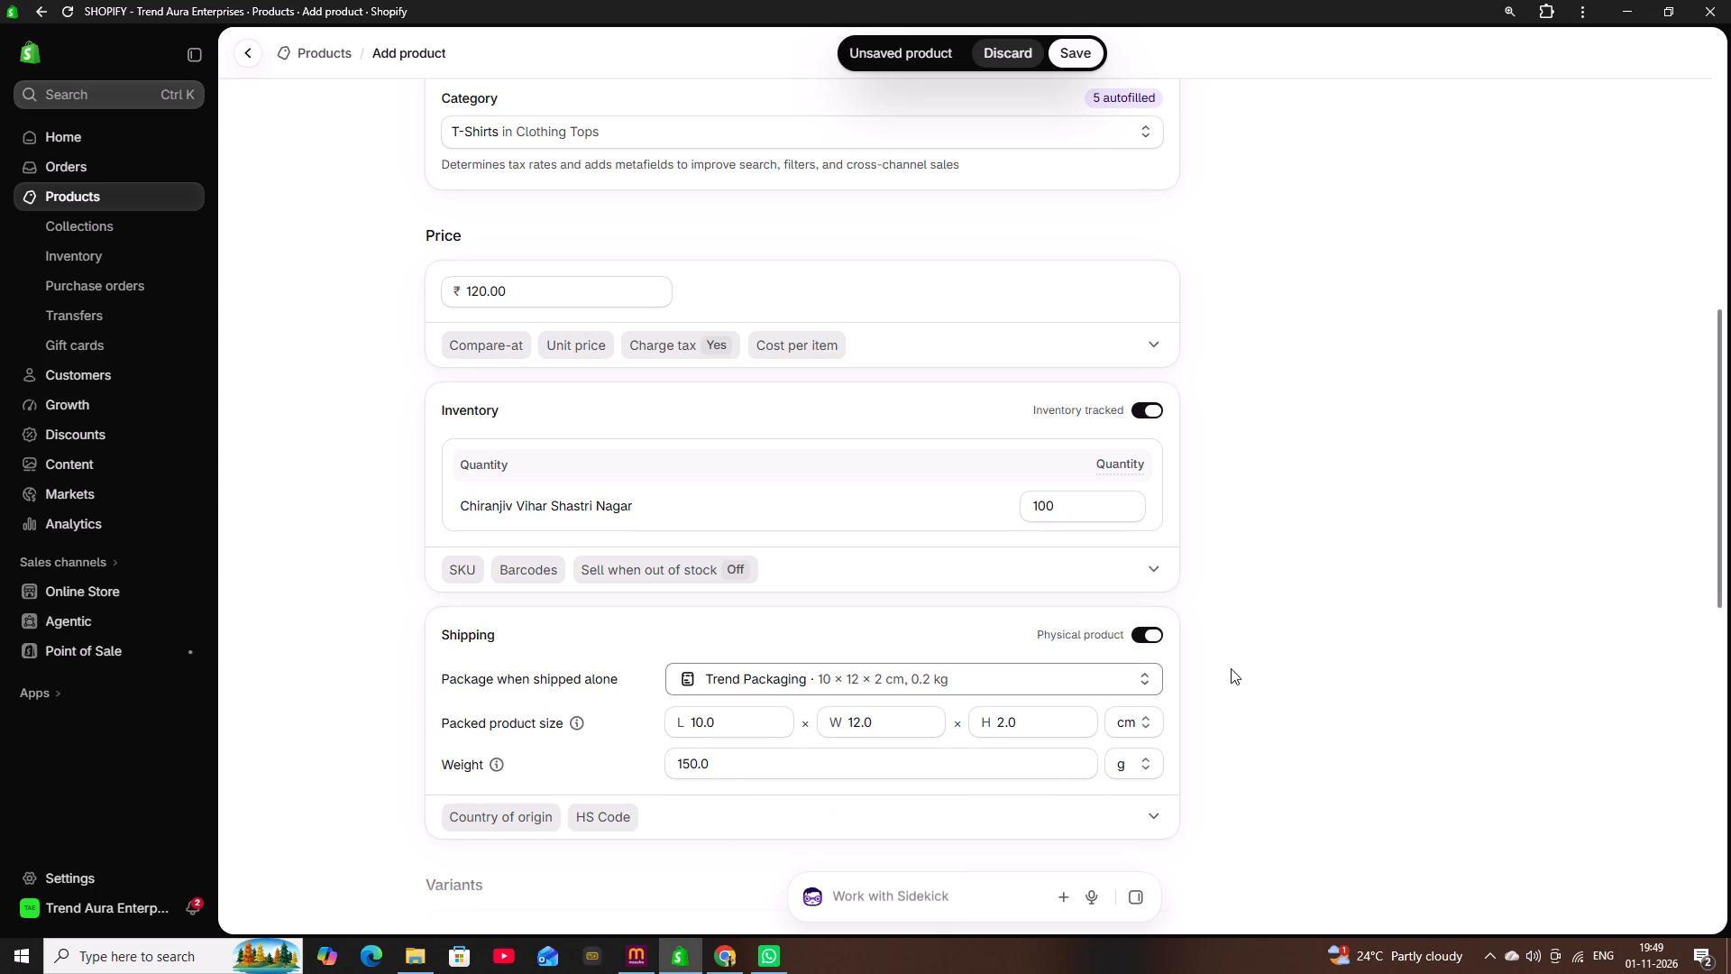
Set the product's country of origin to India in the additional shipping details.
scroll(1231, 668, down, 4)
click(534, 446)
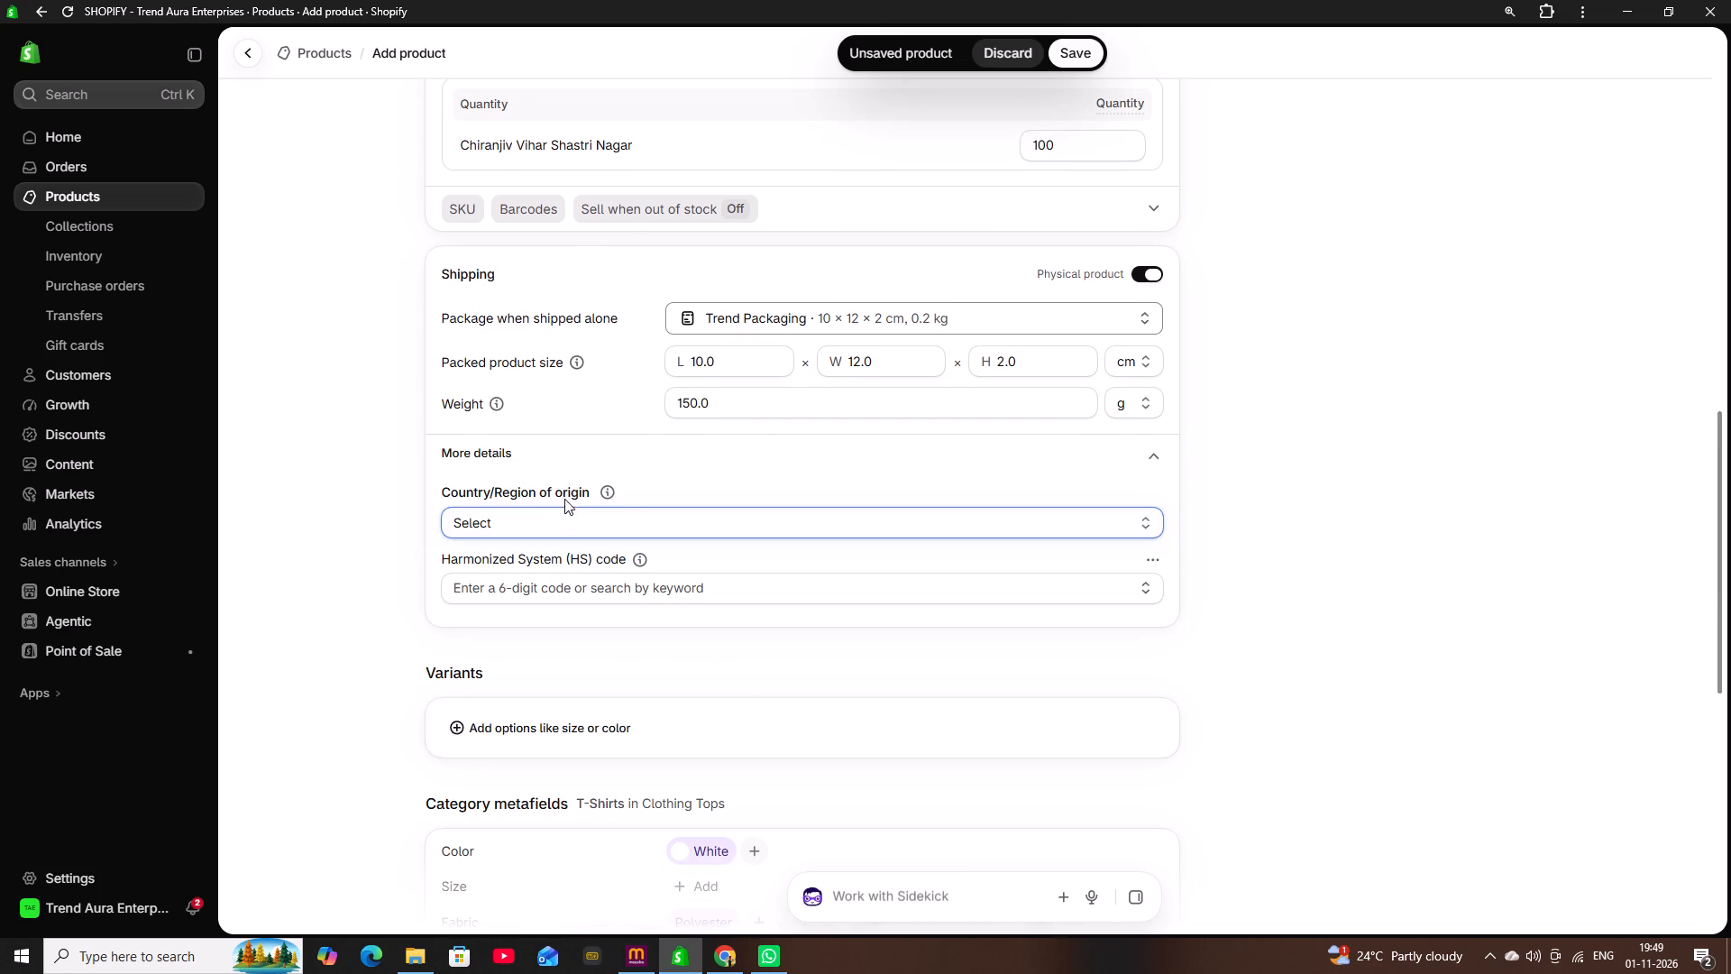
click(566, 511)
scroll(598, 416, down, 5)
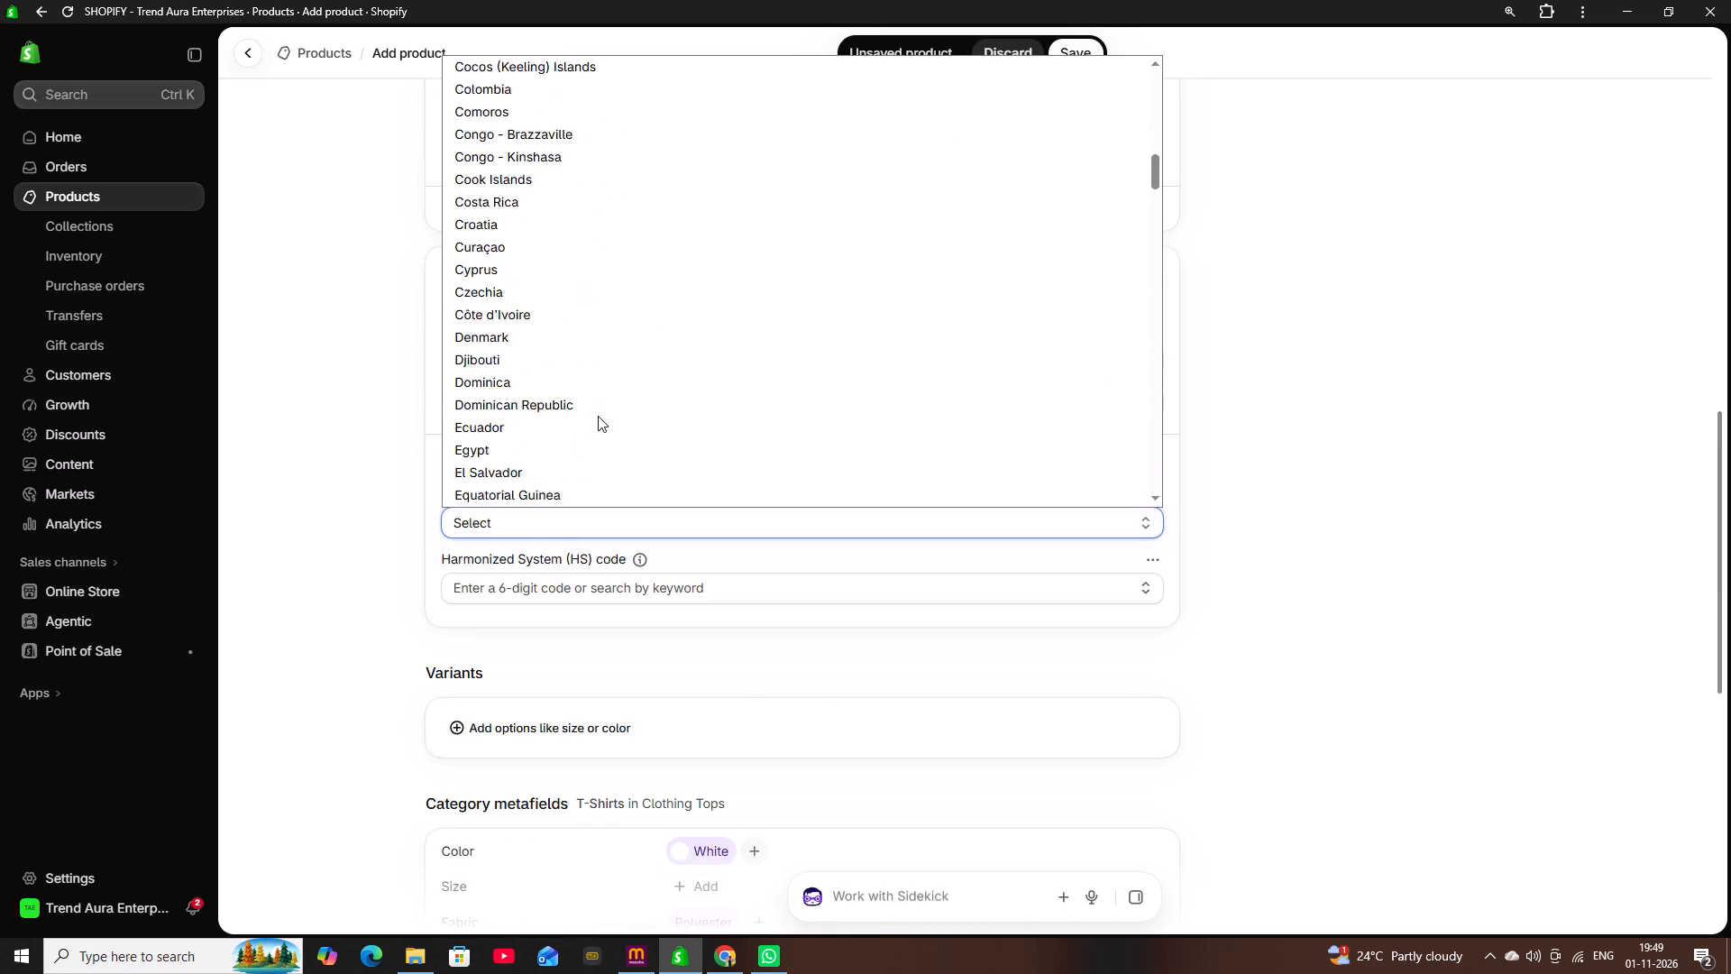
scroll(598, 416, down, 7)
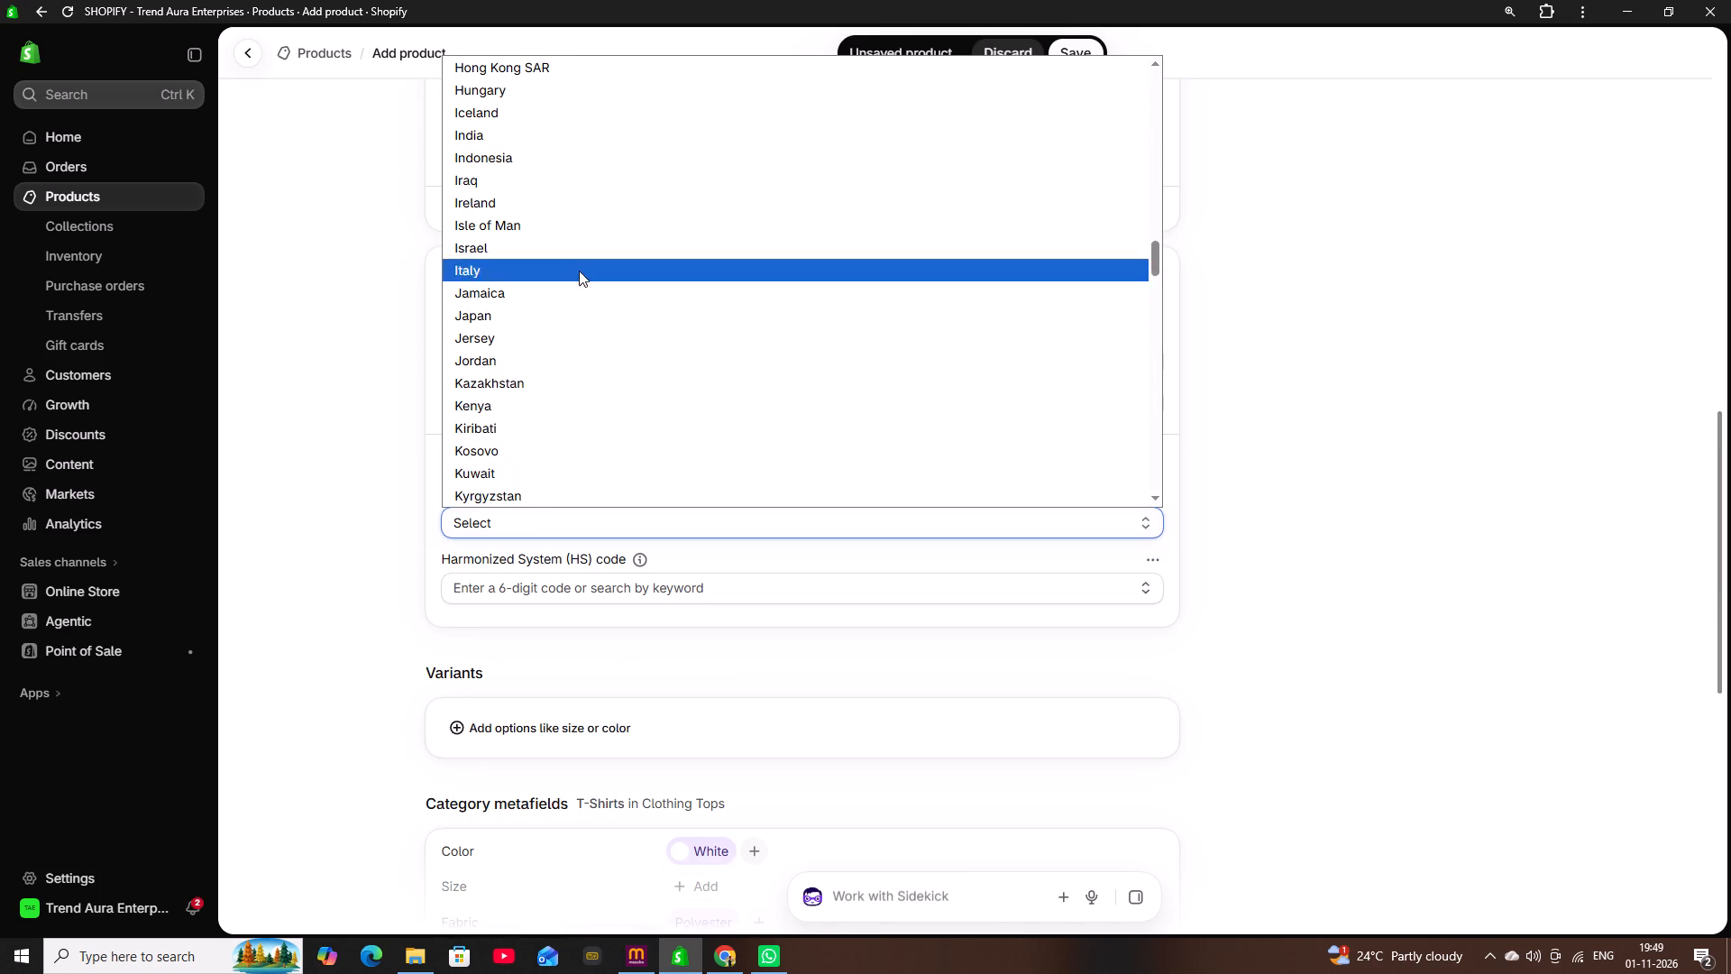
click(556, 143)
Look up HS code 6109 and assign 6109.90 for T-shirts of other textile materials.
click(594, 583)
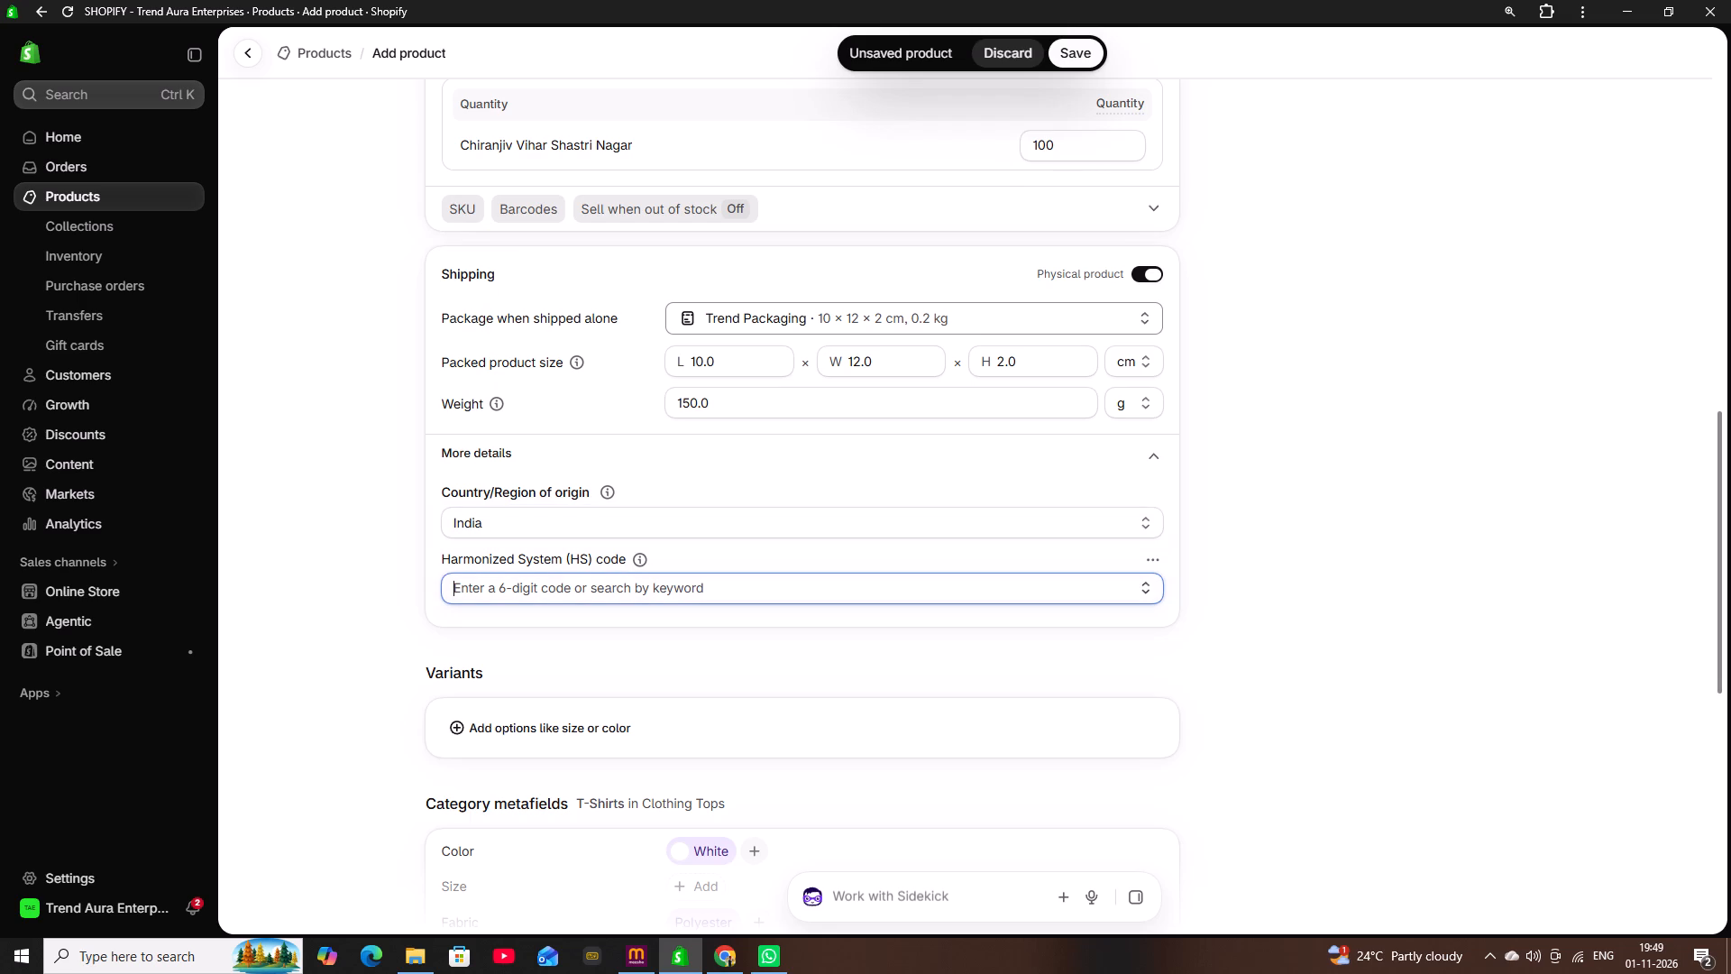
text(61)
text(09)
click(646, 661)
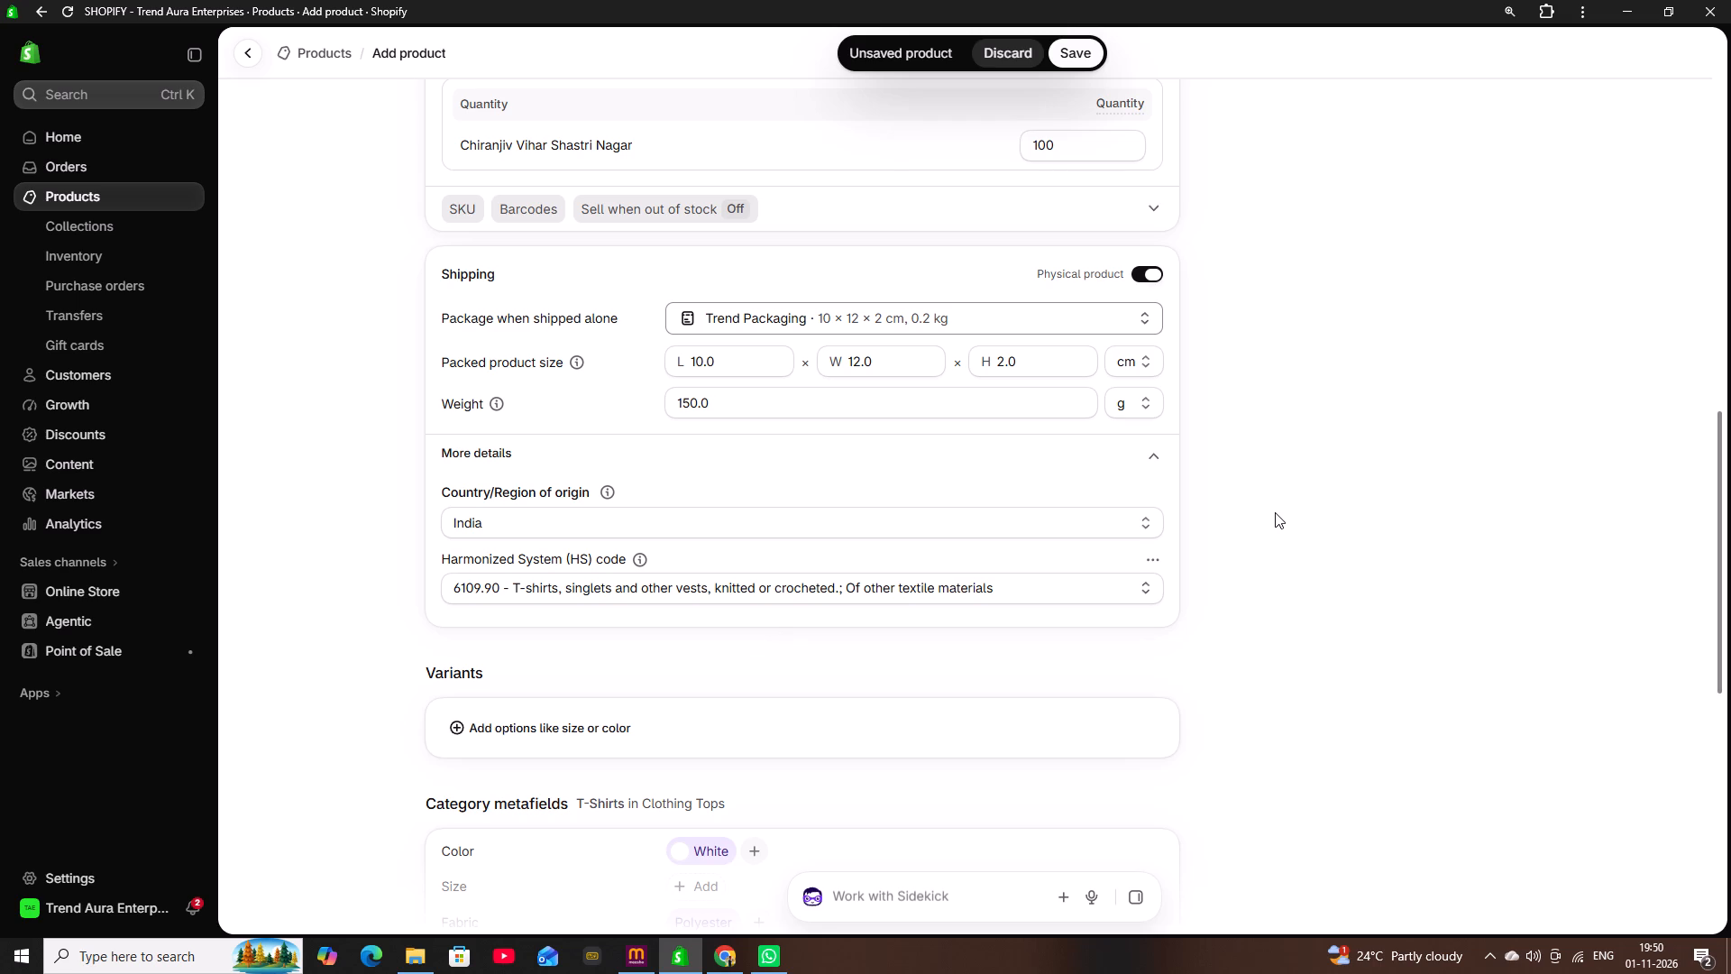
Add sizes S, M, L, XL and 2XL to the Size category metafield.
scroll(1222, 501, down, 3)
click(696, 612)
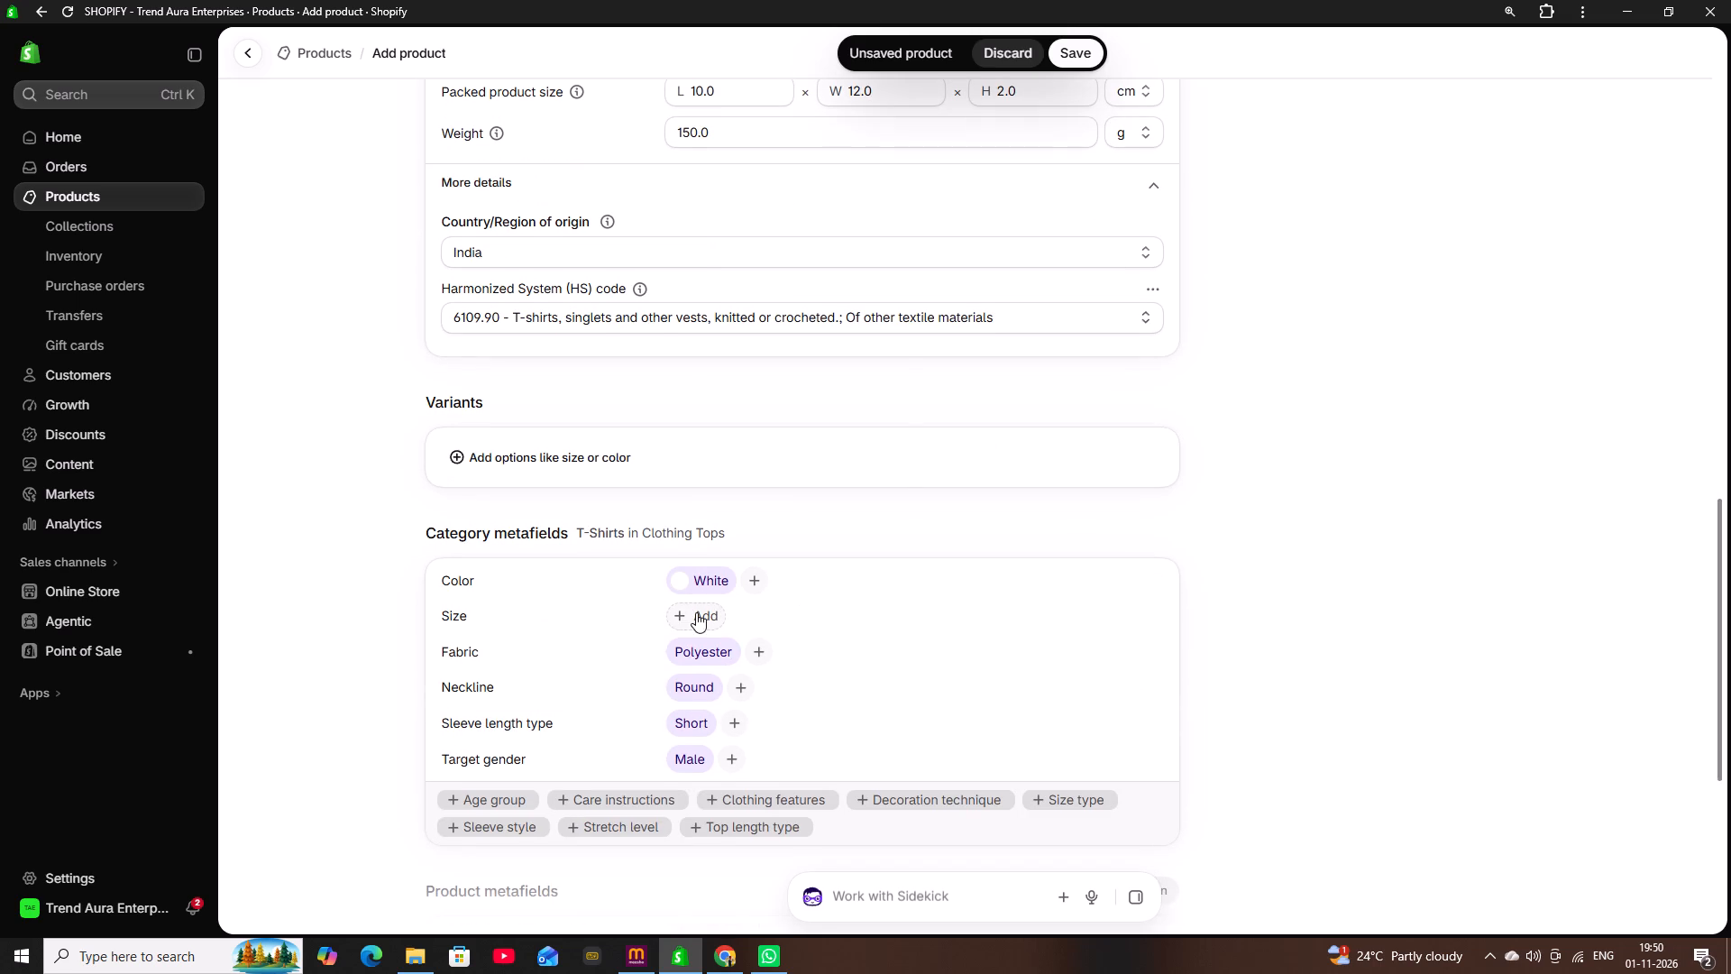
click(691, 420)
click(691, 378)
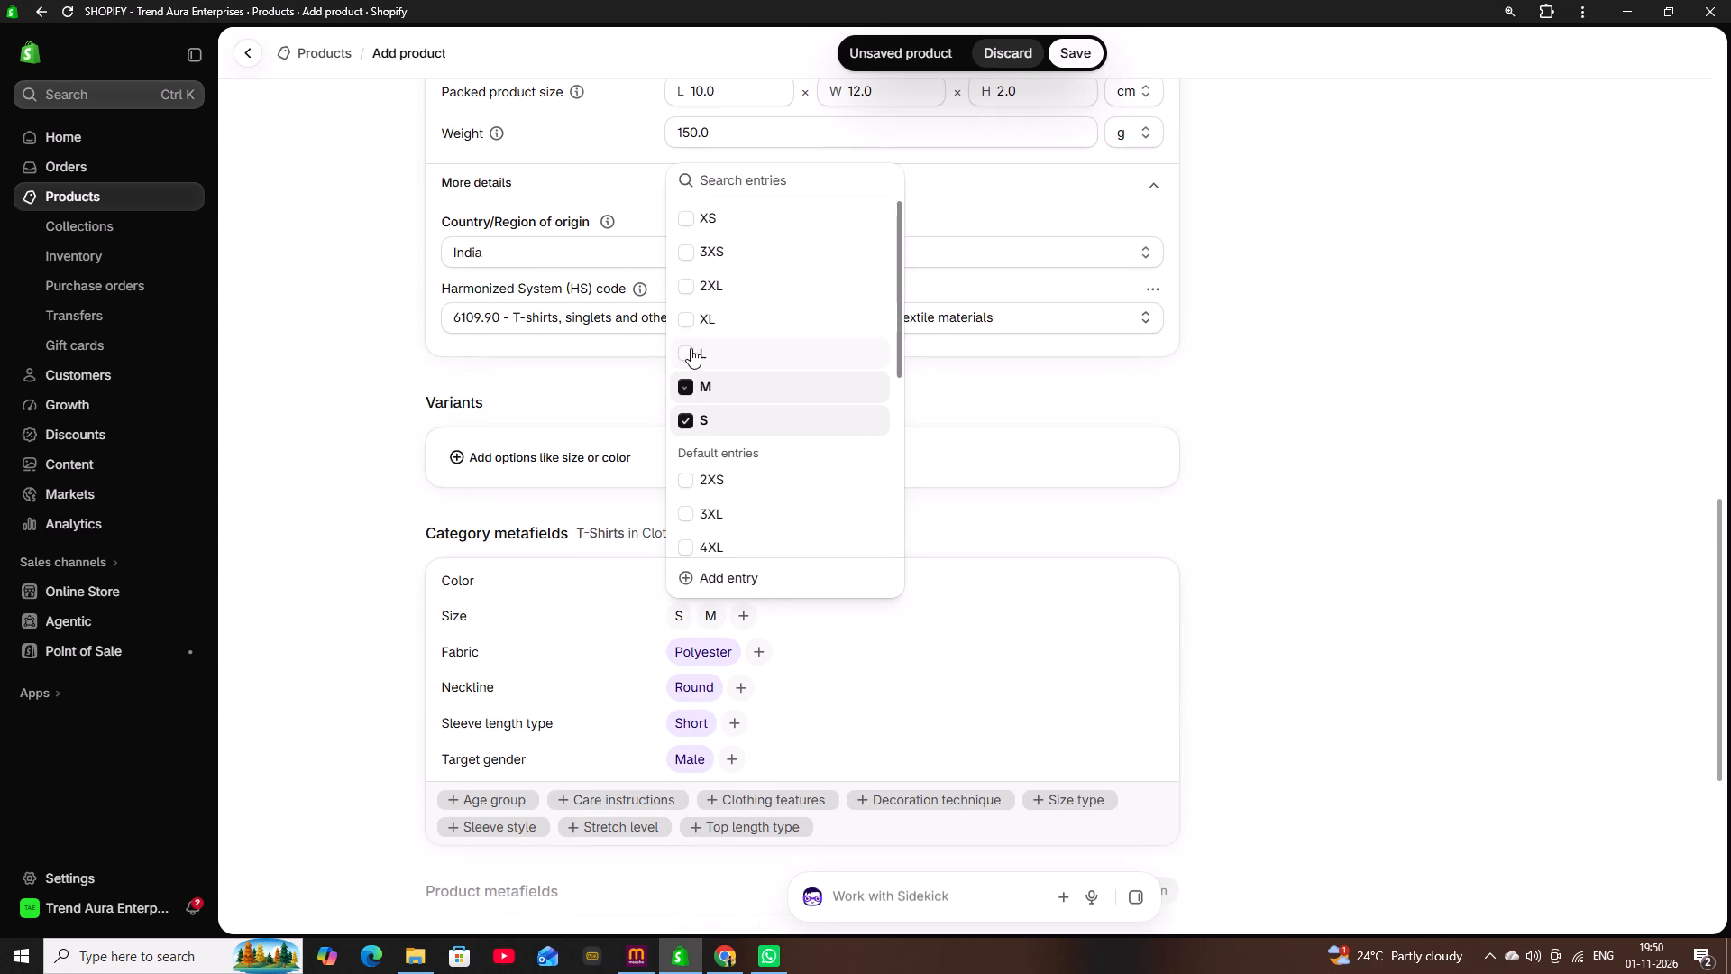
click(691, 348)
click(691, 316)
click(690, 294)
click(1119, 391)
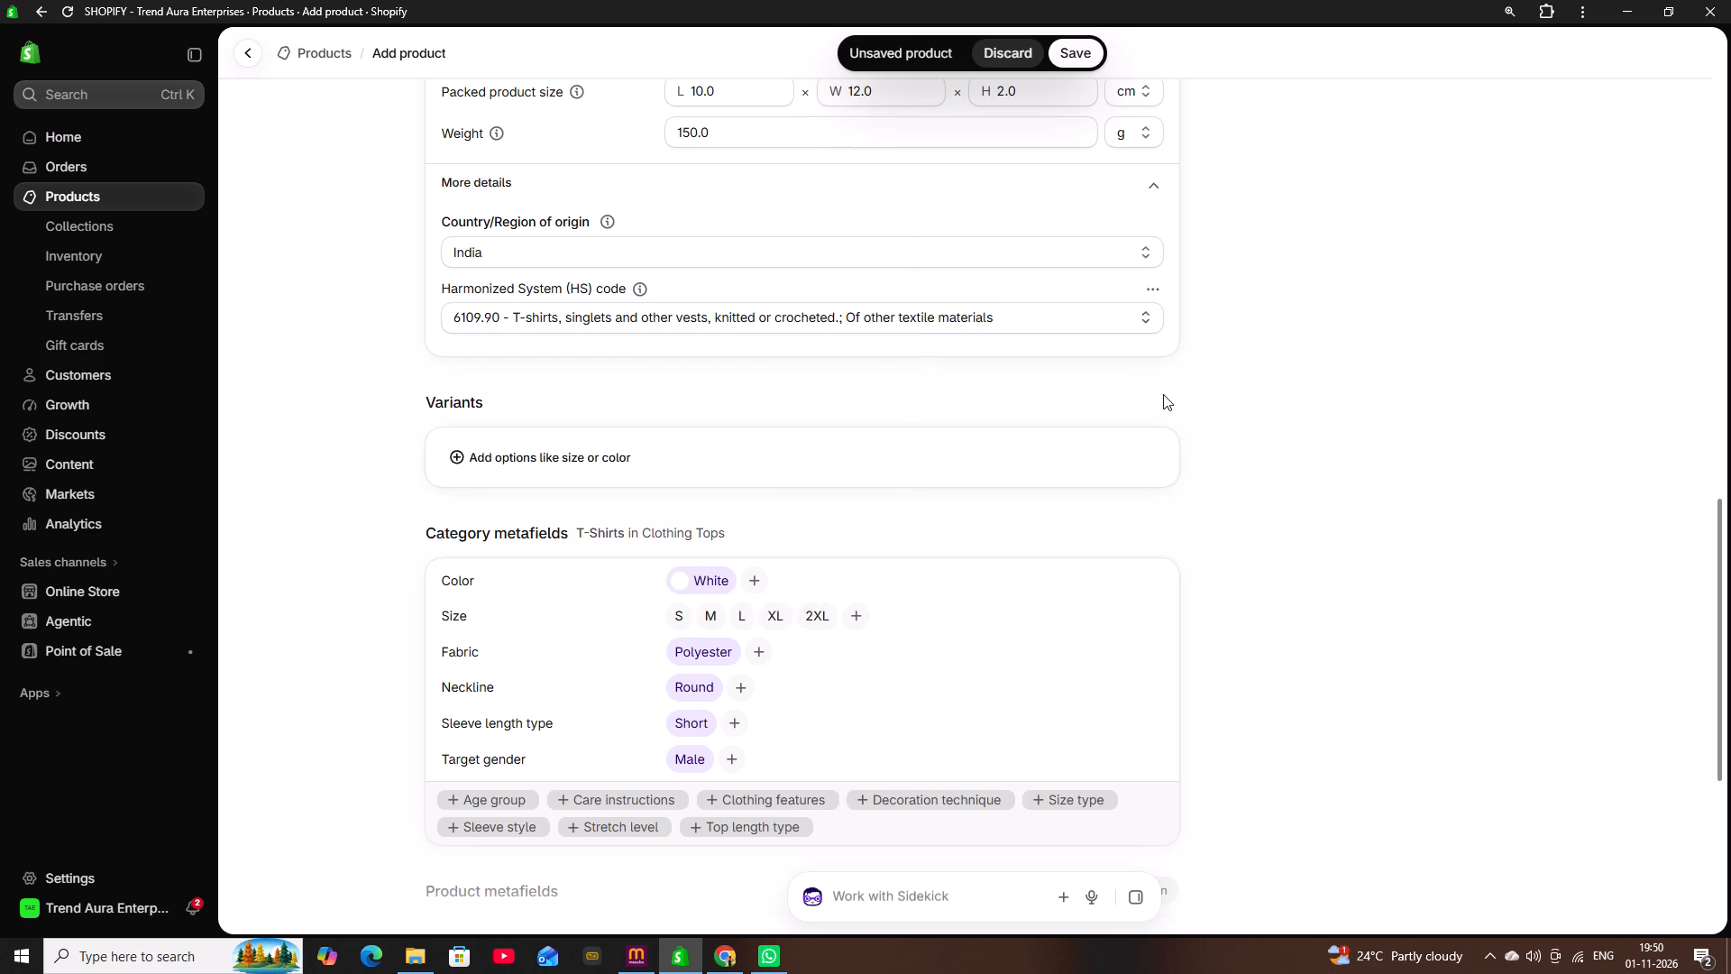
Review the completed Rani Lakshmibai T-shirt listing and save the product.
scroll(1220, 393, up, 7)
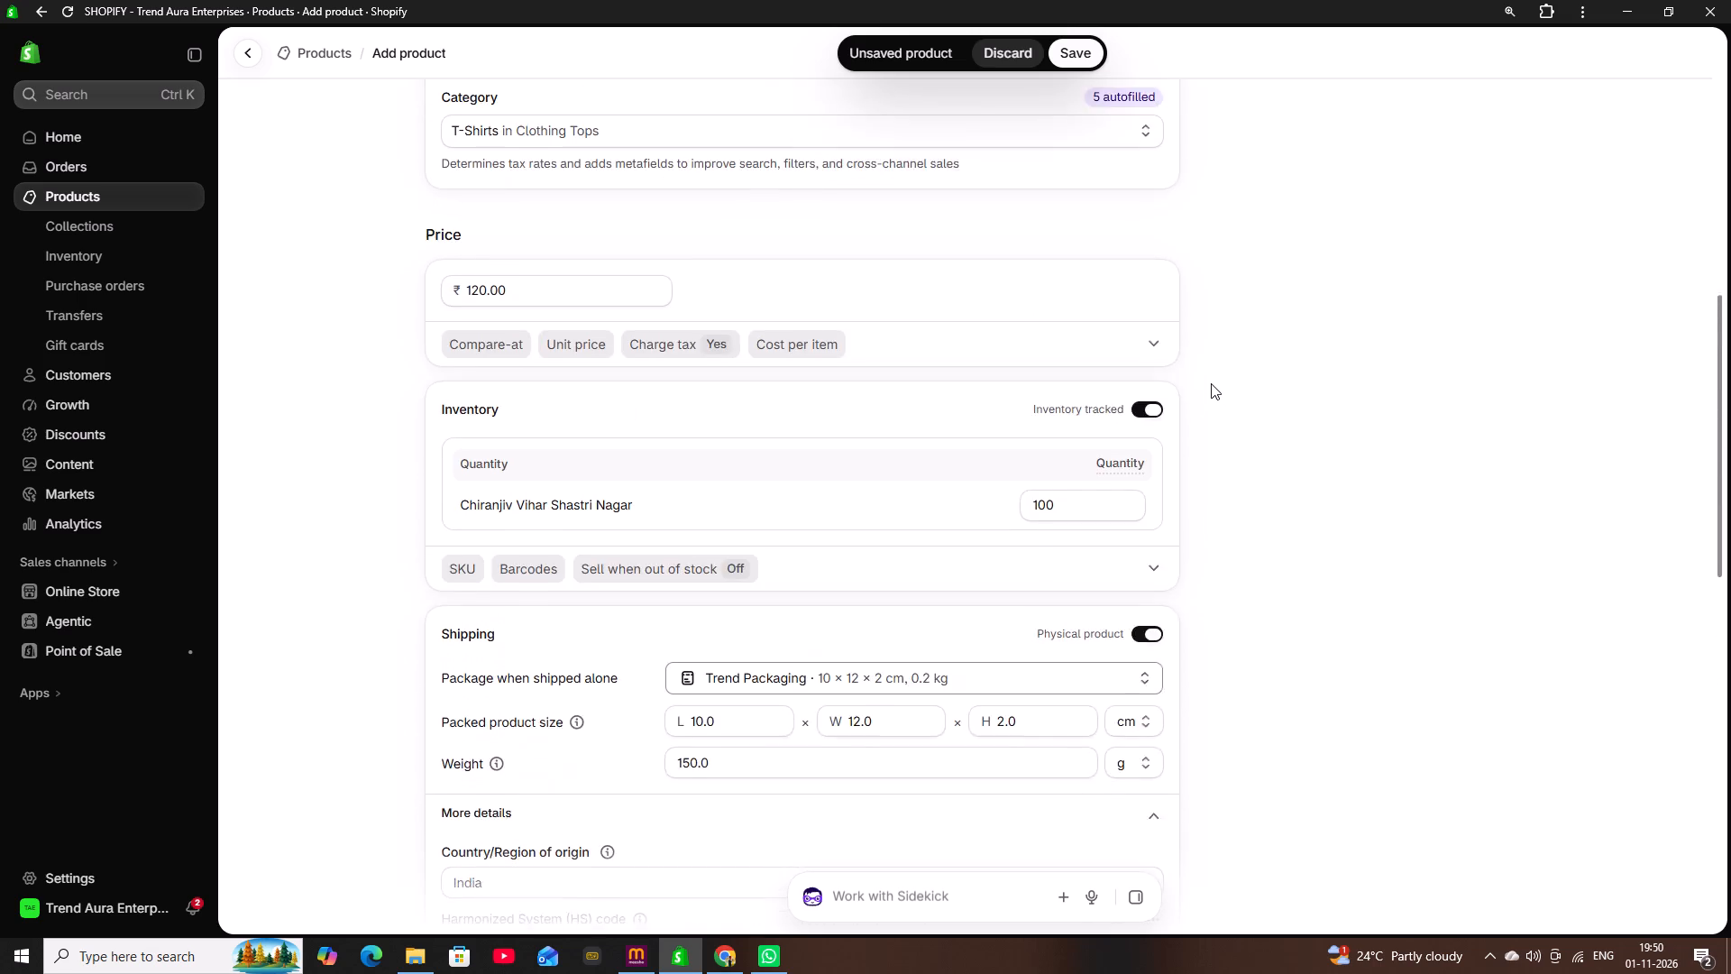
scroll(1211, 383, up, 8)
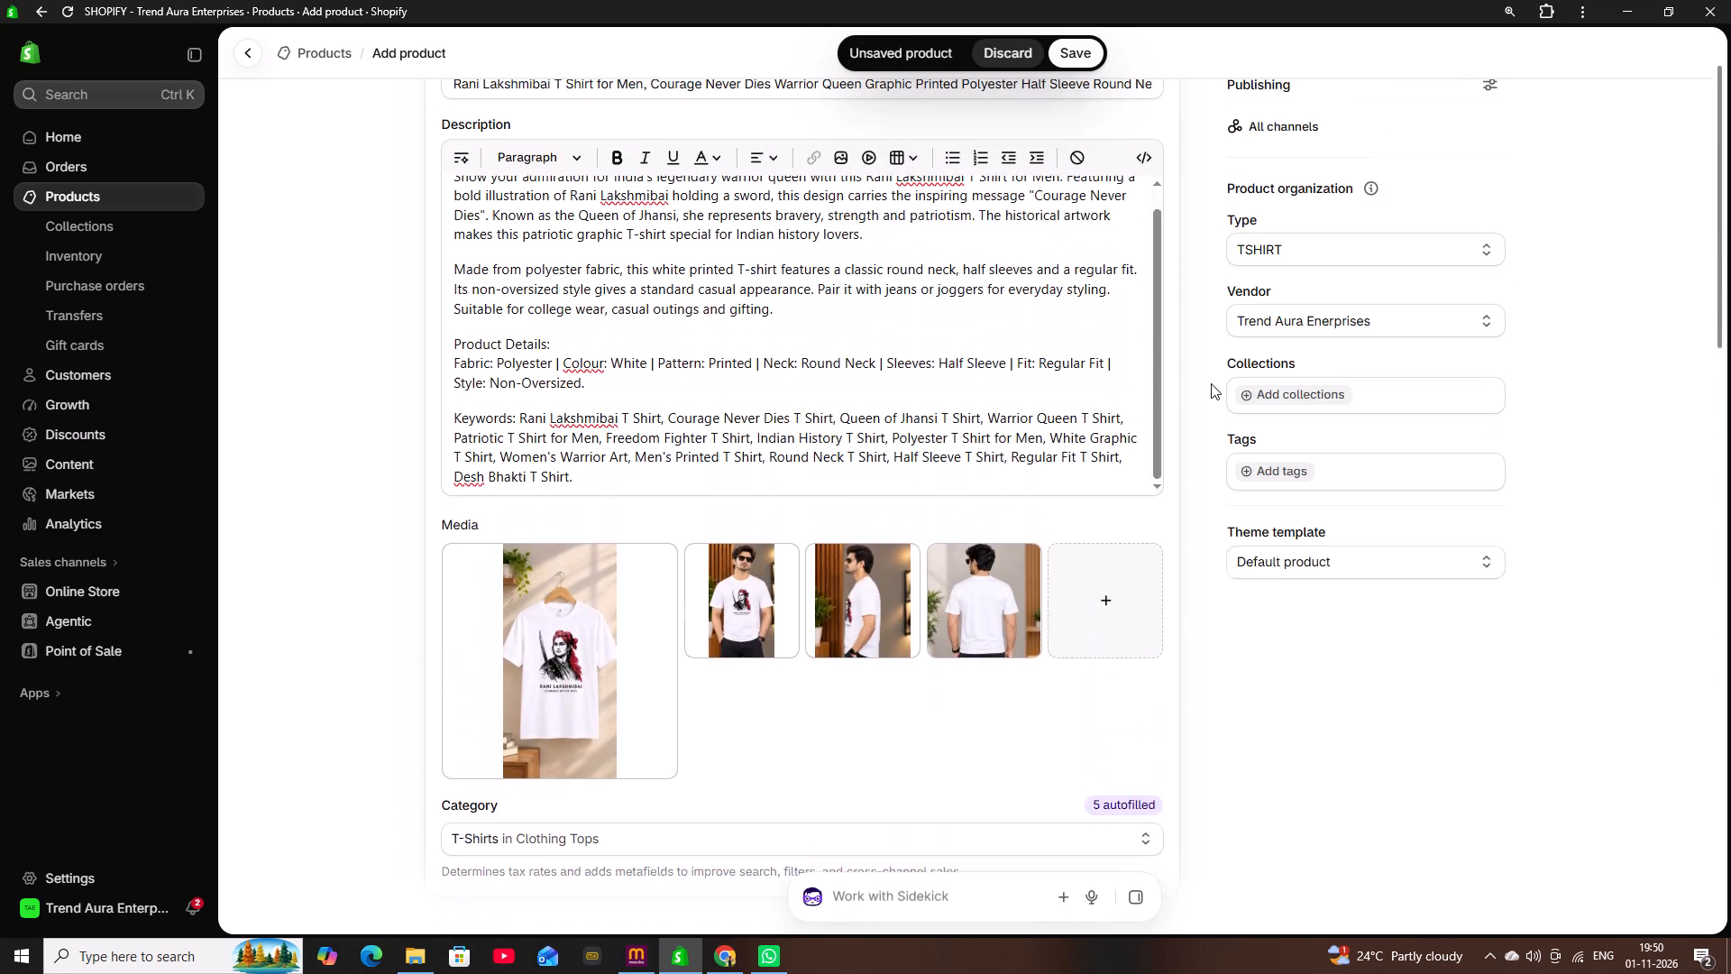
scroll(1206, 383, up, 5)
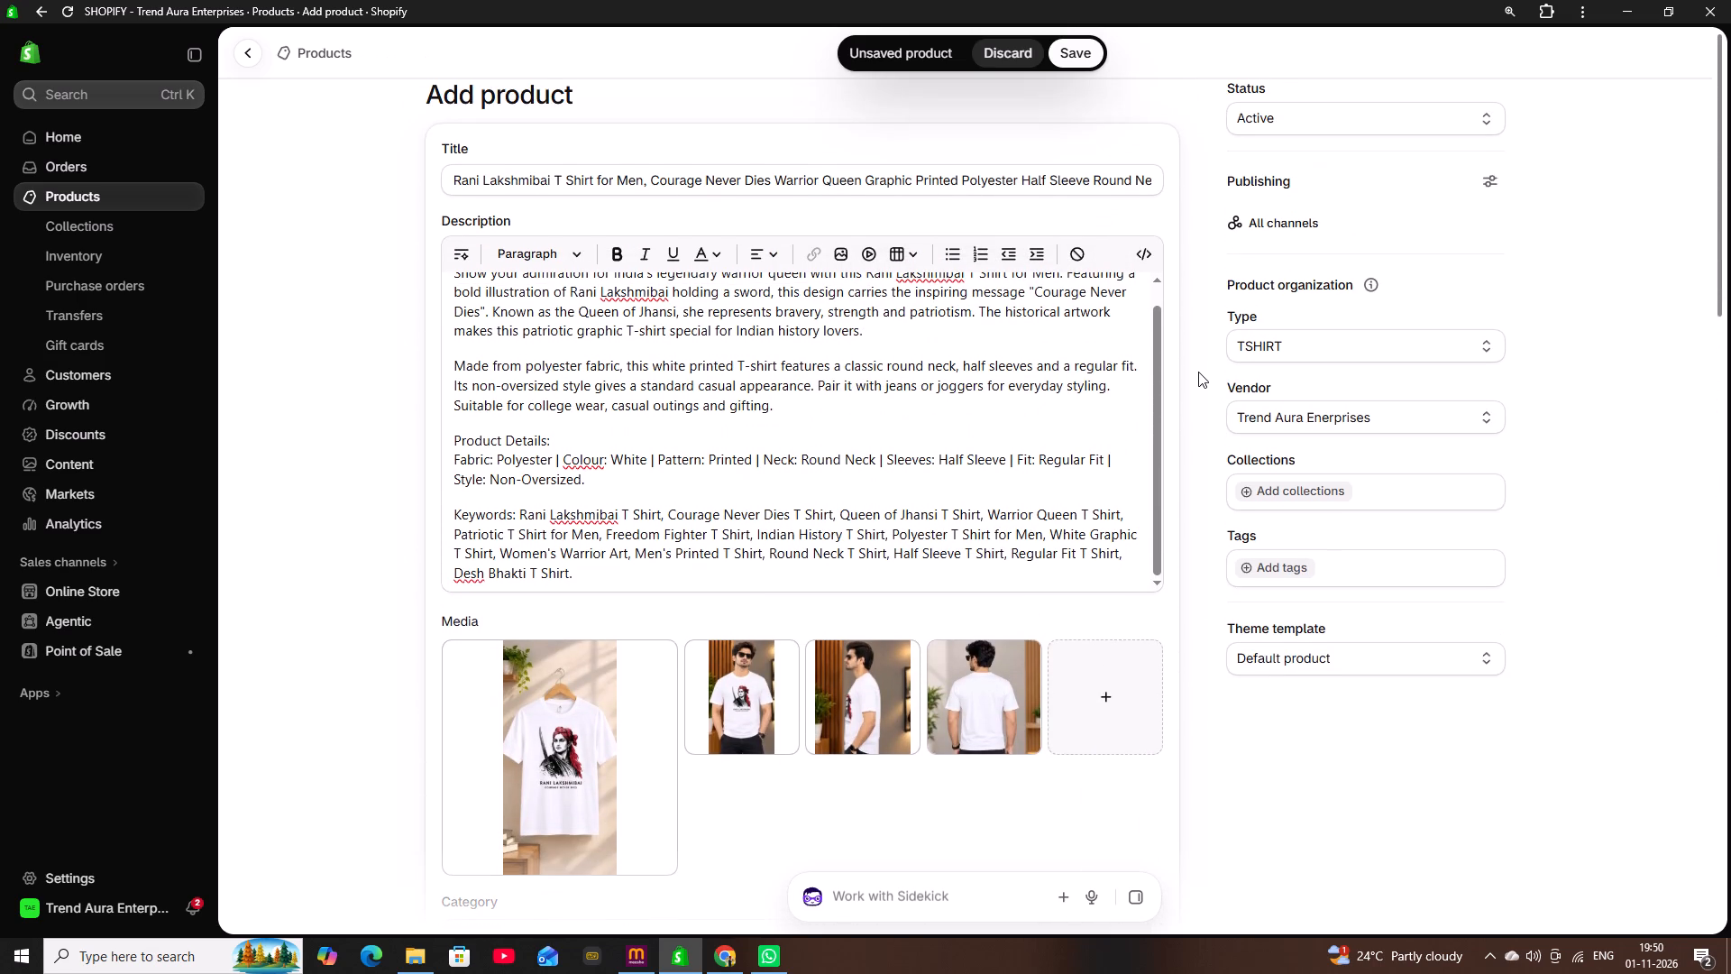
click(1088, 61)
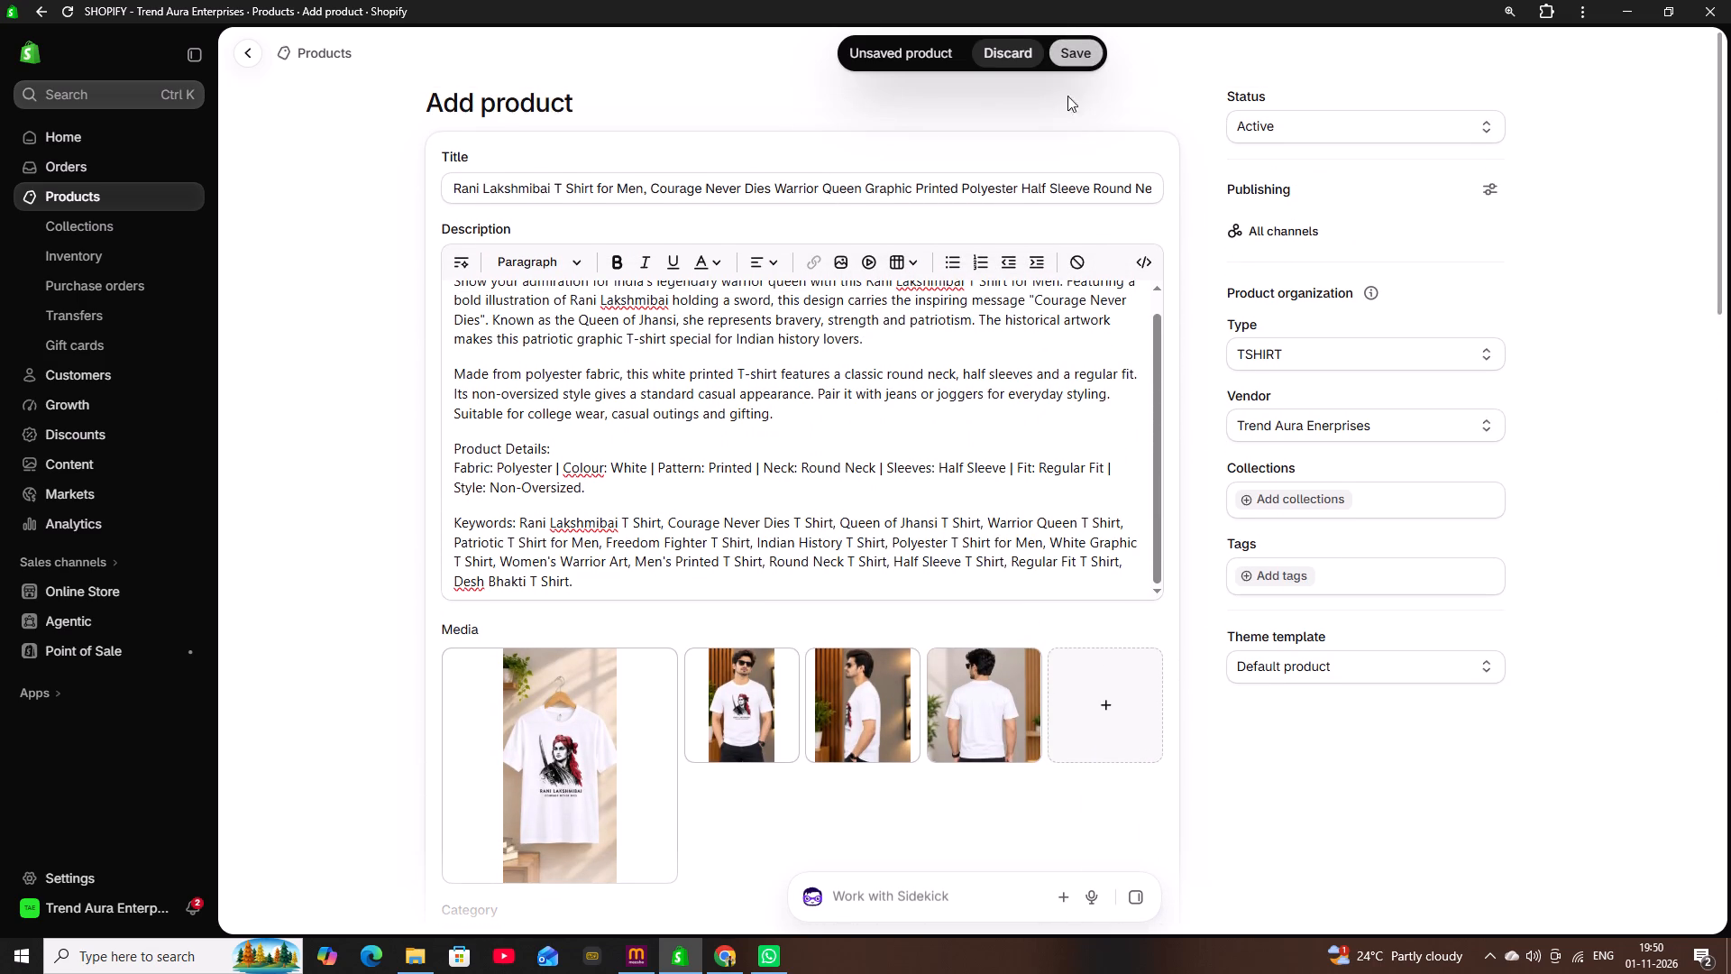
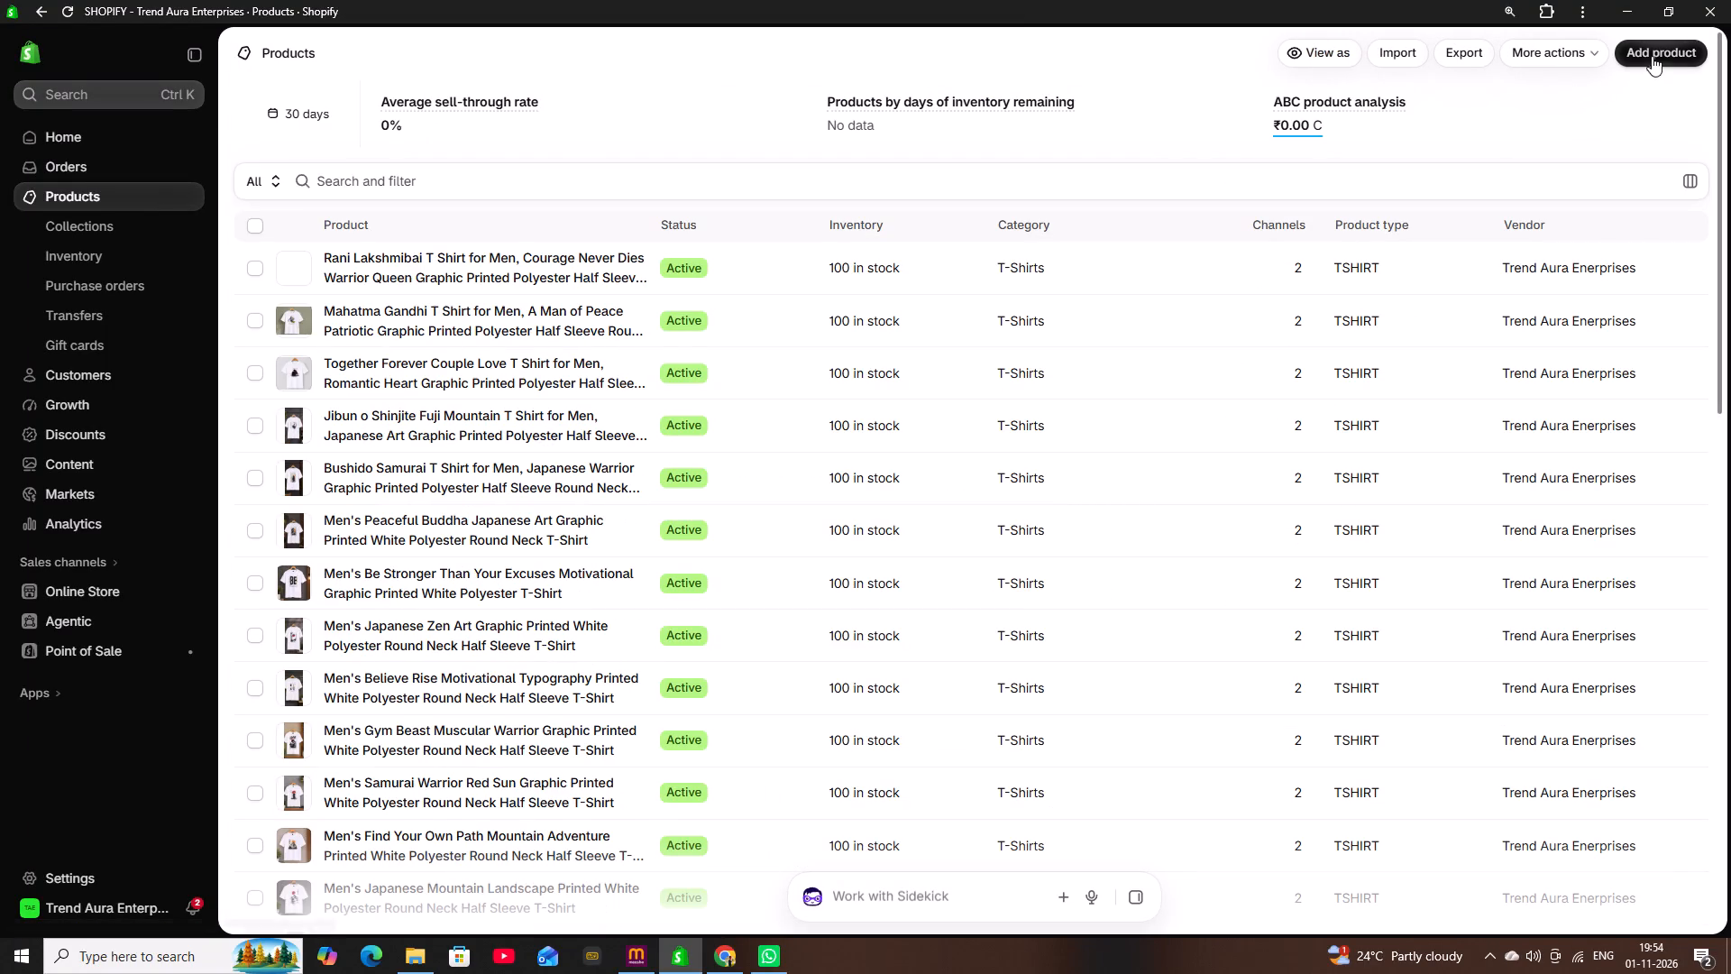
Start a new product listing and paste the copied T-shirt title as its title.
click(1652, 56)
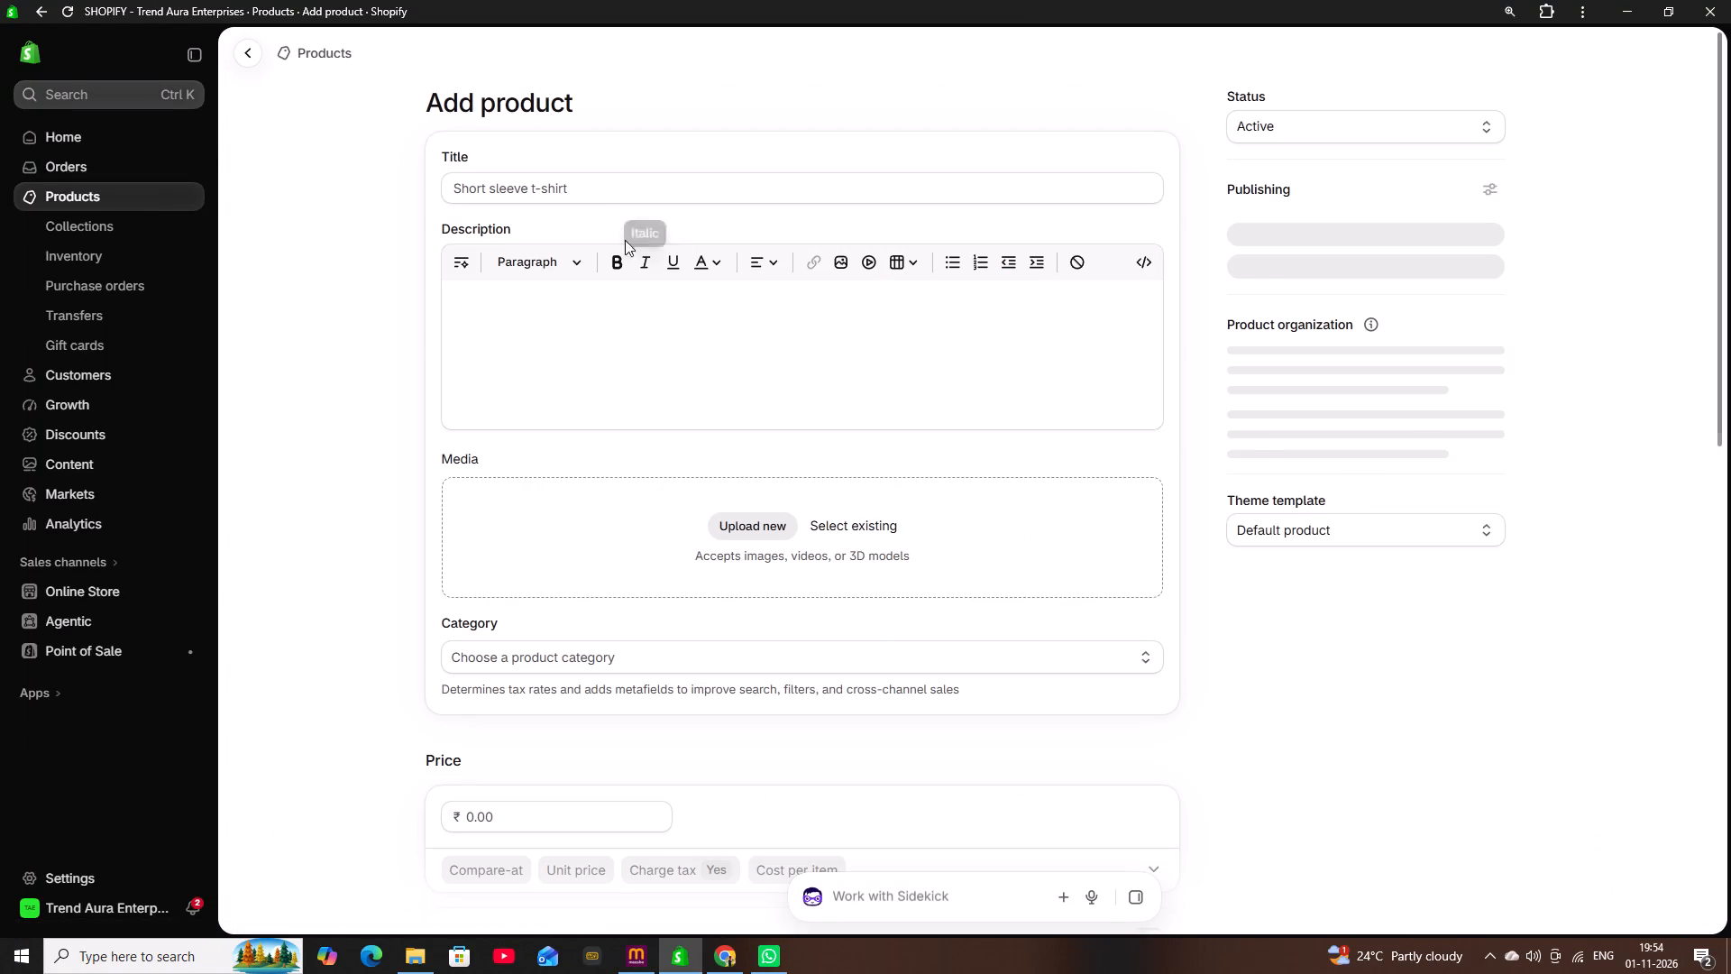
right_click(638, 183)
click(701, 406)
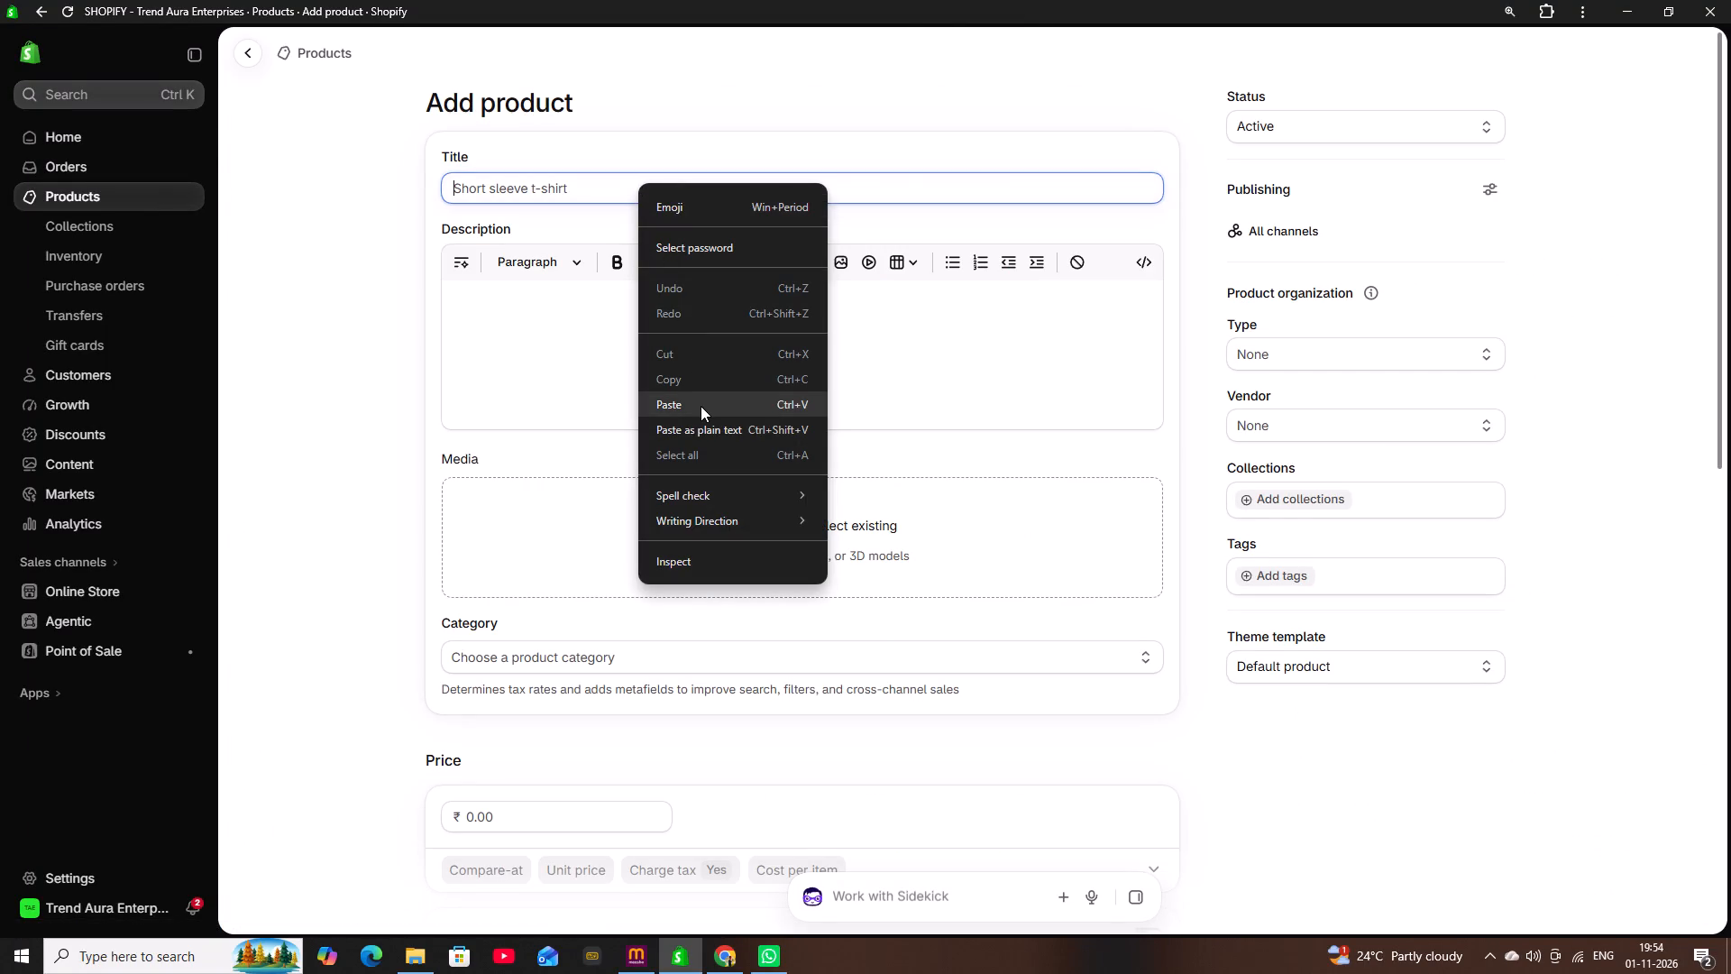
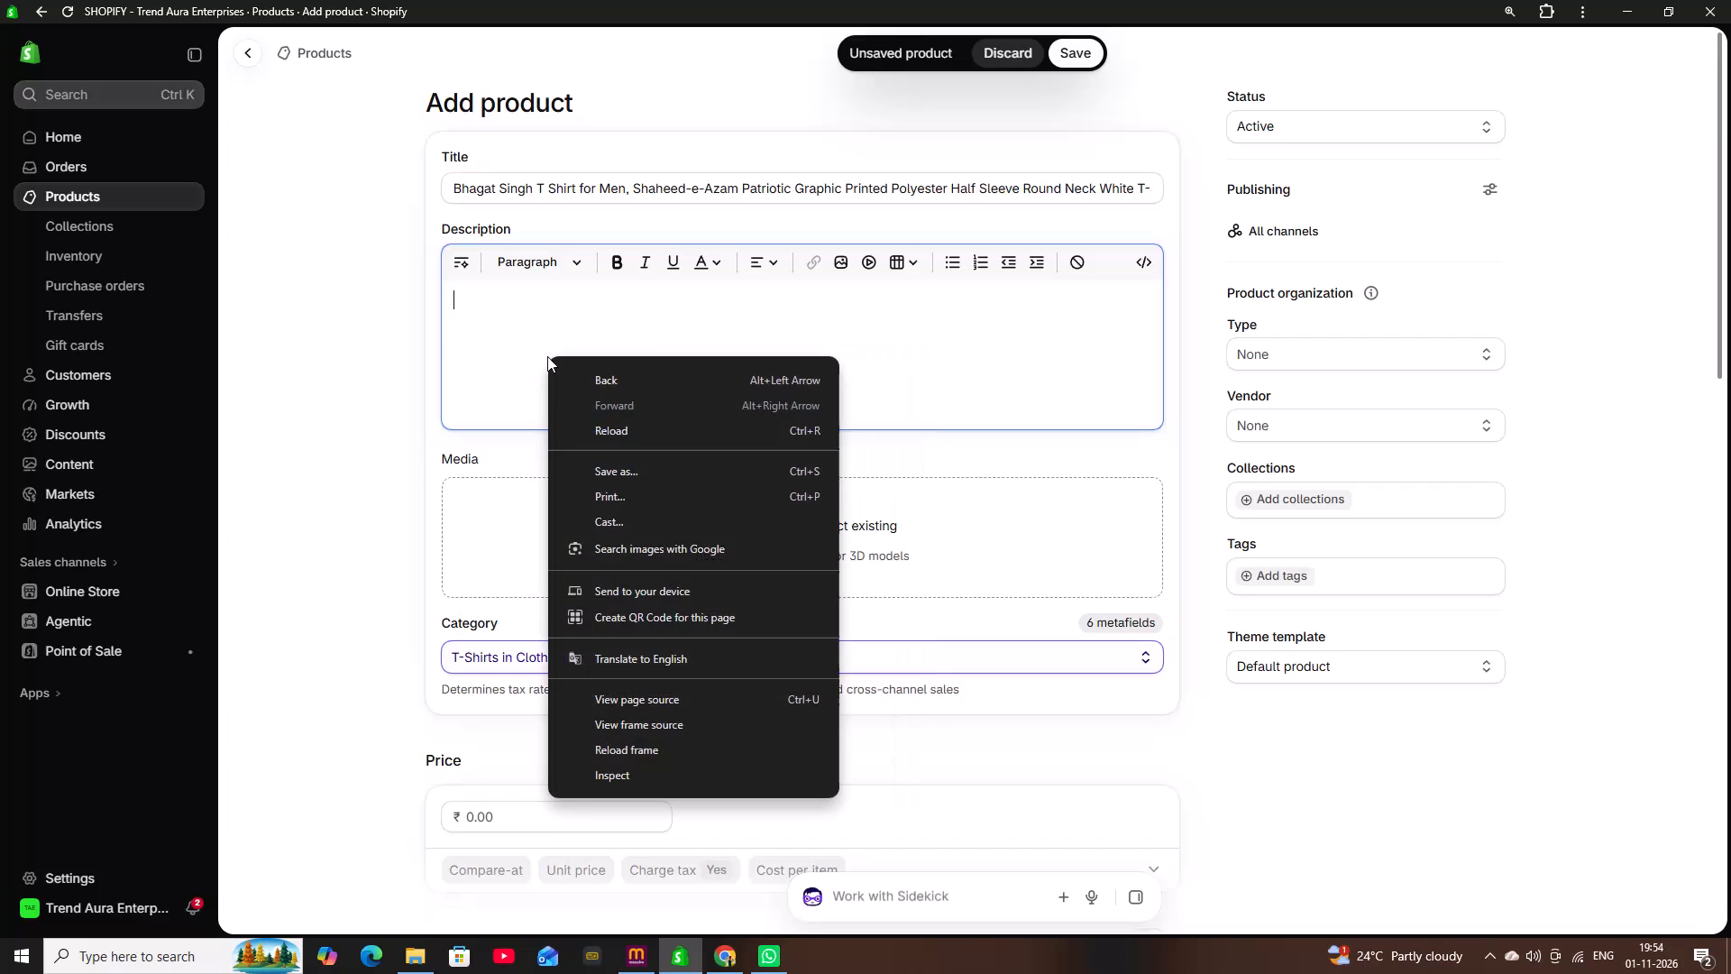
Paste the copied Bhagat Singh T-shirt text into the product description.
click(478, 340)
right_click(478, 328)
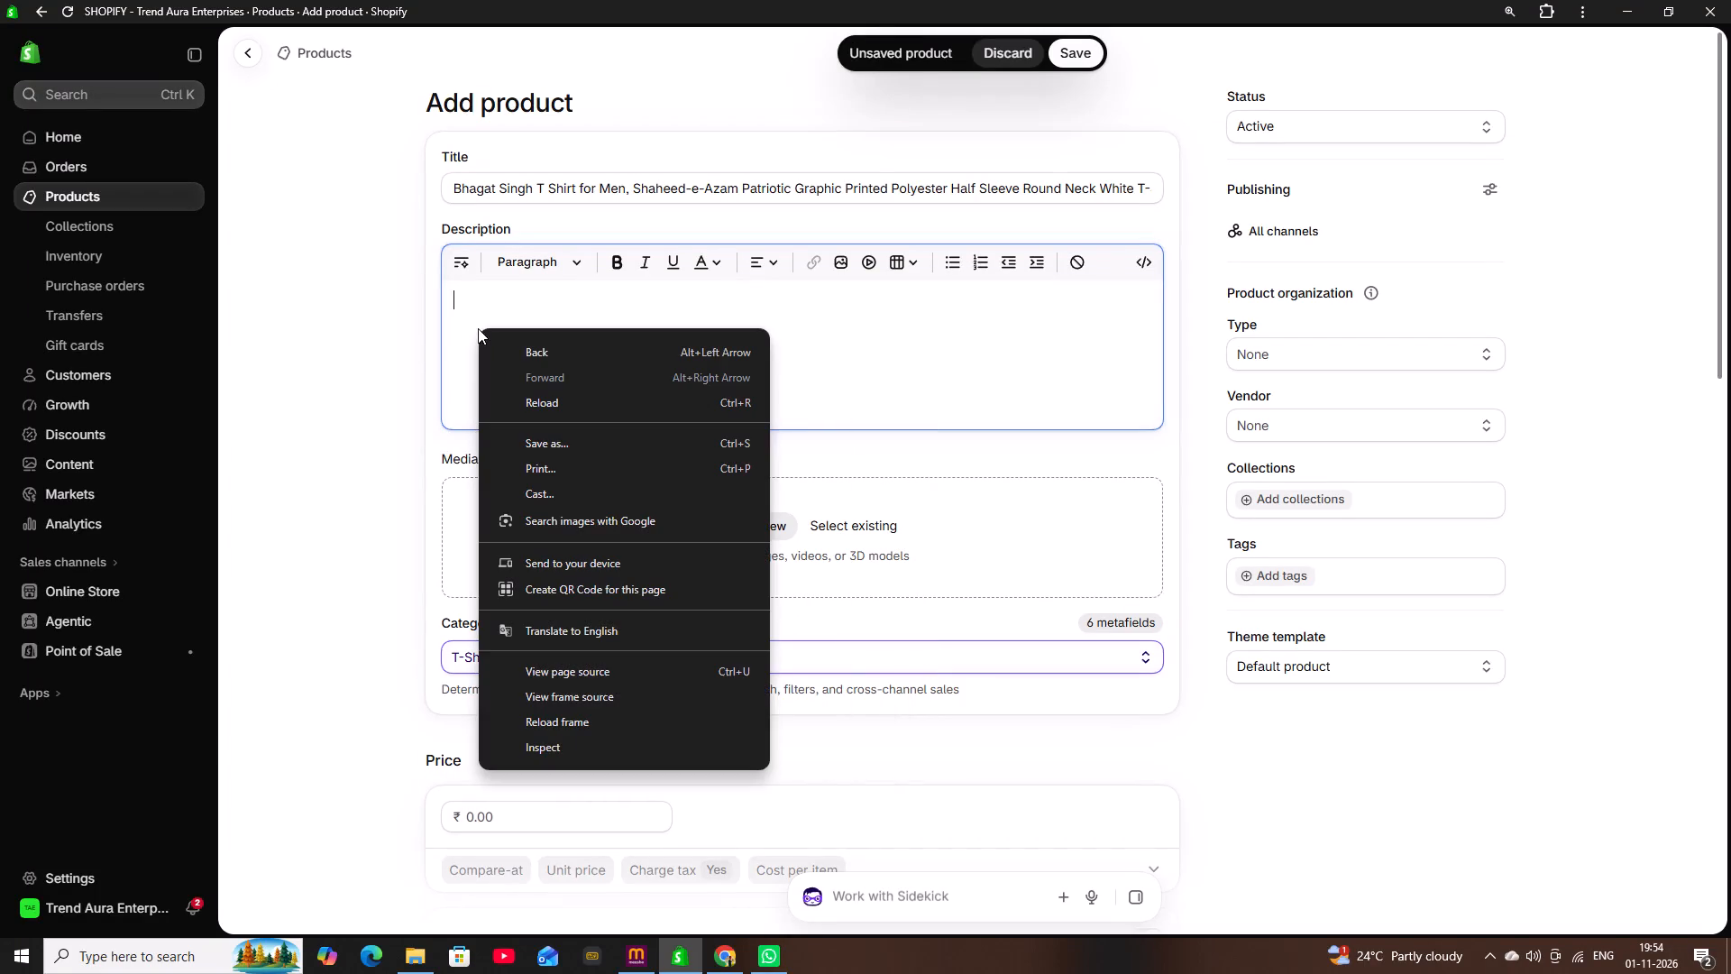
click(474, 317)
right_click(474, 317)
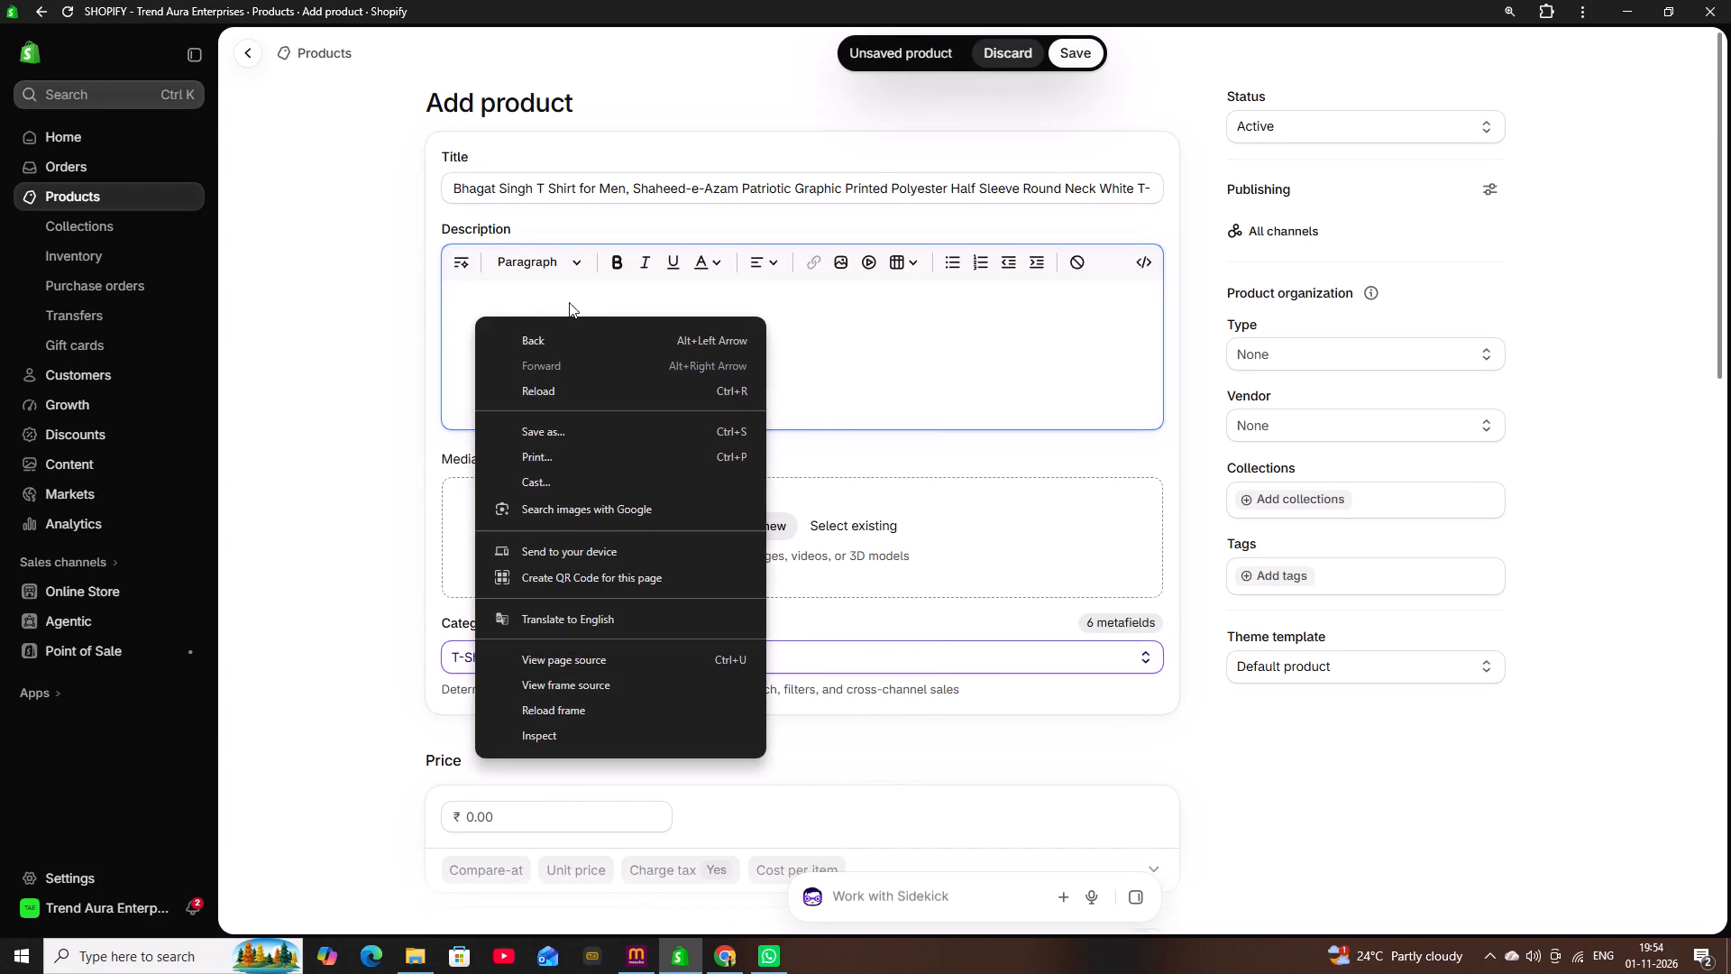
click(582, 297)
right_click(582, 297)
click(607, 482)
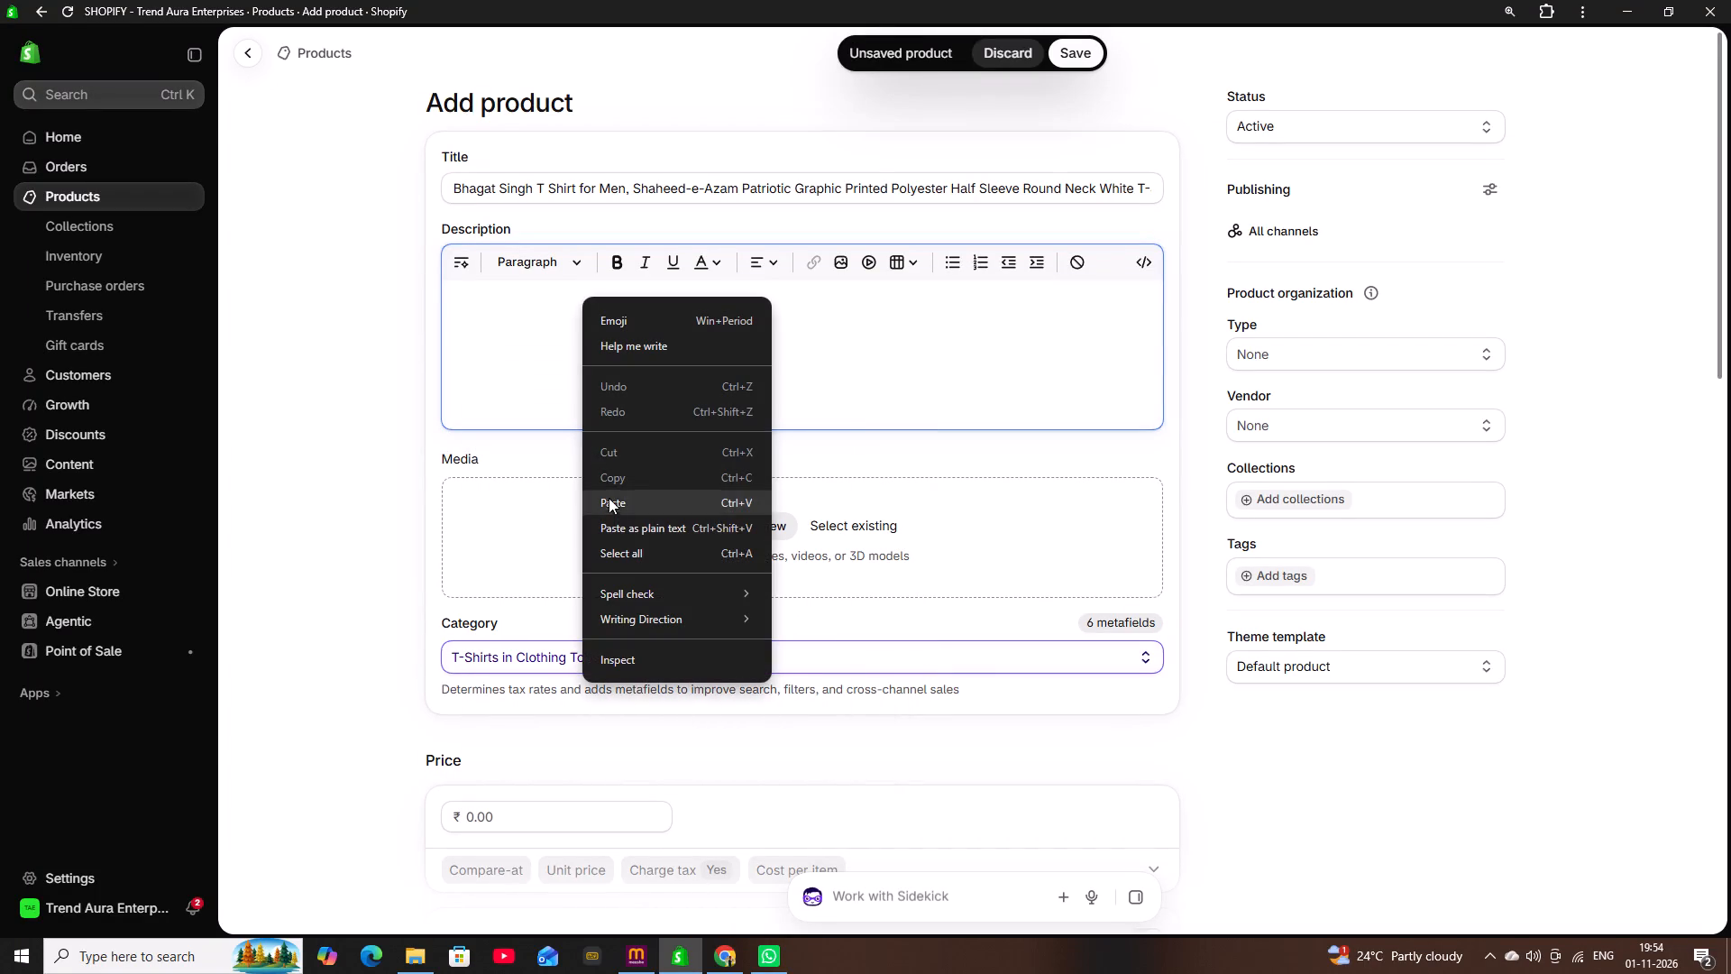
click(609, 503)
Upload mockup images 1220, 1221 and 1222 from the MOCK UPS folder to the product's media.
click(554, 529)
click(572, 679)
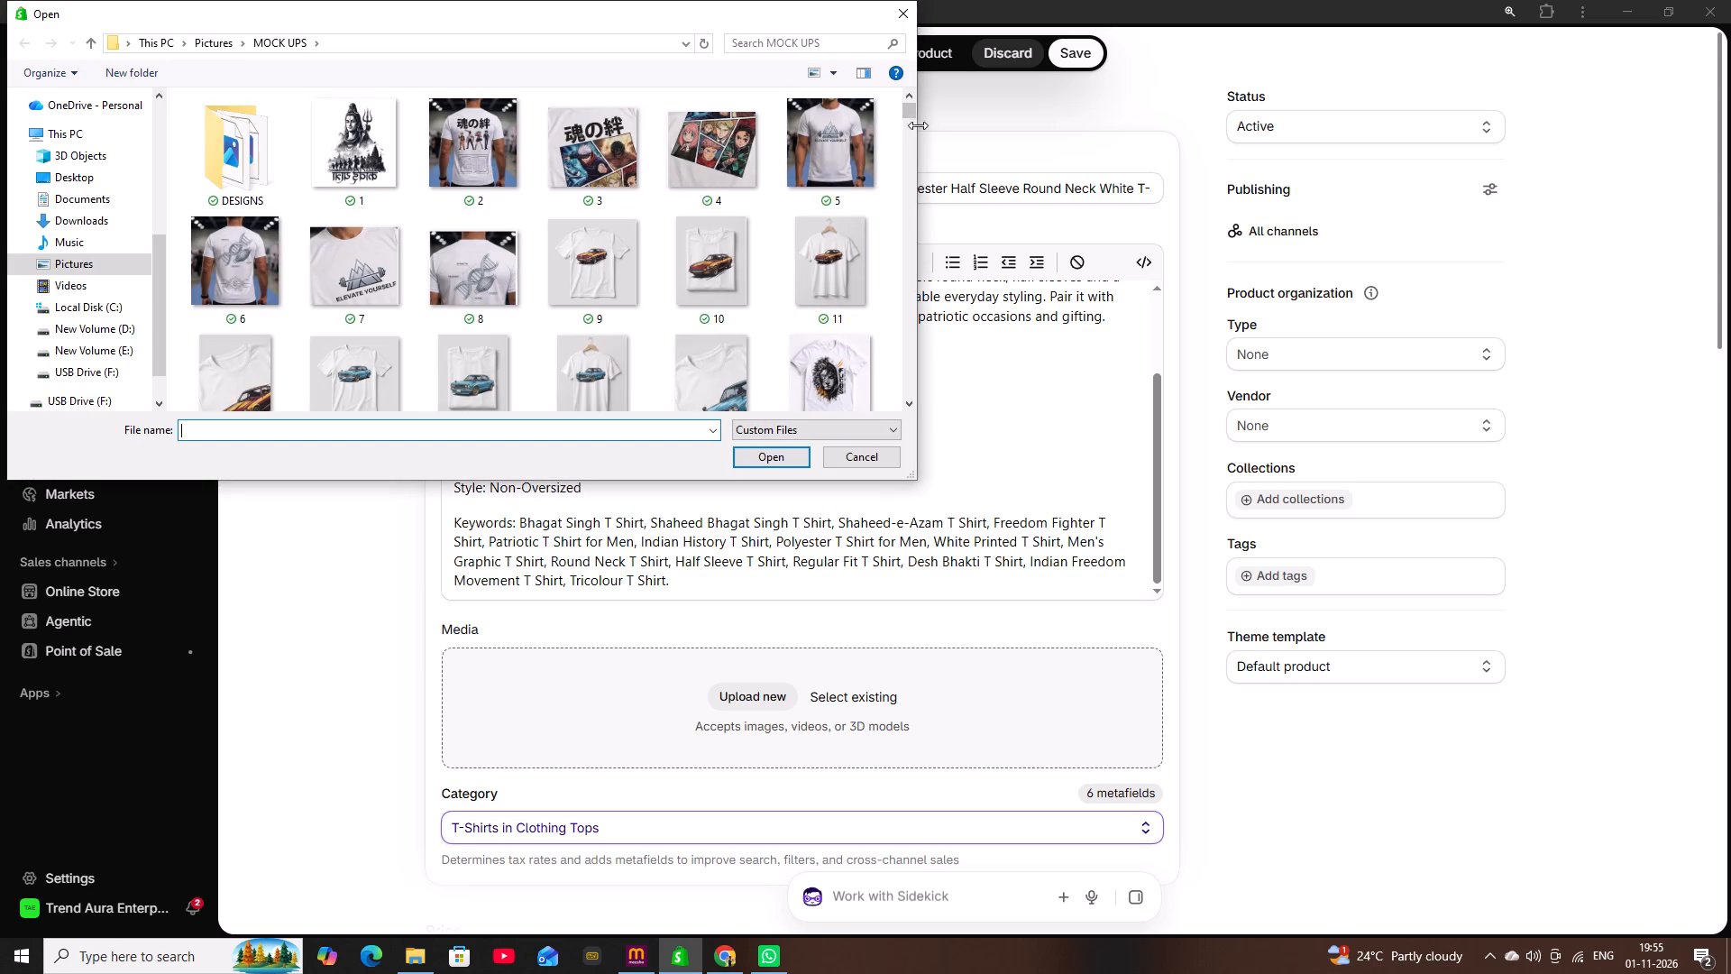
drag(911, 112, 895, 212)
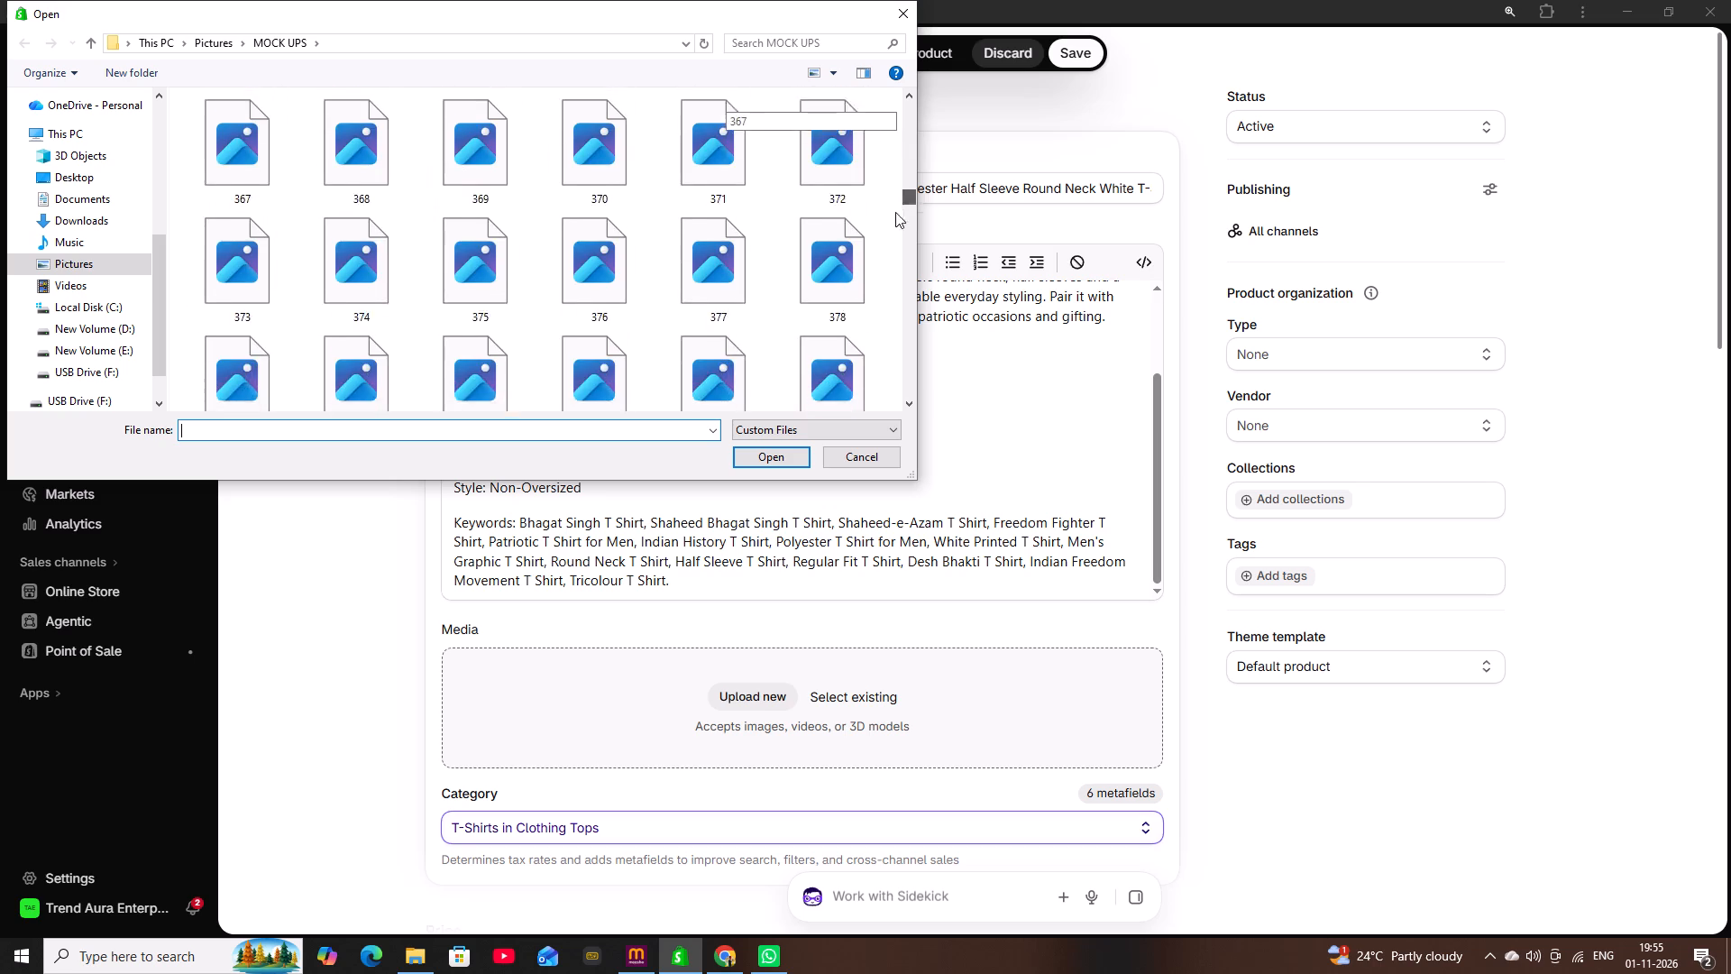
drag(895, 212, 902, 348)
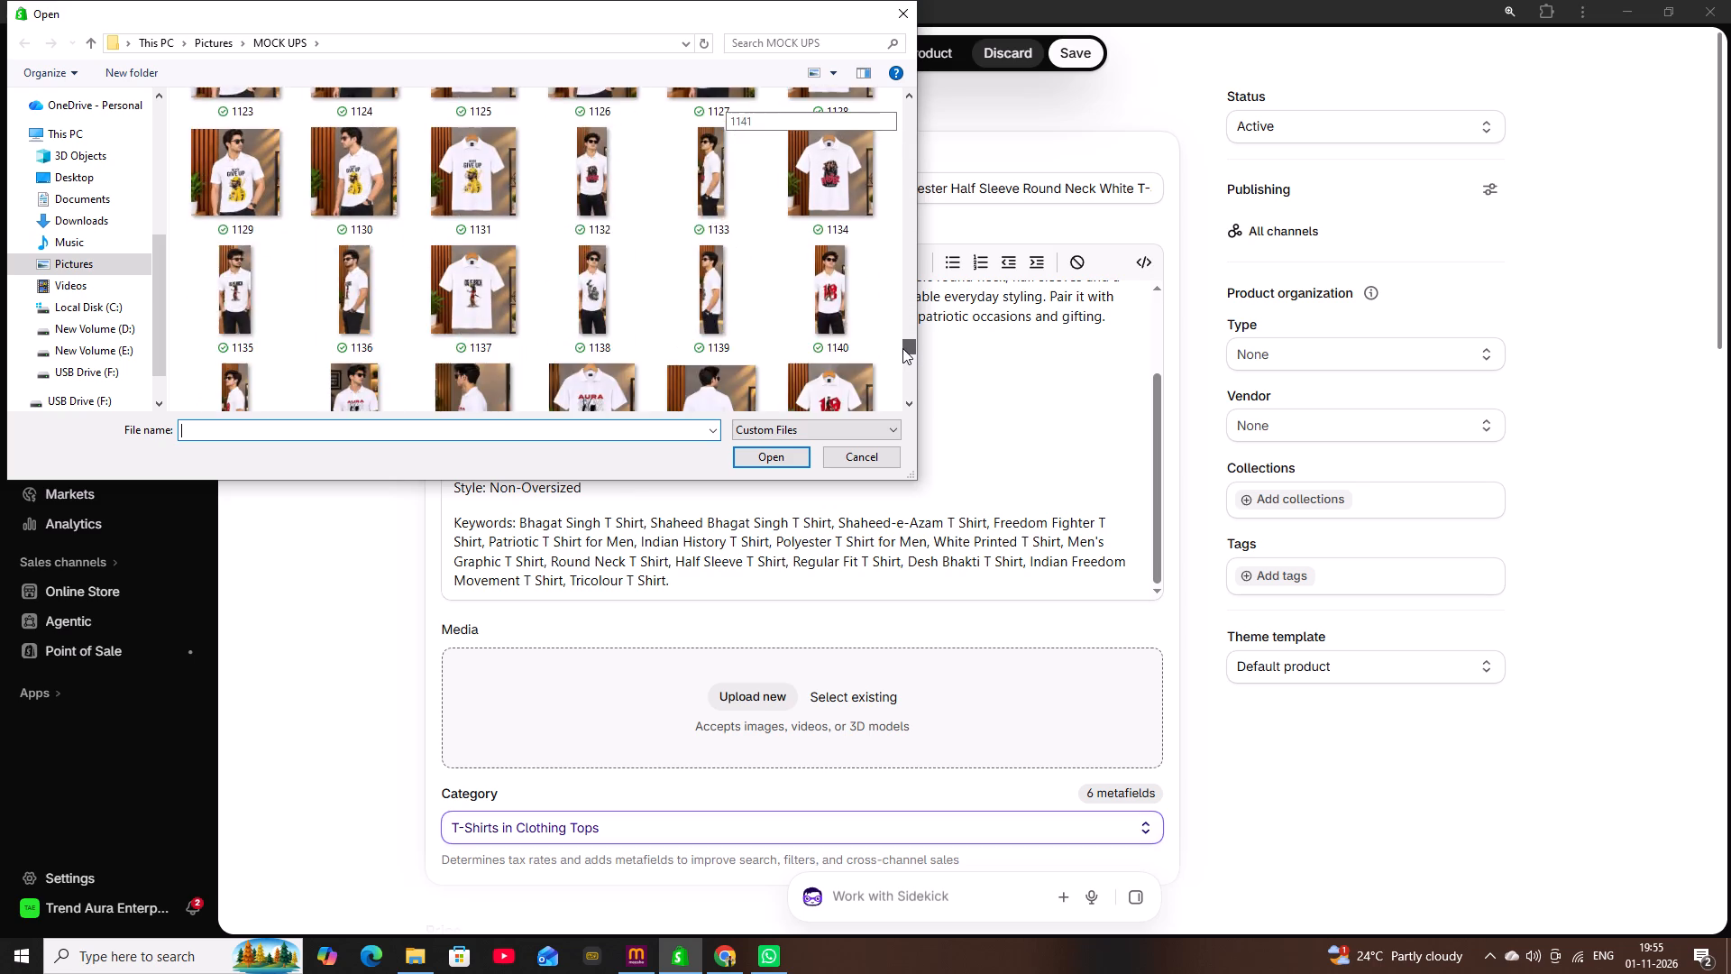
drag(902, 348, 905, 364)
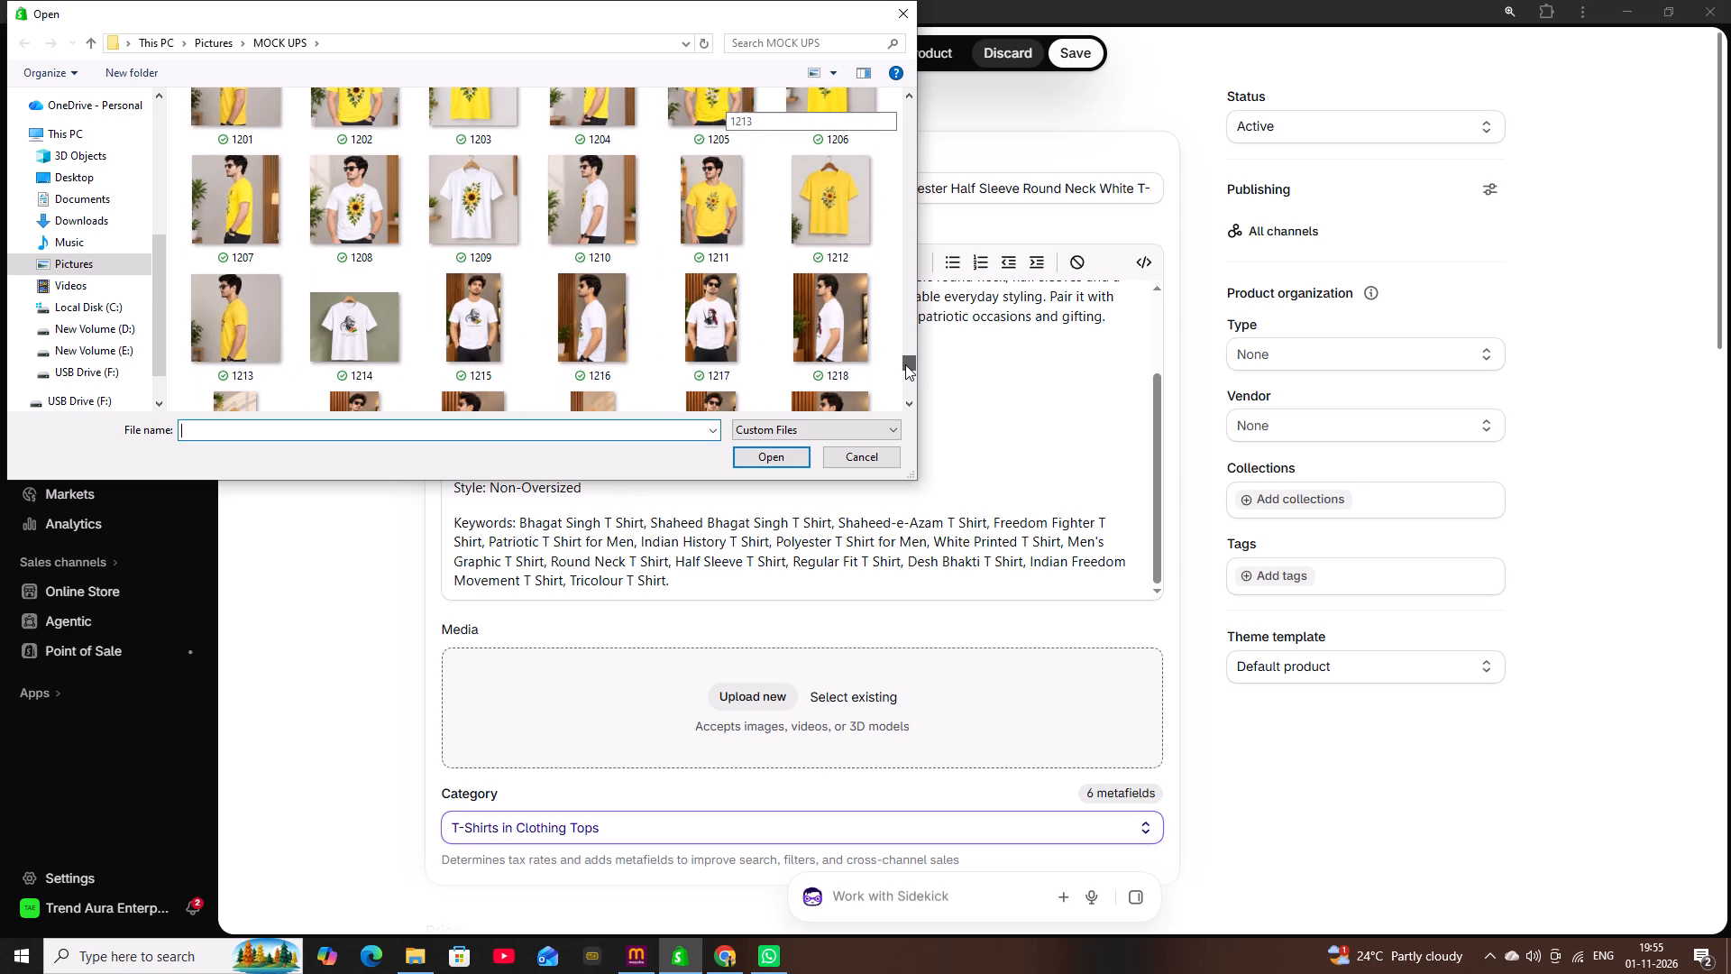
drag(905, 364, 905, 366)
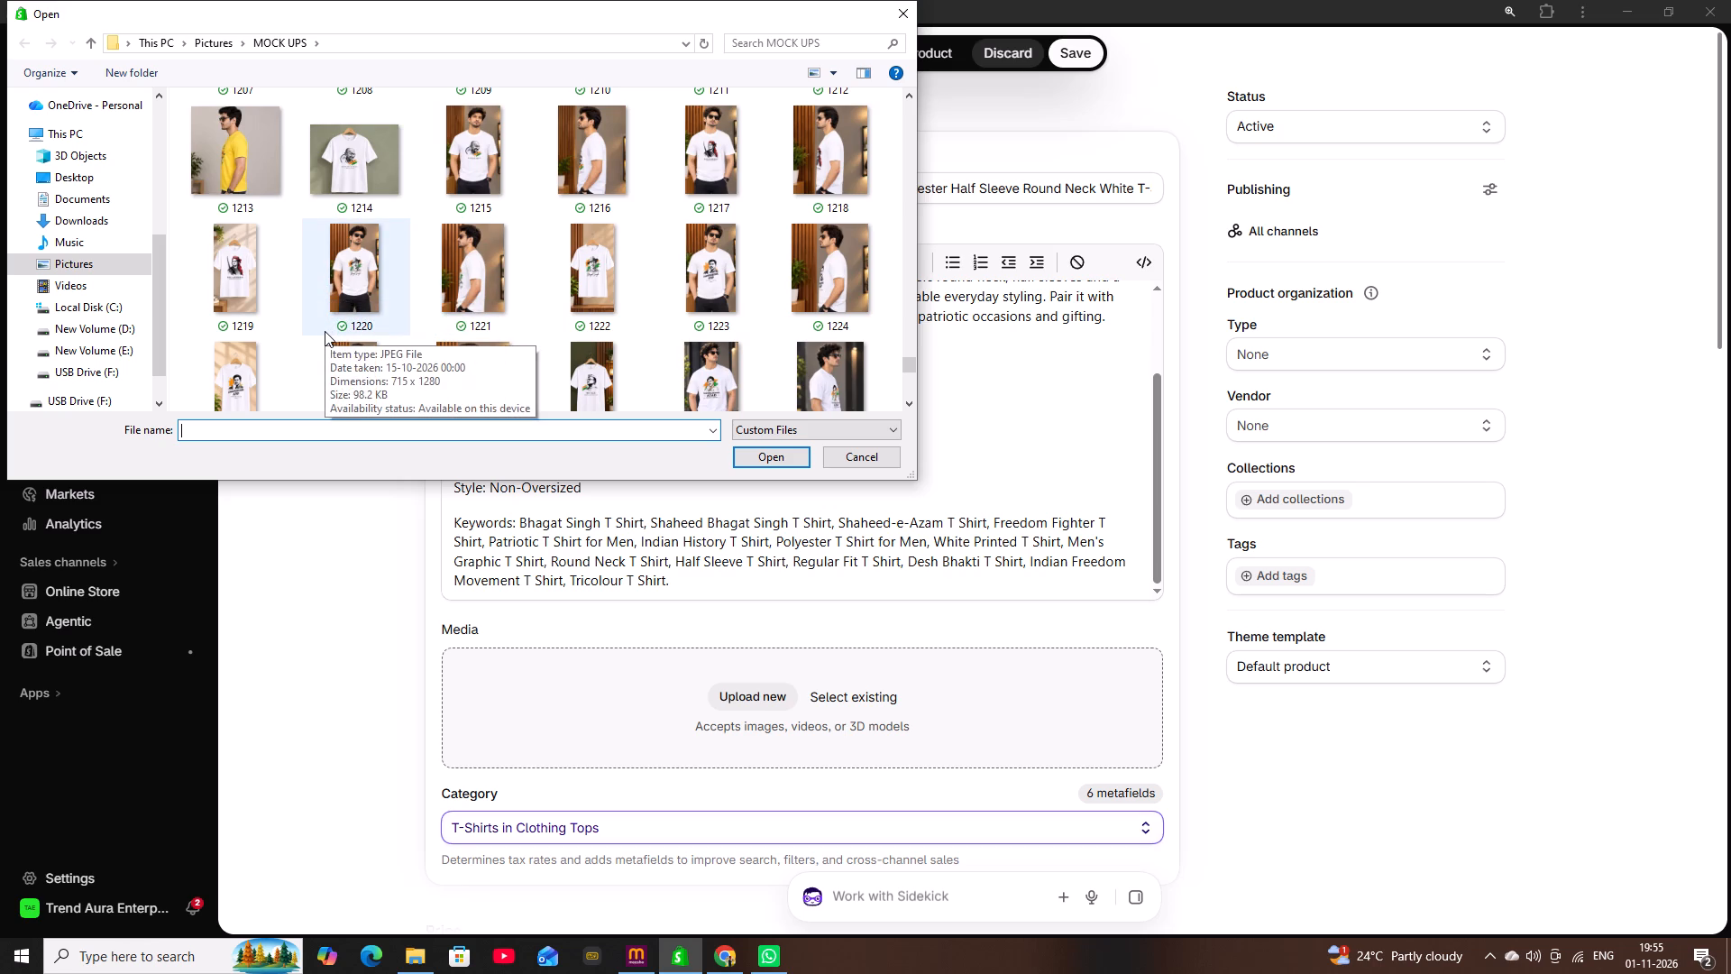
drag(319, 326, 422, 326)
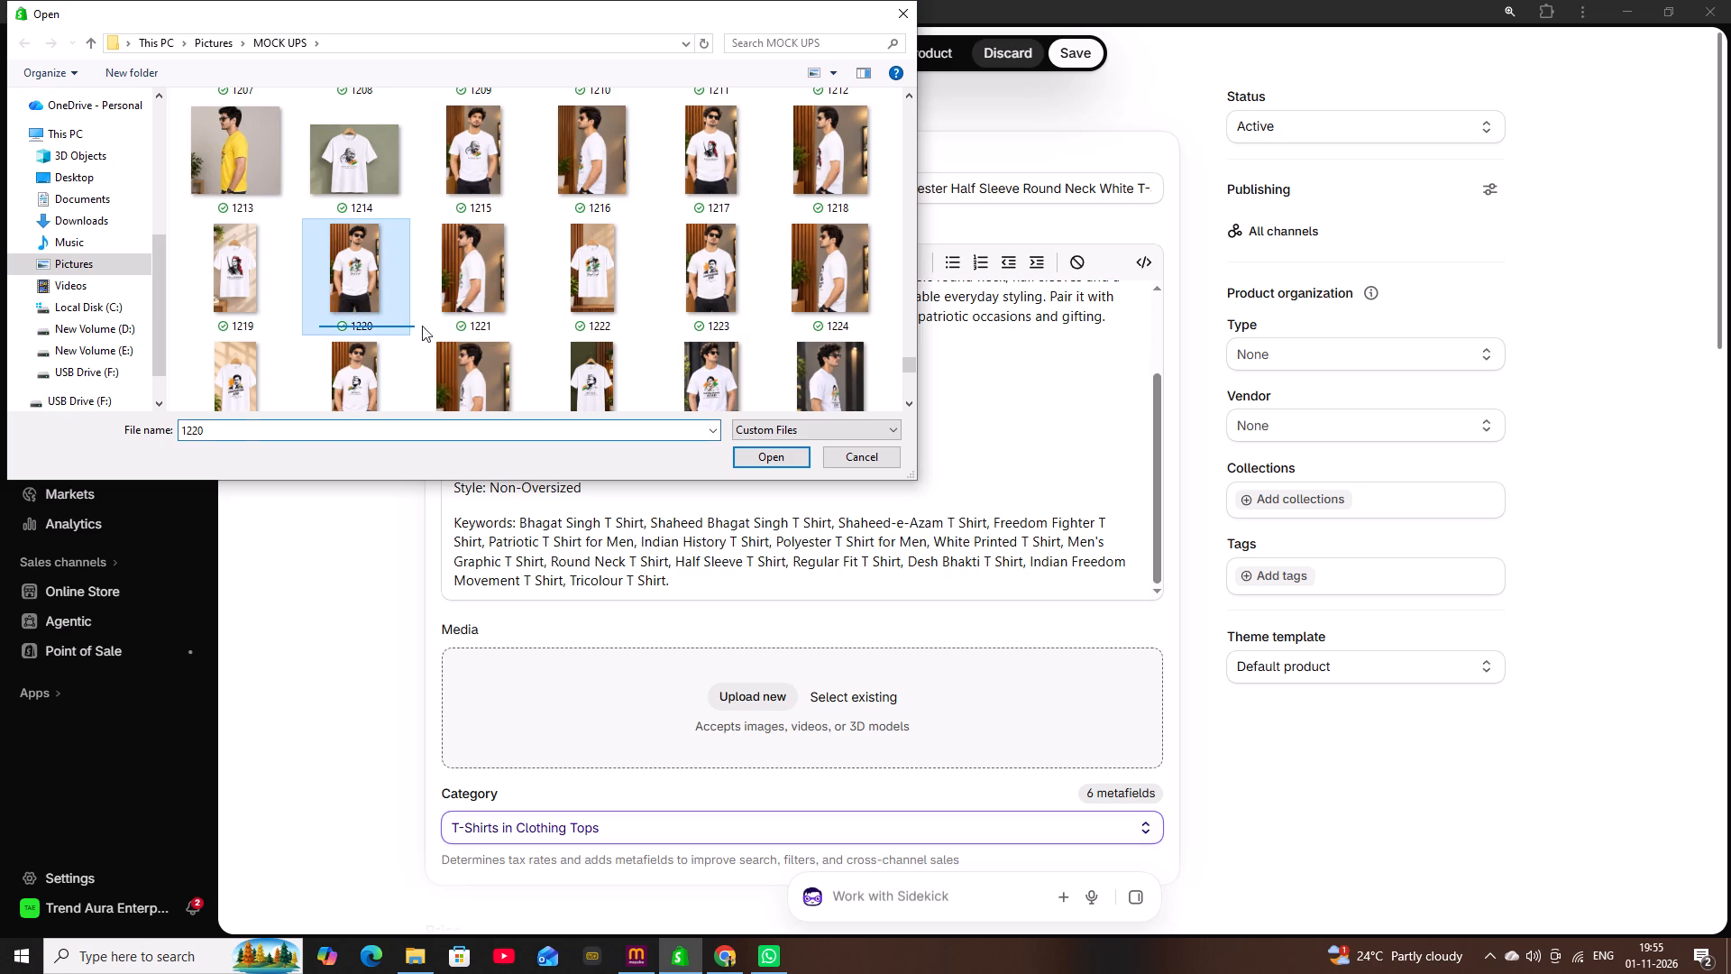
drag(422, 326, 577, 326)
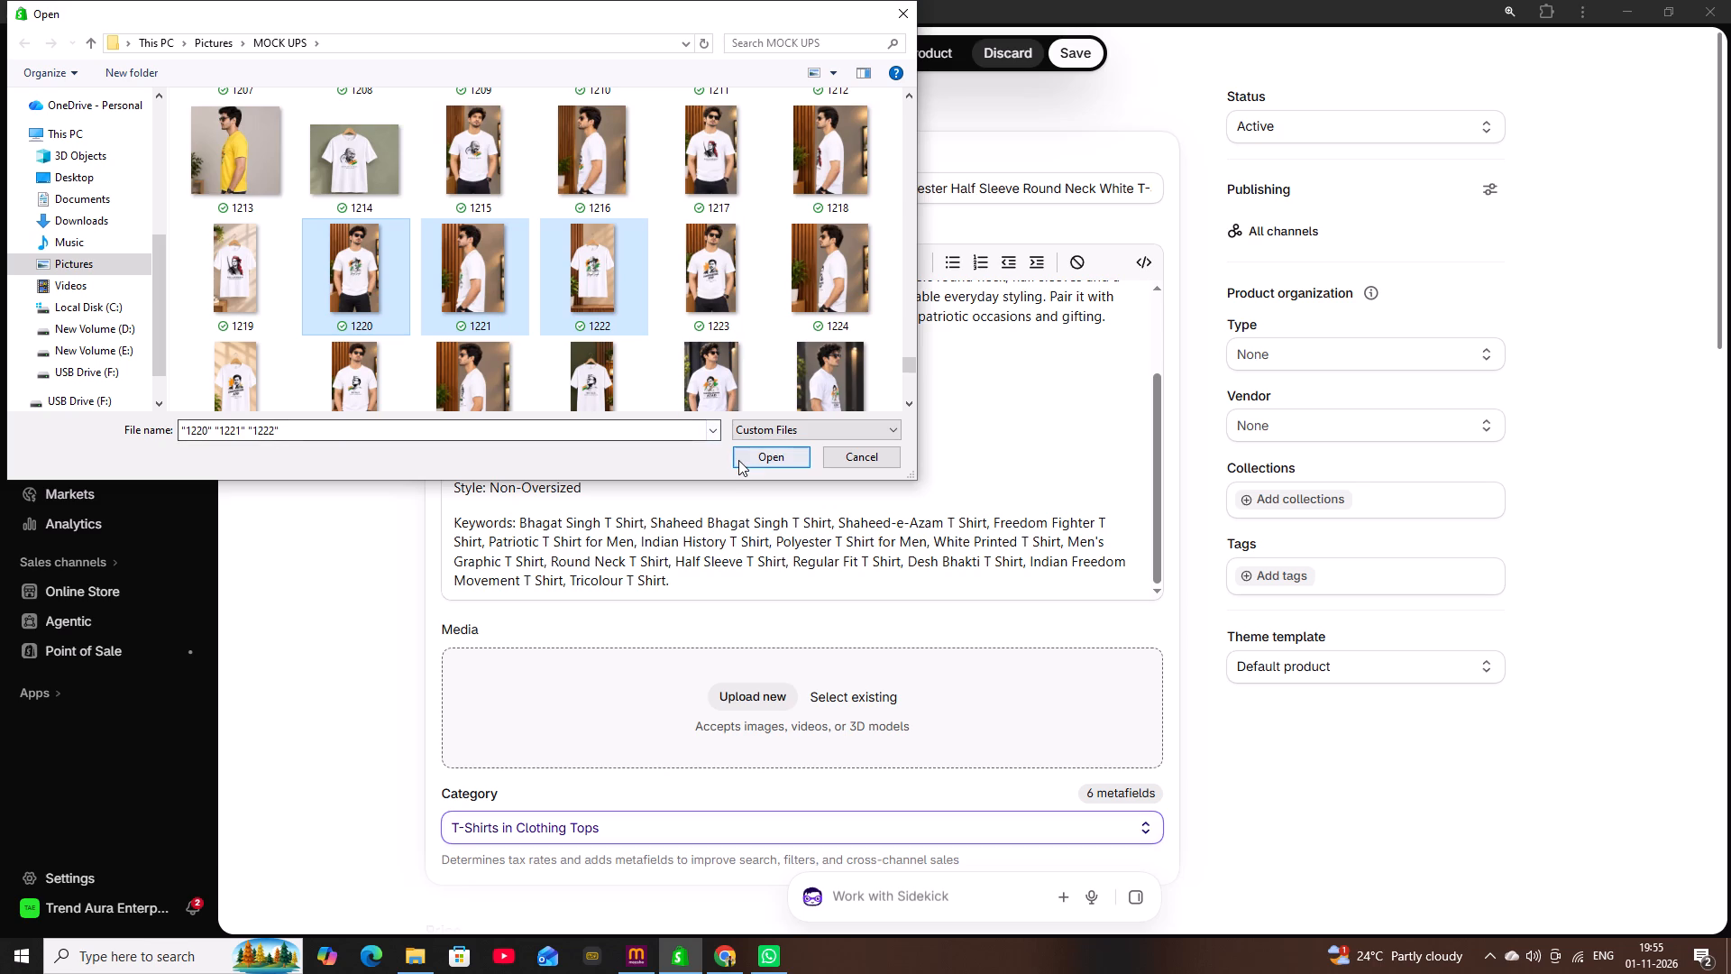
click(738, 460)
click(985, 708)
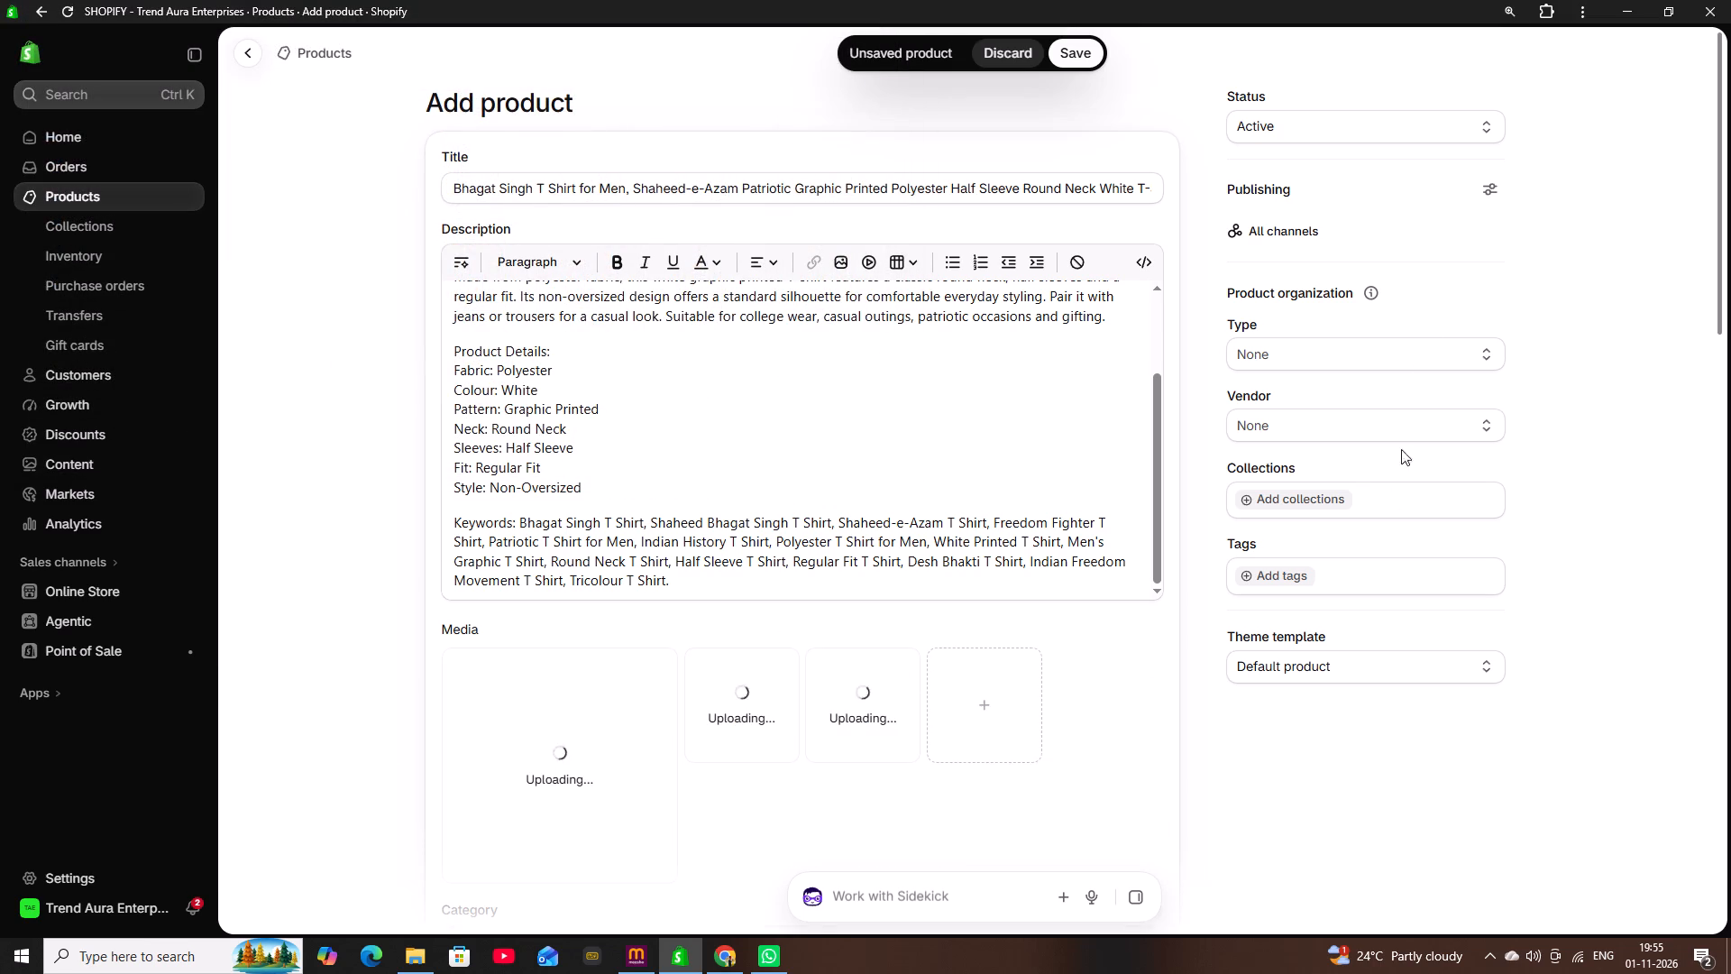
Set the product type to TSHIRT and the vendor to Trend Aura Enerprises.
click(1406, 358)
click(1387, 418)
click(1350, 419)
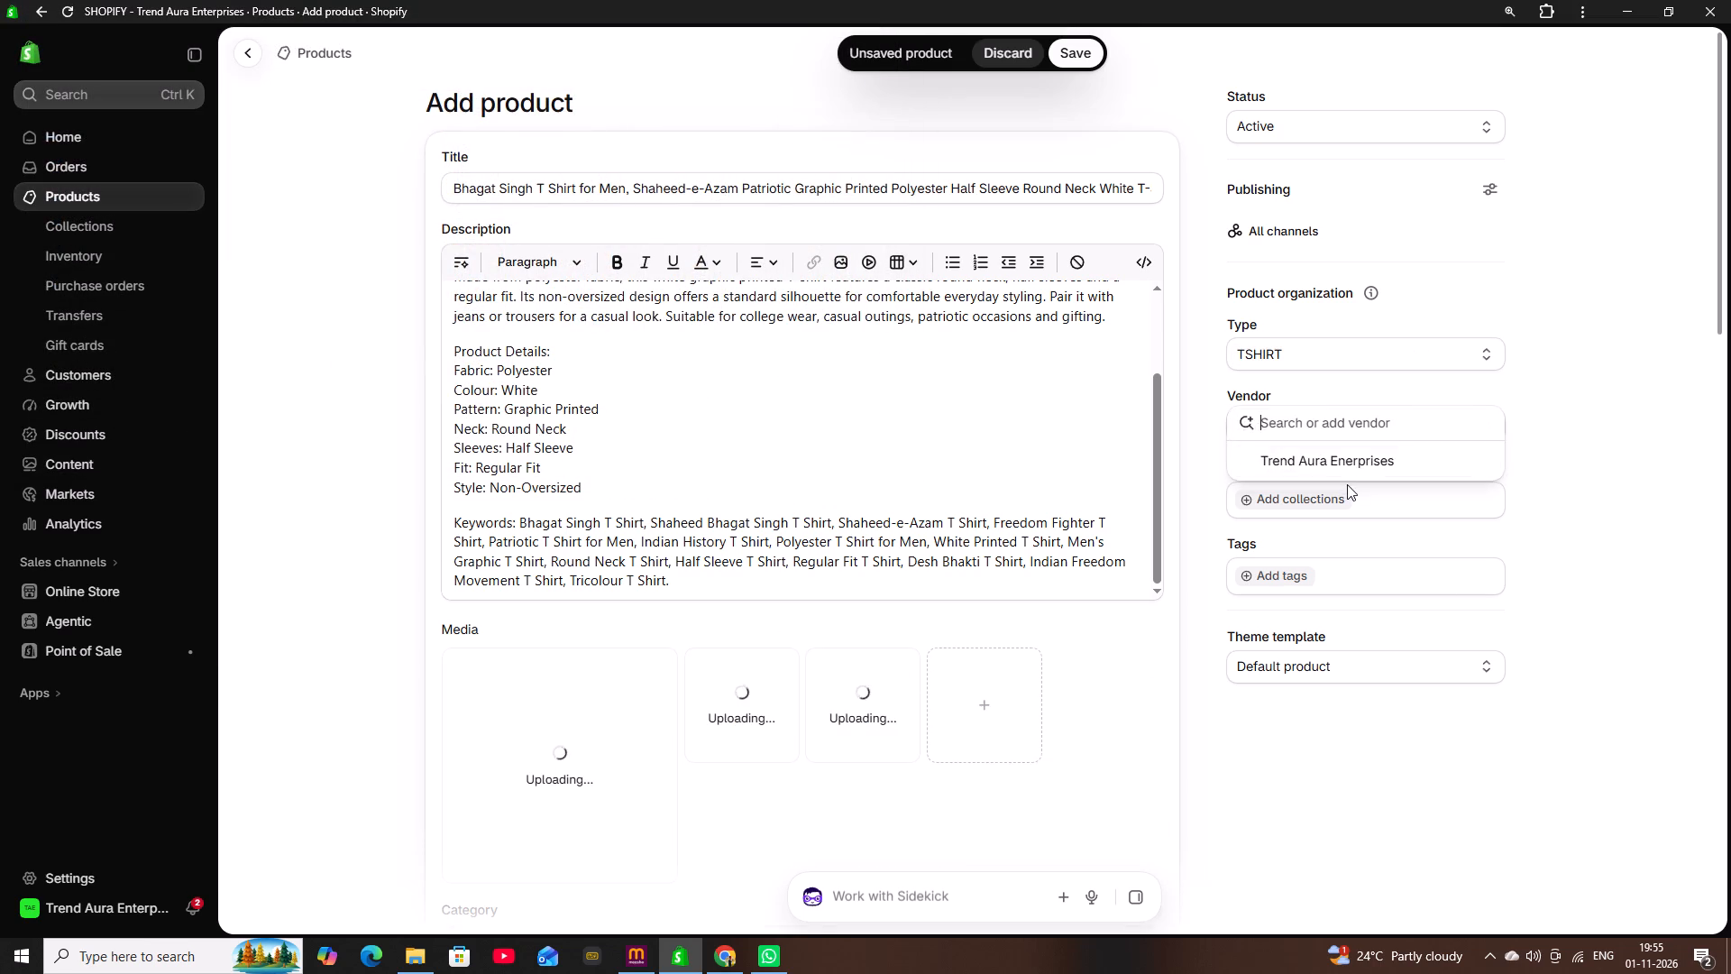
click(1347, 484)
click(1347, 464)
click(1347, 439)
click(1334, 473)
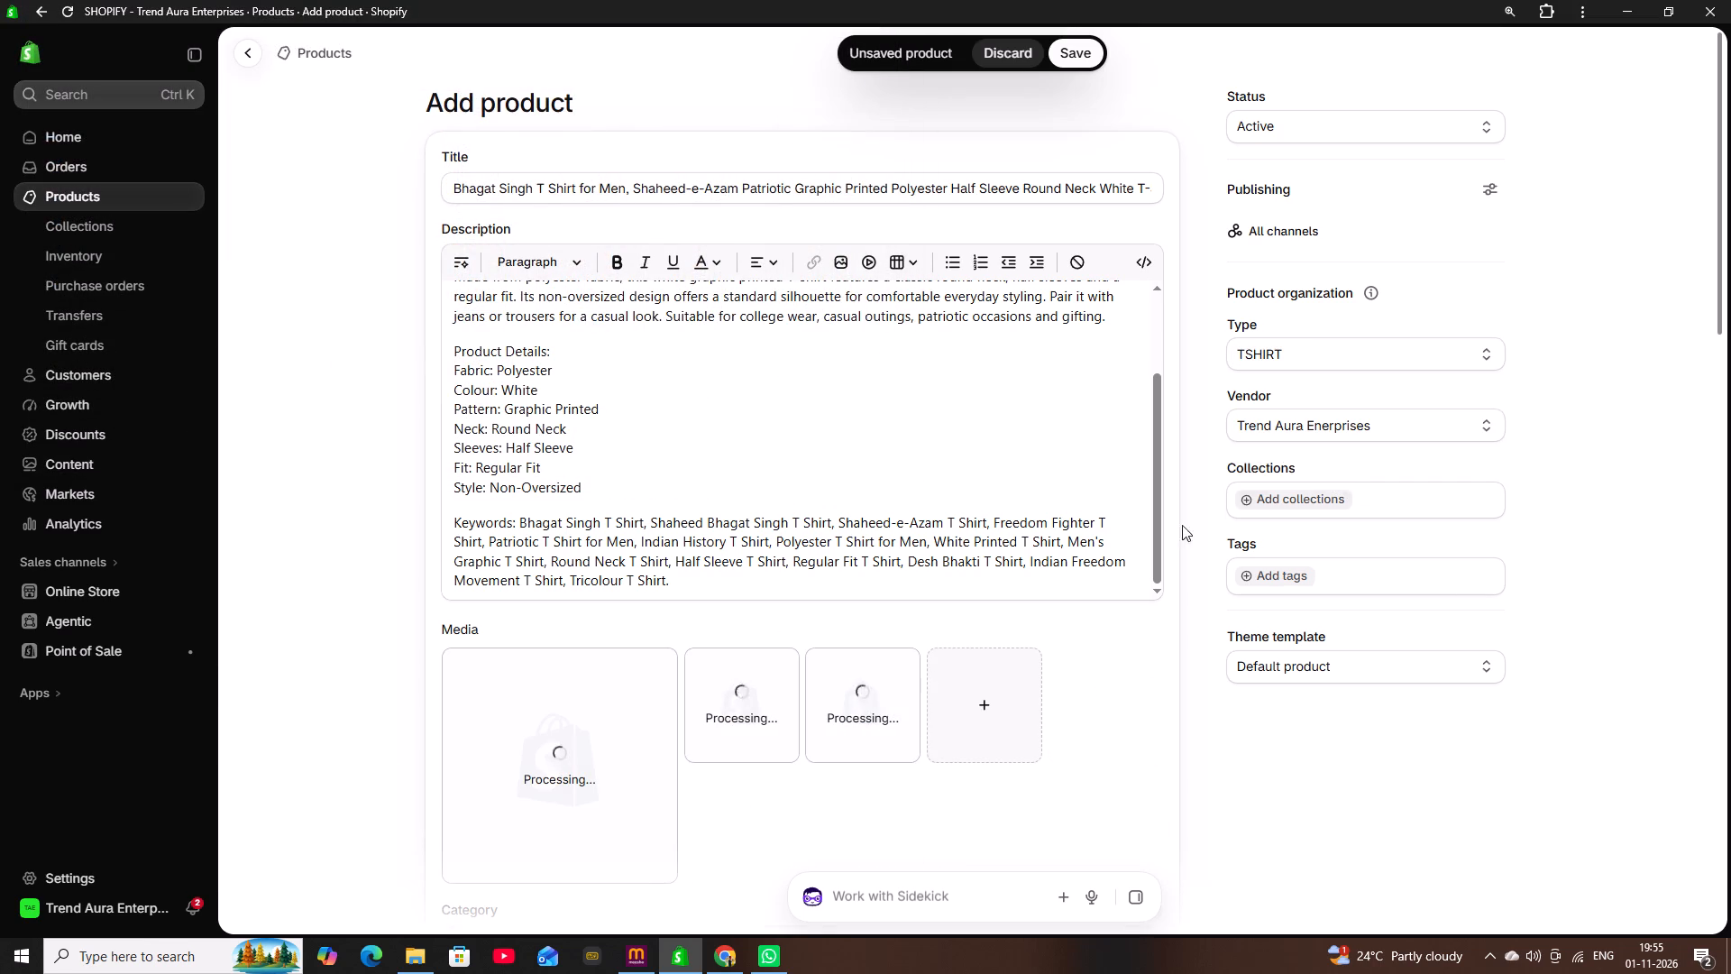
Add the existing back-view photo of the plain white T-shirt from the store files to the product's media.
click(994, 709)
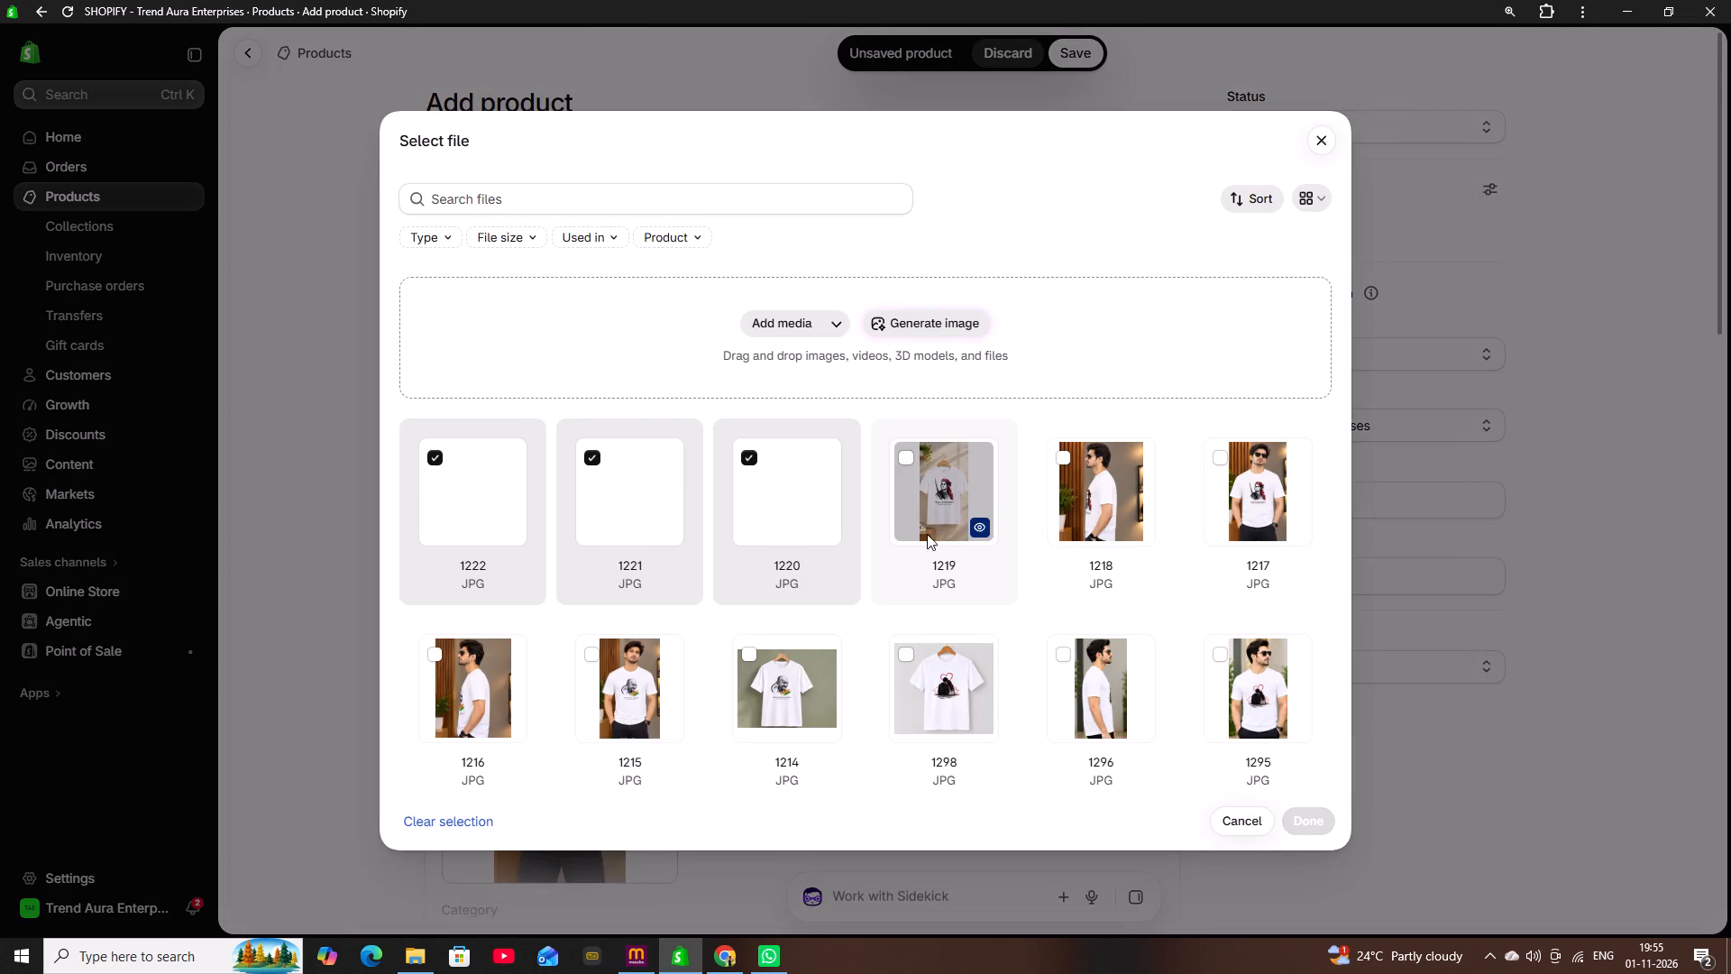
scroll(964, 618, down, 4)
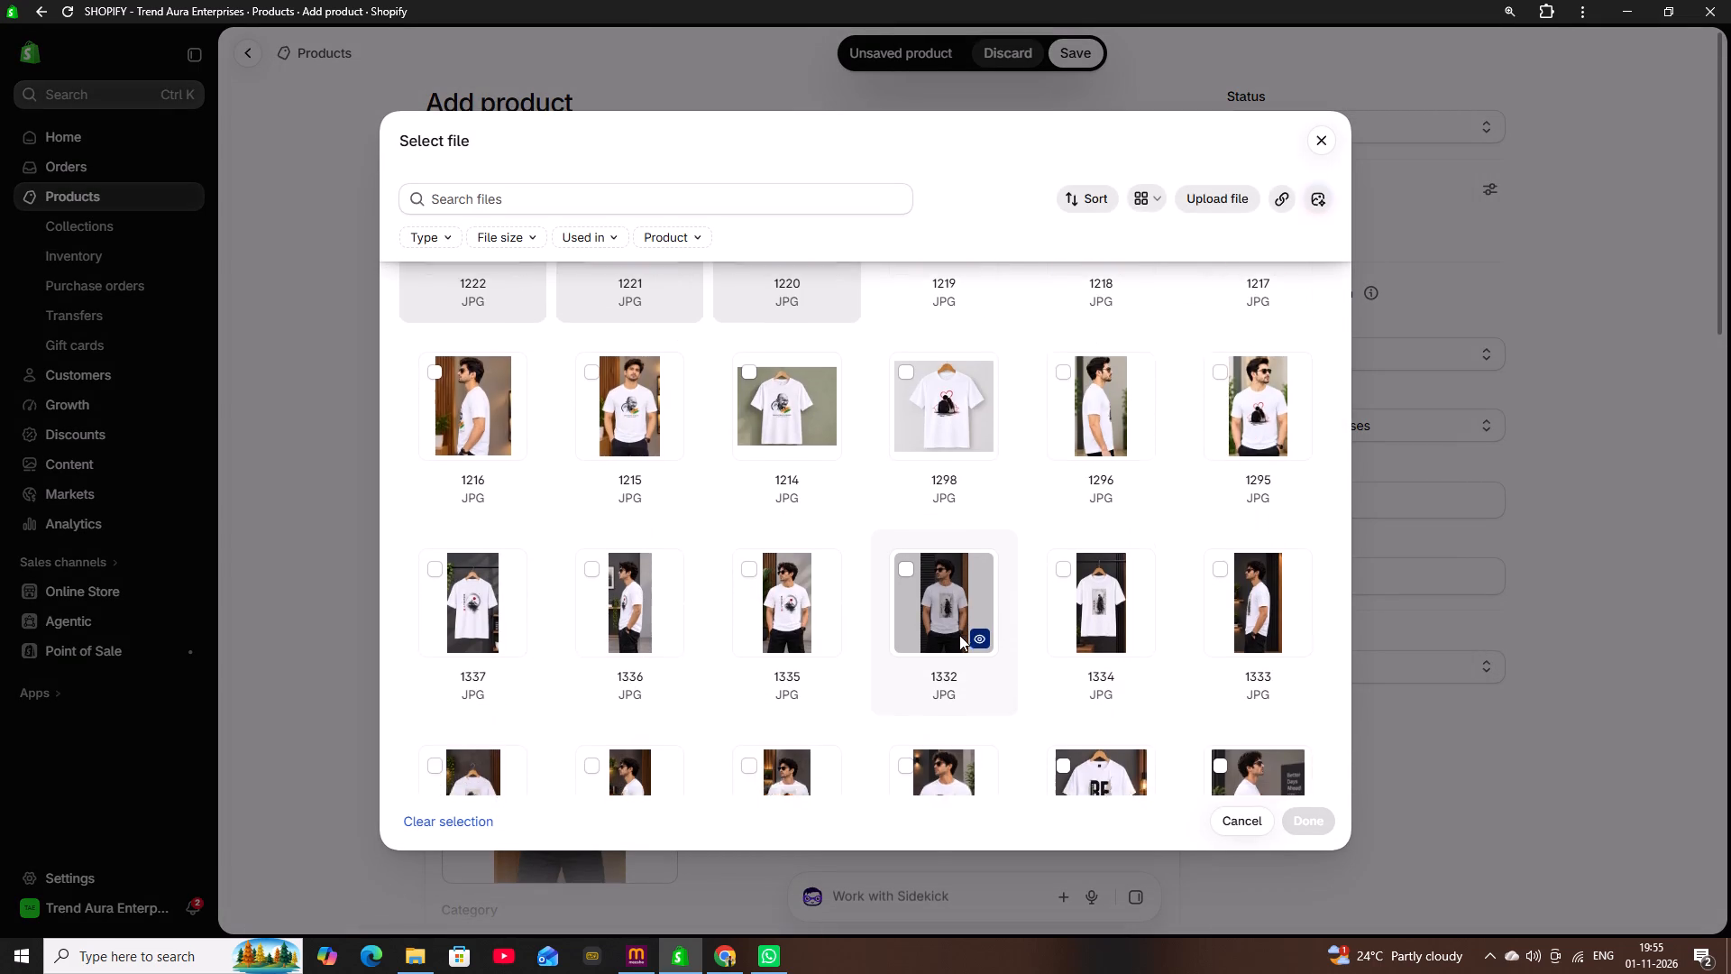
scroll(959, 635, down, 2)
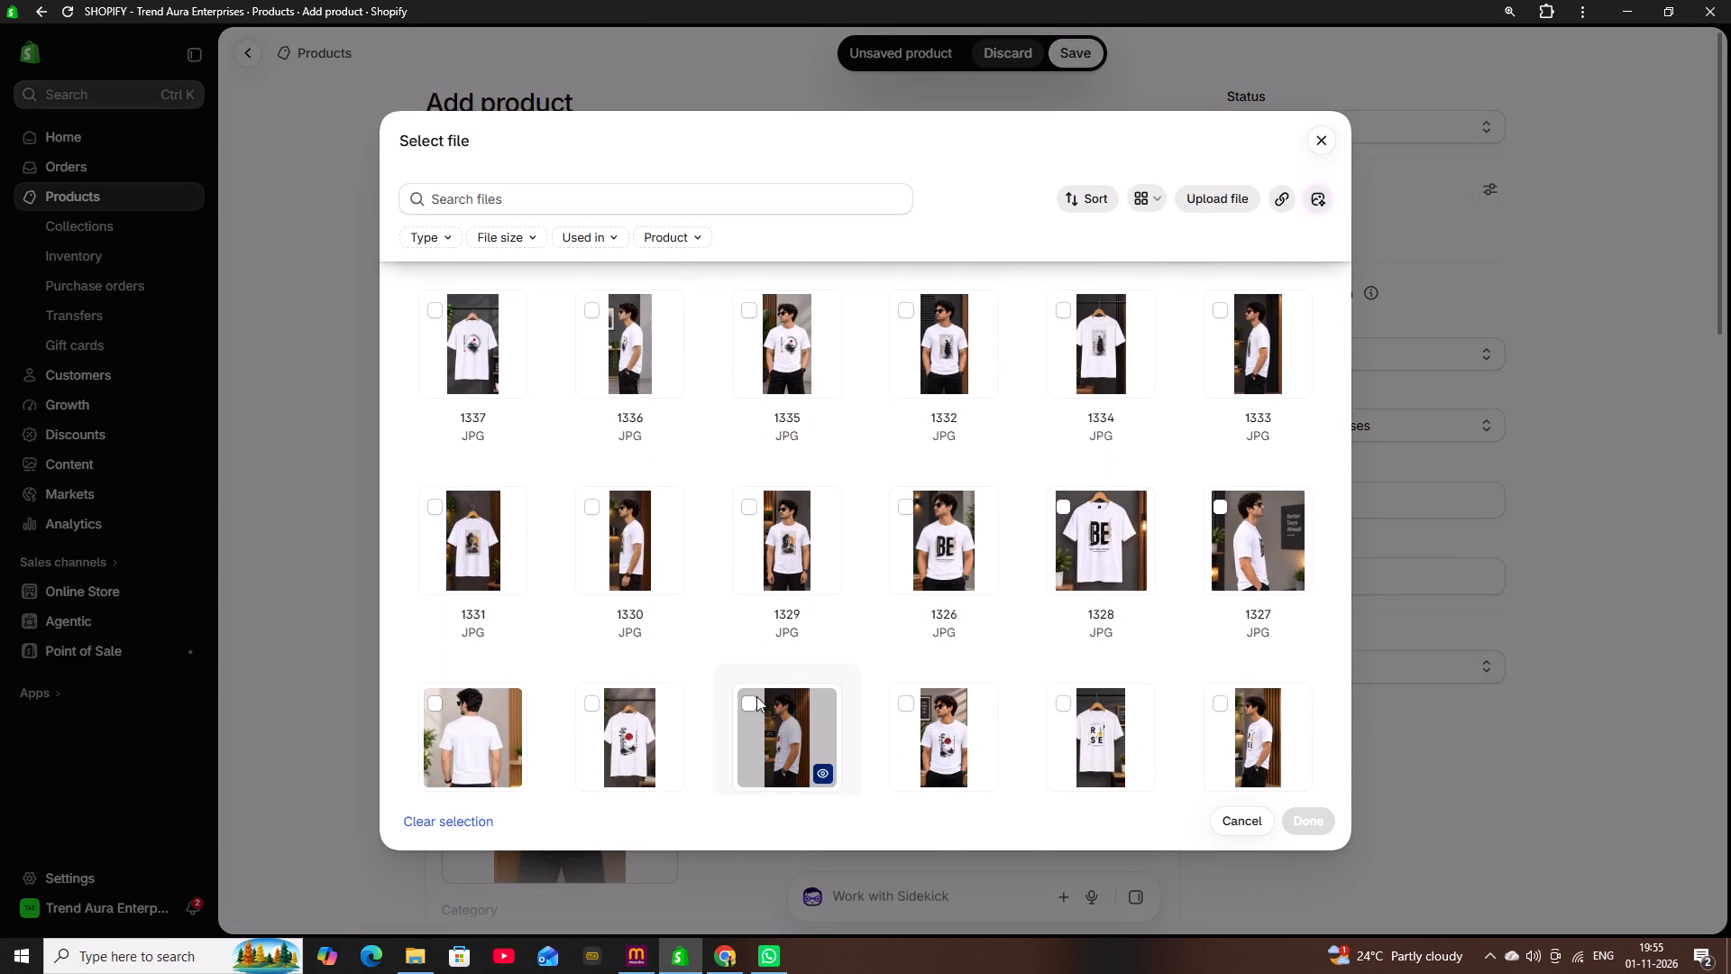
click(438, 709)
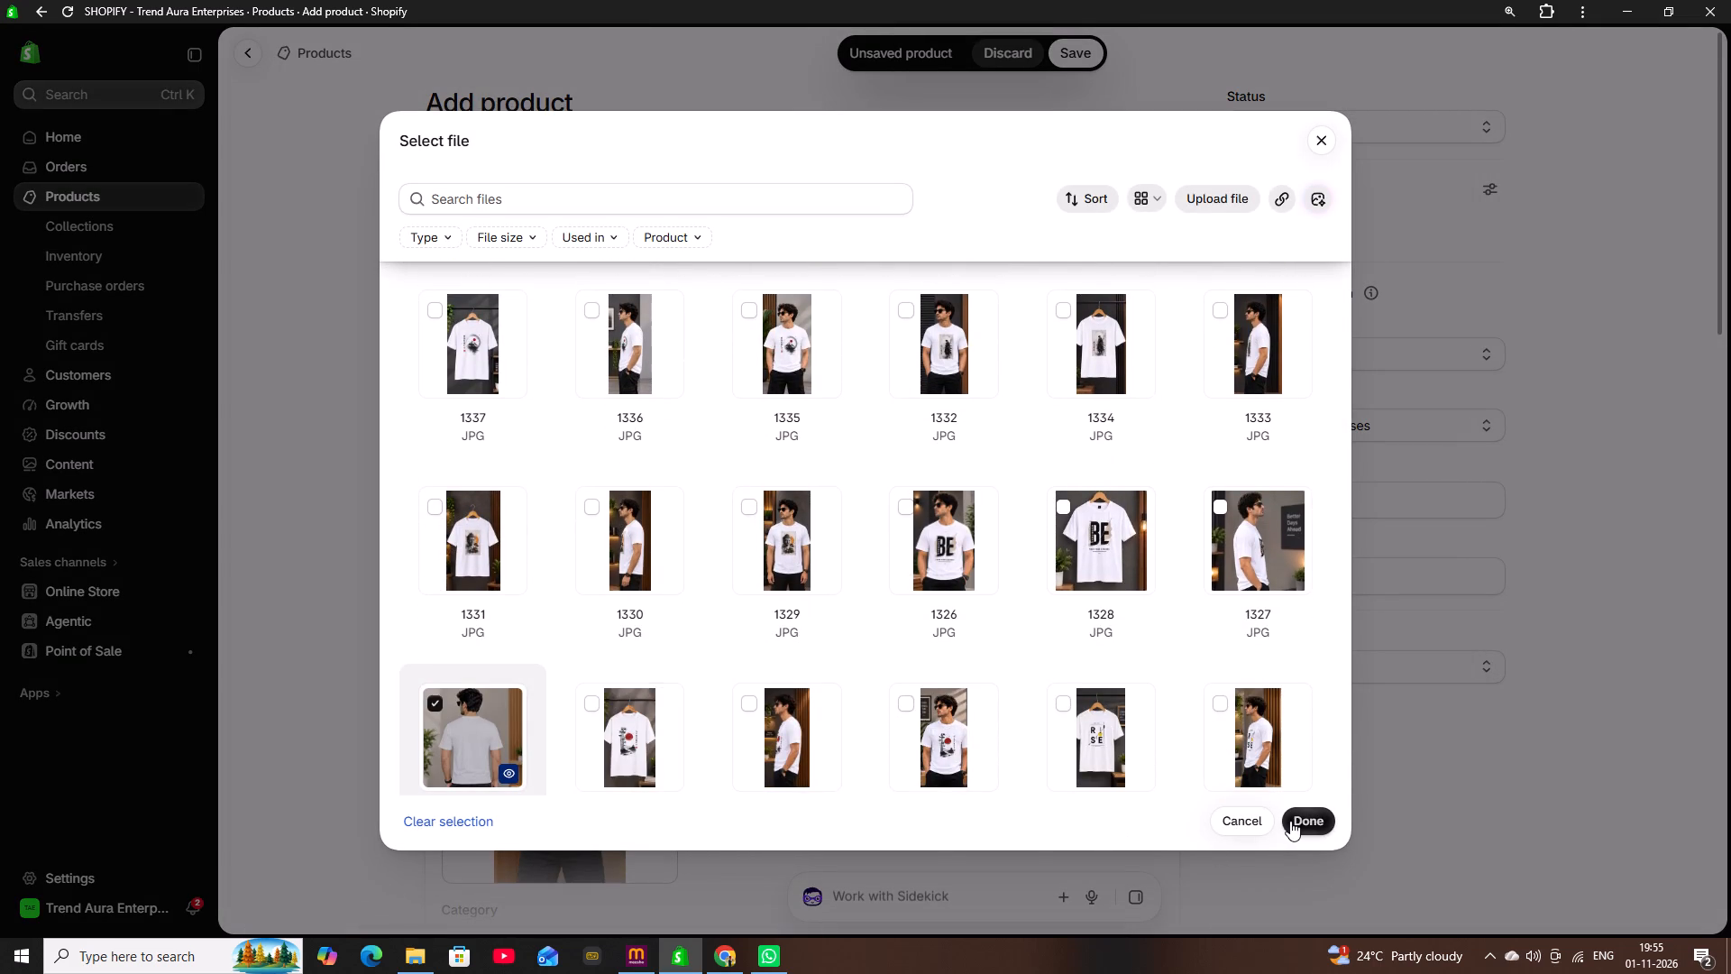
click(1290, 821)
Move the image of the T-shirt on a hanger to first place in the product's media.
drag(841, 727, 562, 755)
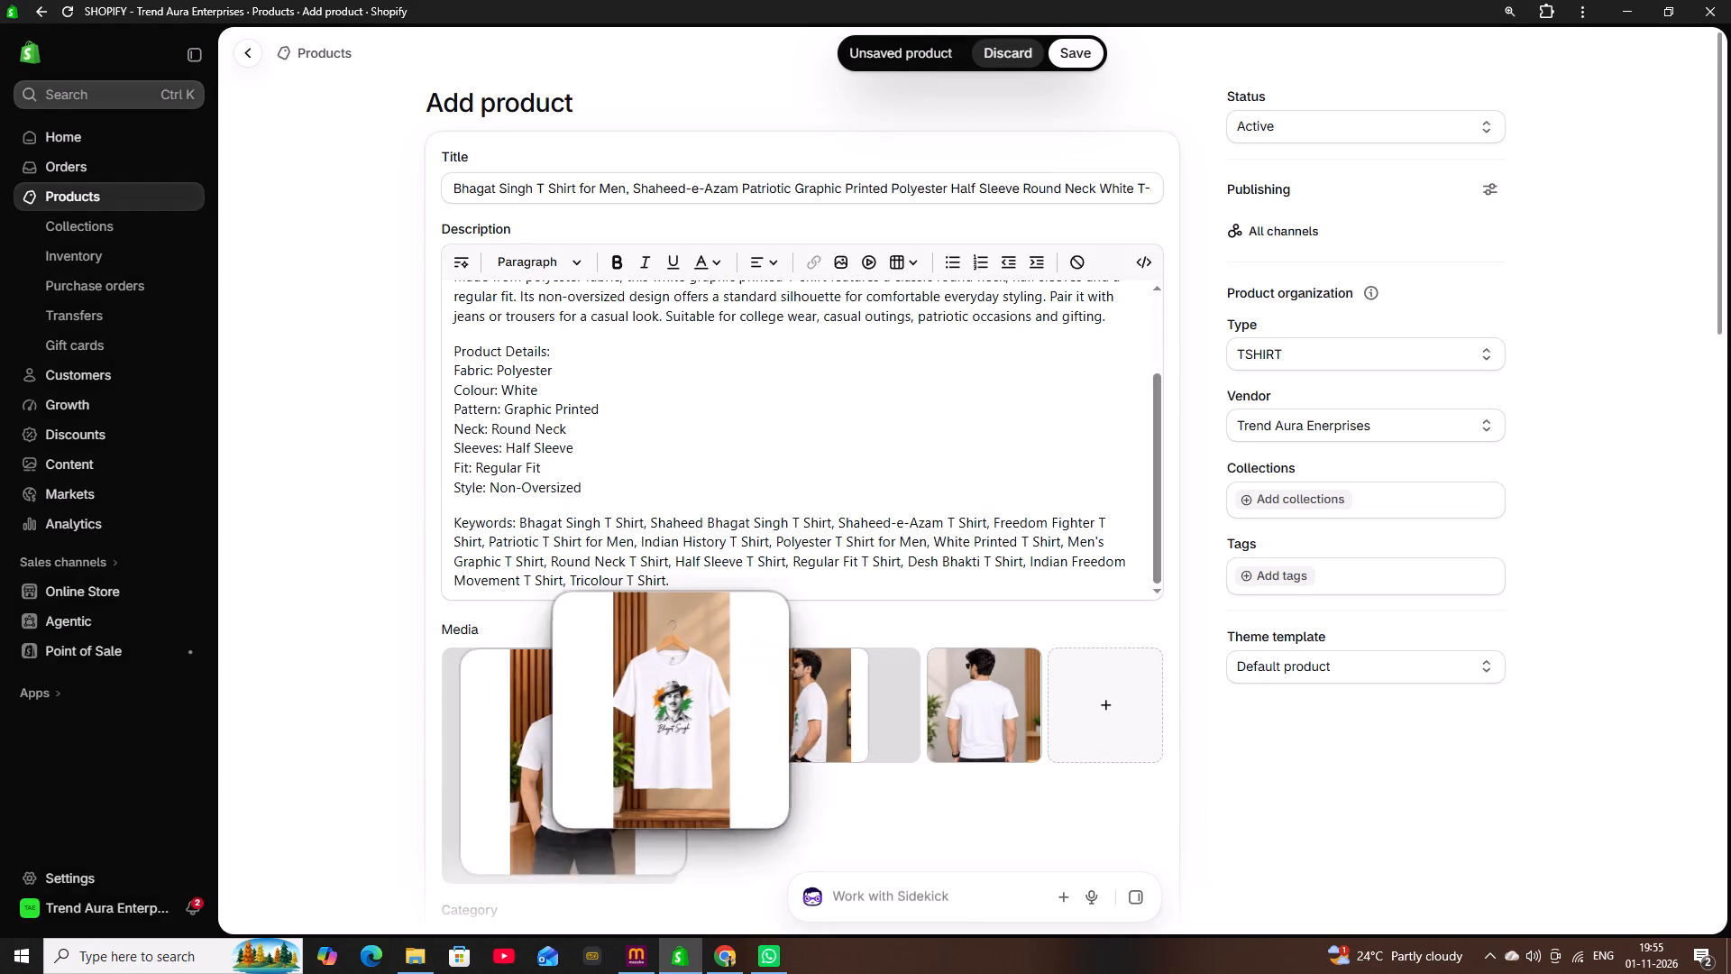
drag(562, 755, 550, 756)
click(1387, 835)
Set the product price to ₹120.
scroll(1353, 796, down, 4)
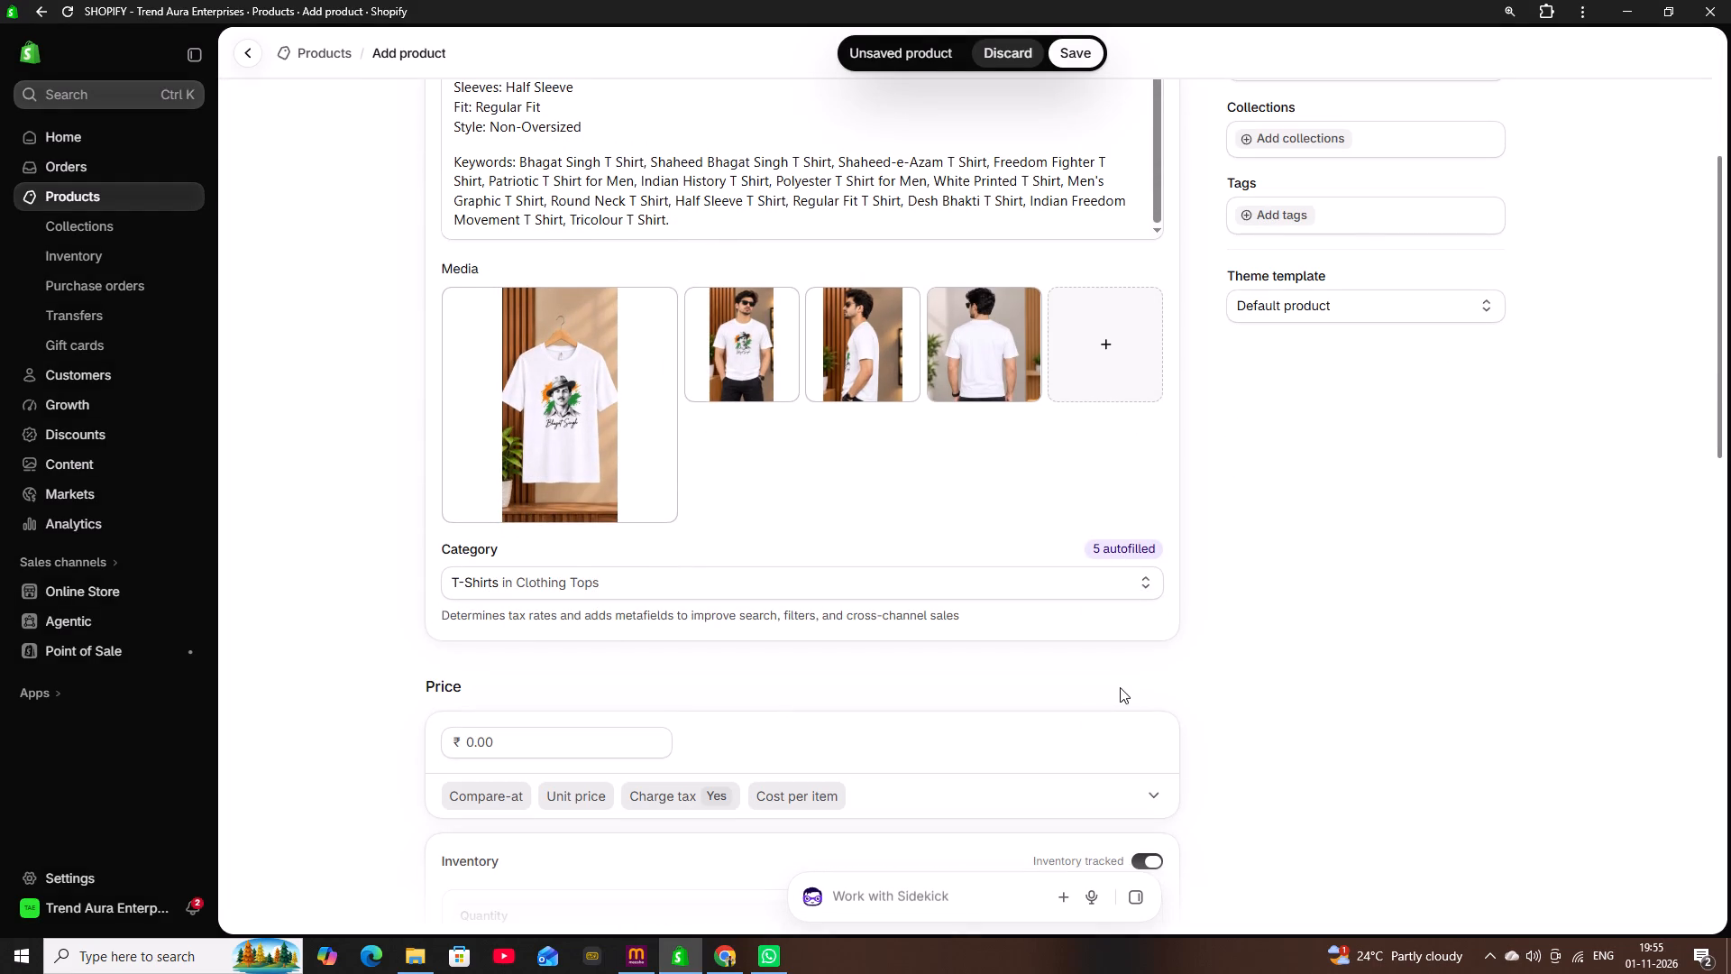
click(597, 749)
text(120)
click(926, 687)
Set the inventory quantity to 100.
scroll(926, 687, down, 4)
click(1052, 593)
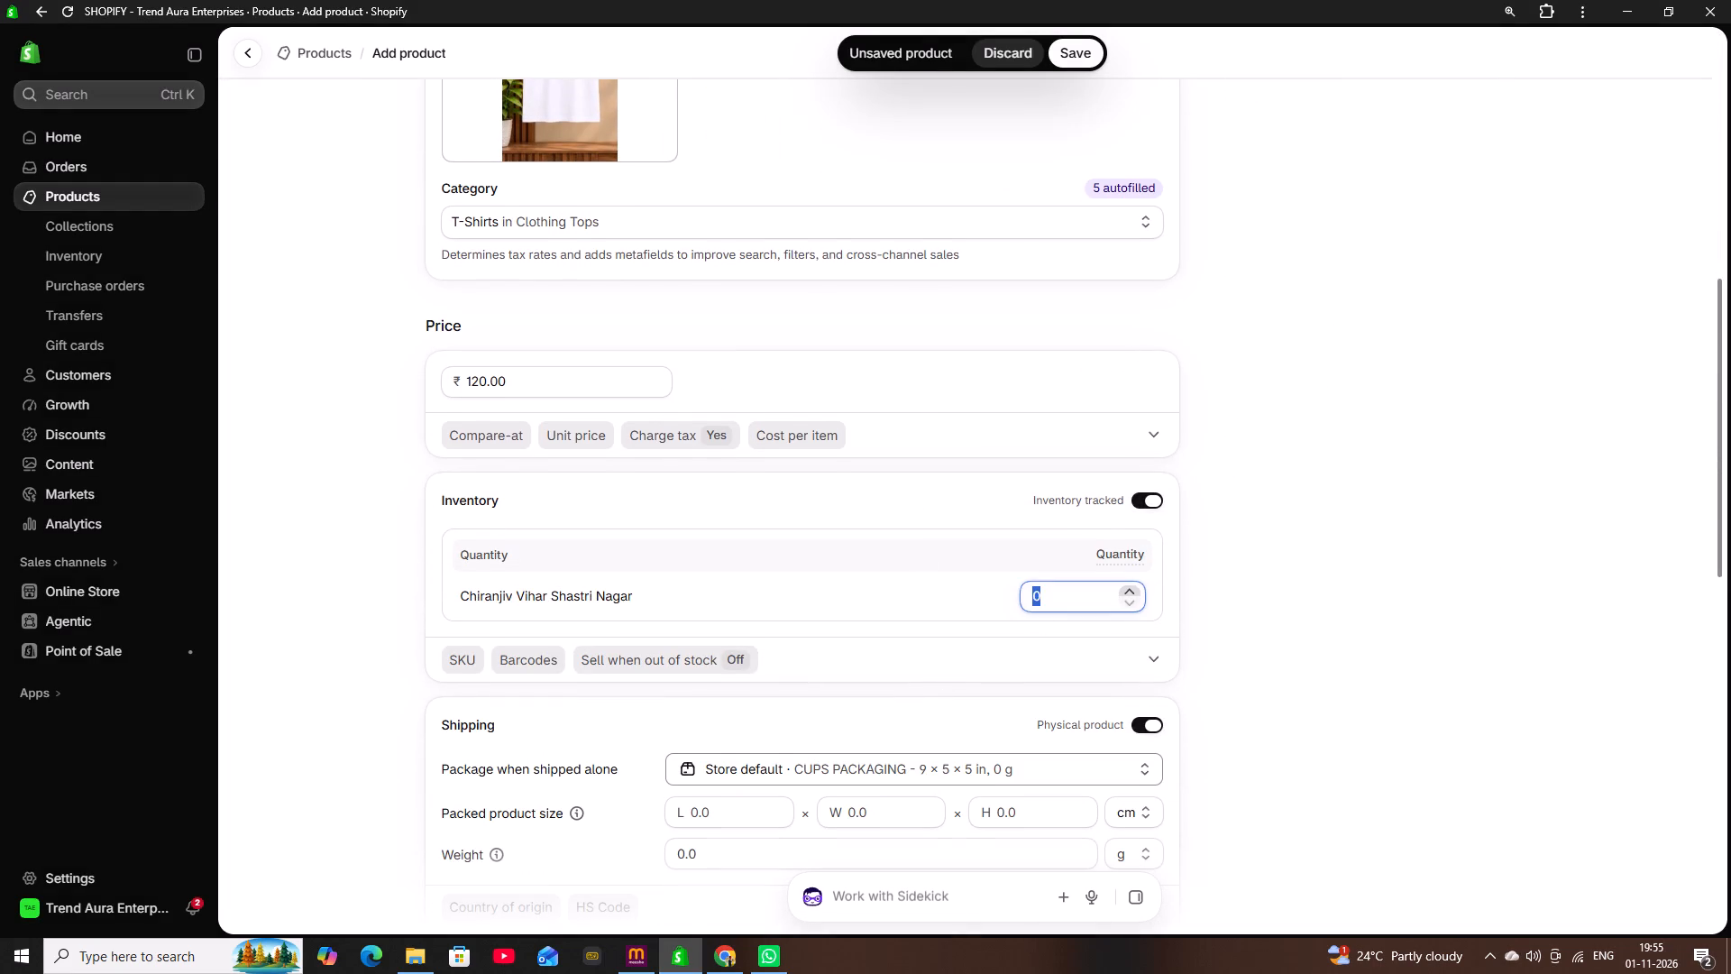
text(100)
click(1269, 574)
Choose Trend Packaging as the shipping package and set the packed product size to 10 × 12 × 2 cm.
scroll(1269, 574, down, 3)
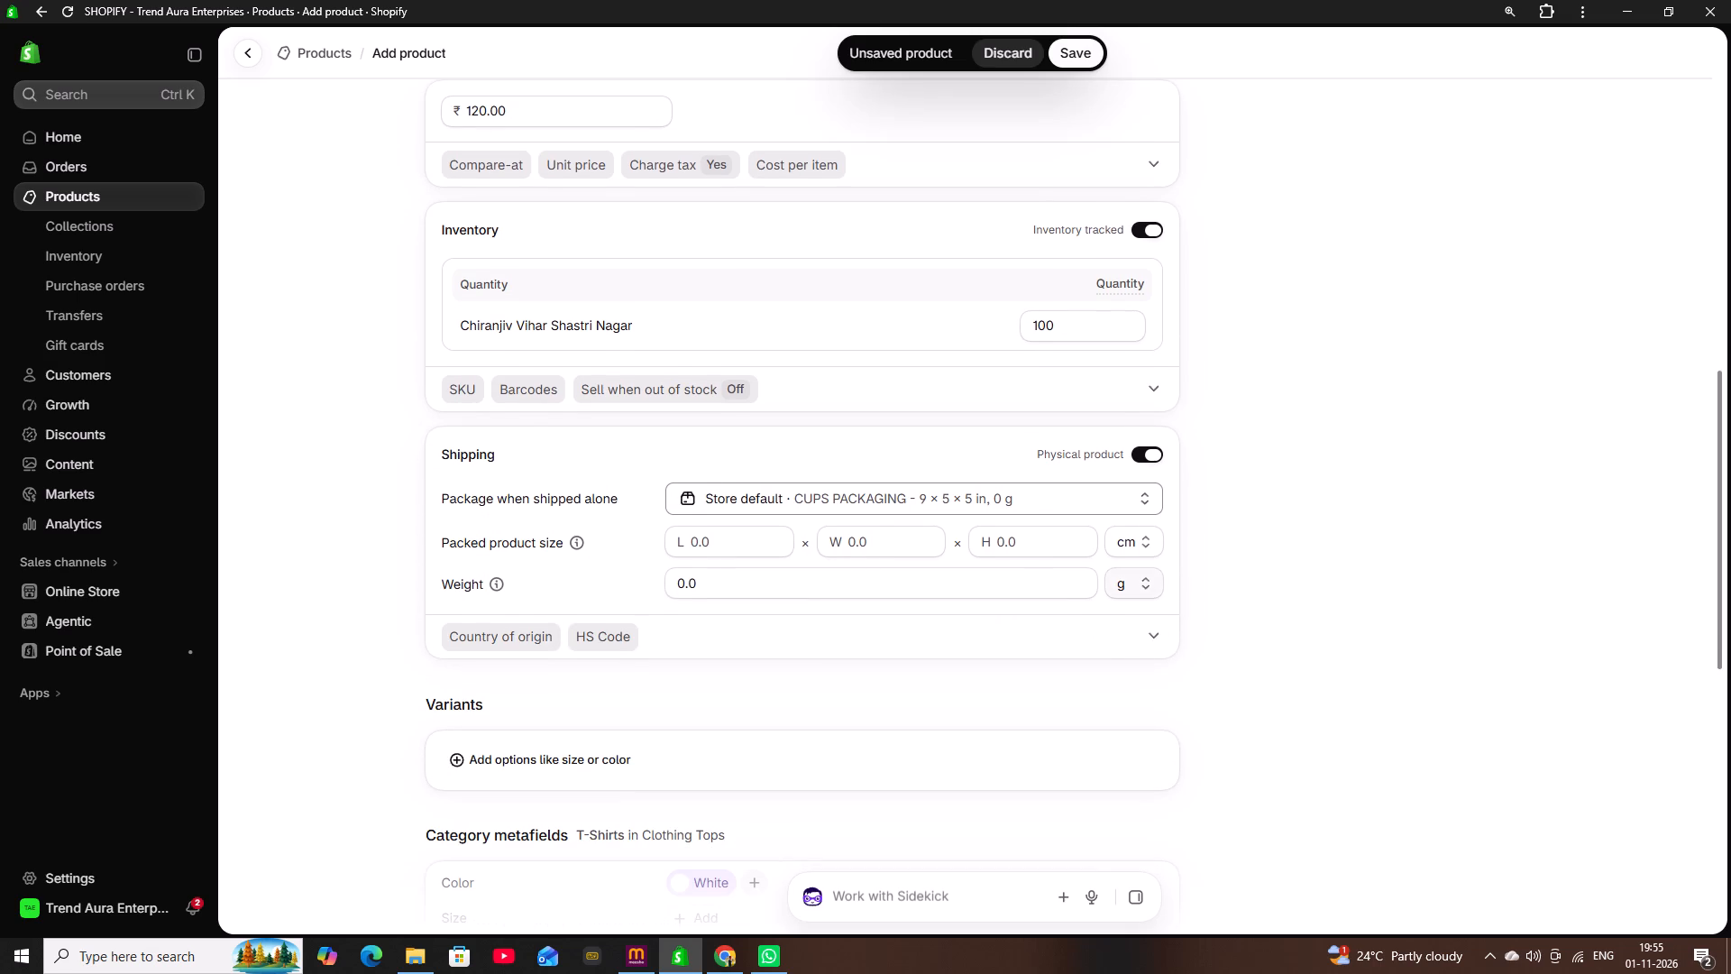
click(837, 504)
click(801, 746)
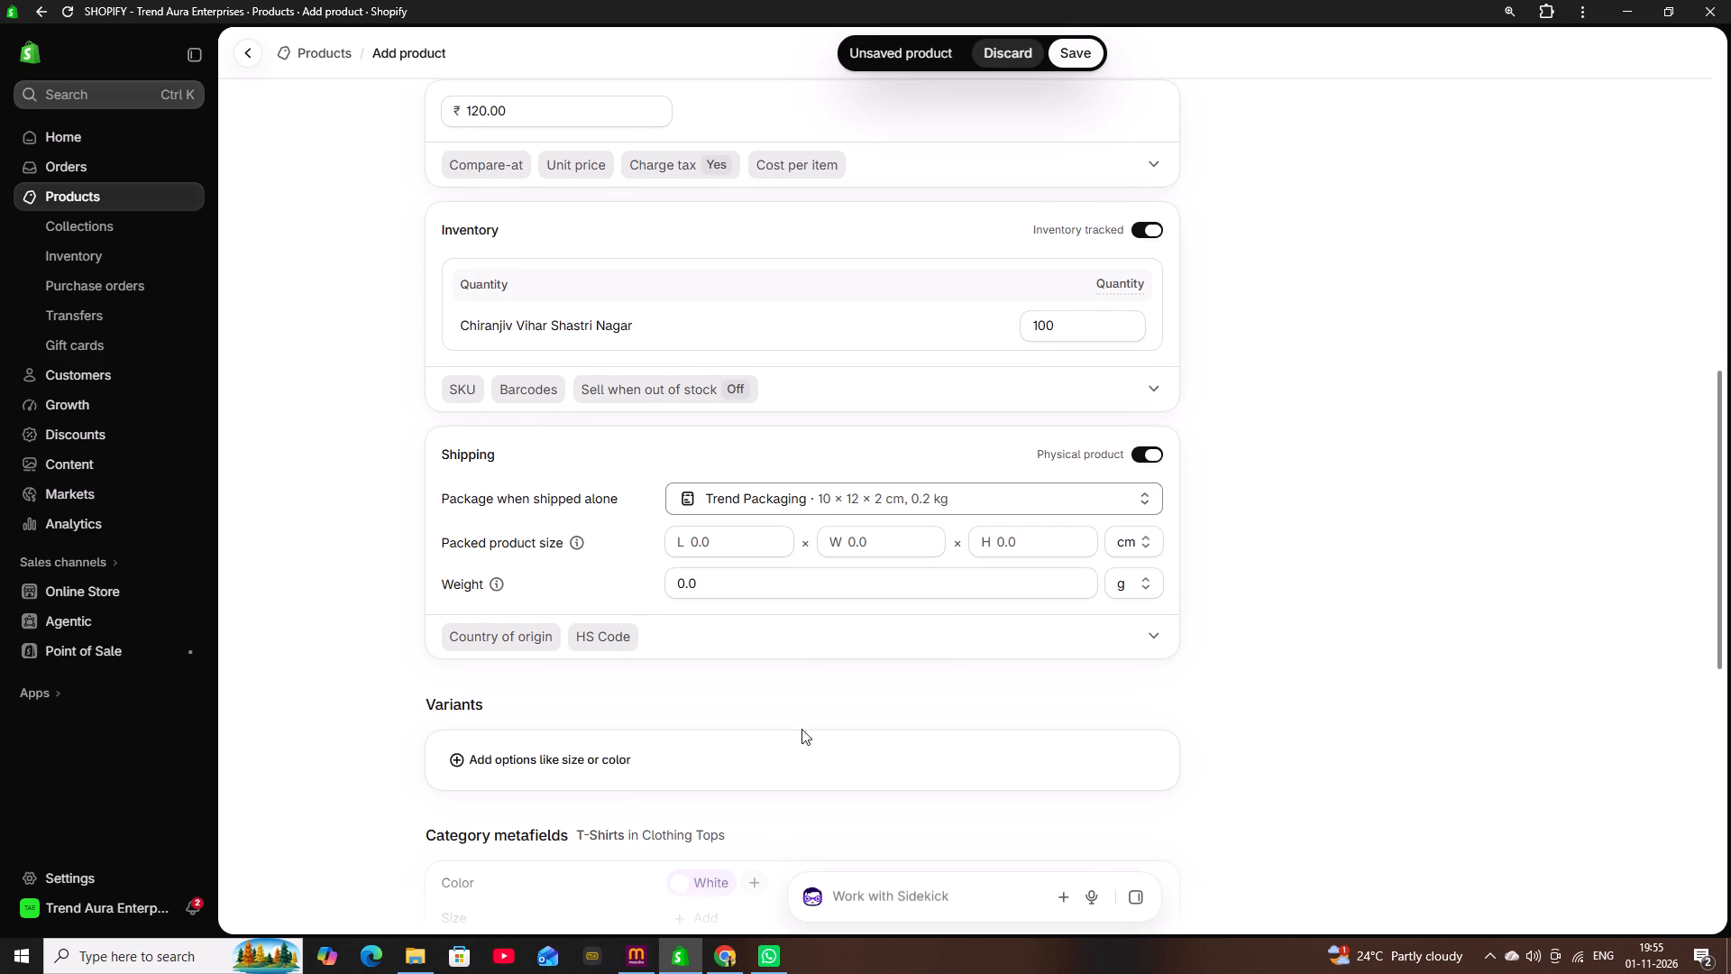
click(755, 540)
text(10)
drag(838, 535, 856, 538)
text(12)
click(1024, 542)
key(2)
Set the product weight to 150 g.
click(722, 577)
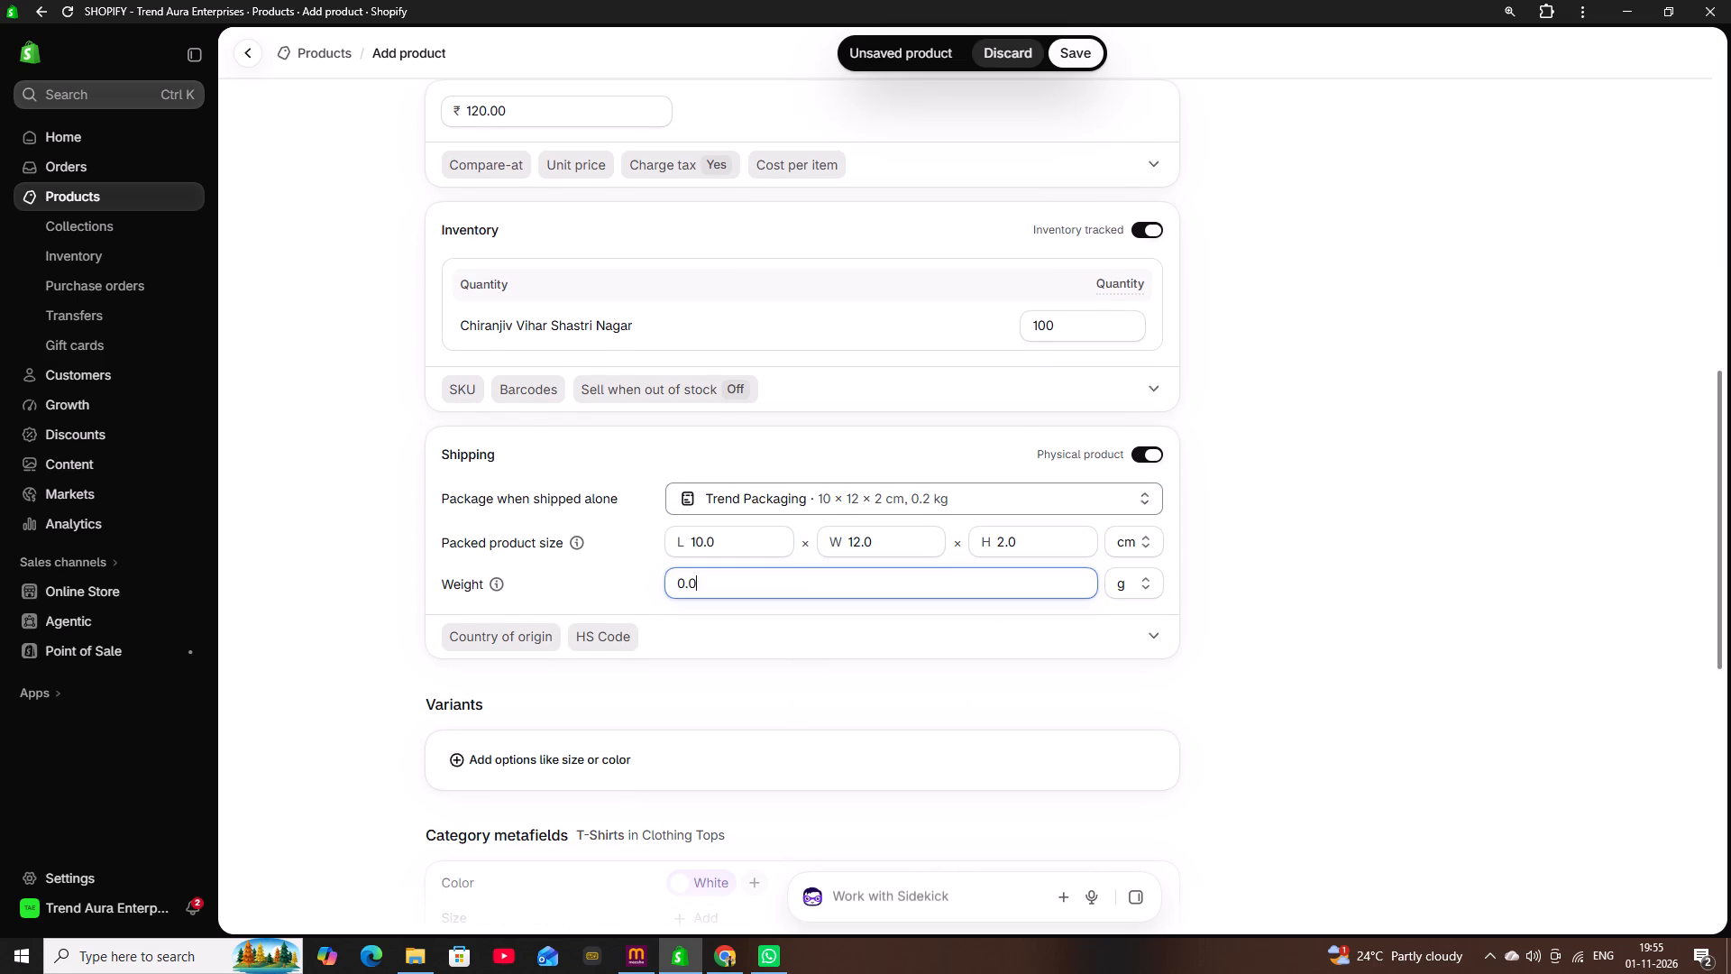
key(BackSpace)
key(BackSpace)
key(BackSpace)
text(150)
Set the country of origin to India in the additional shipping details.
click(531, 651)
click(528, 627)
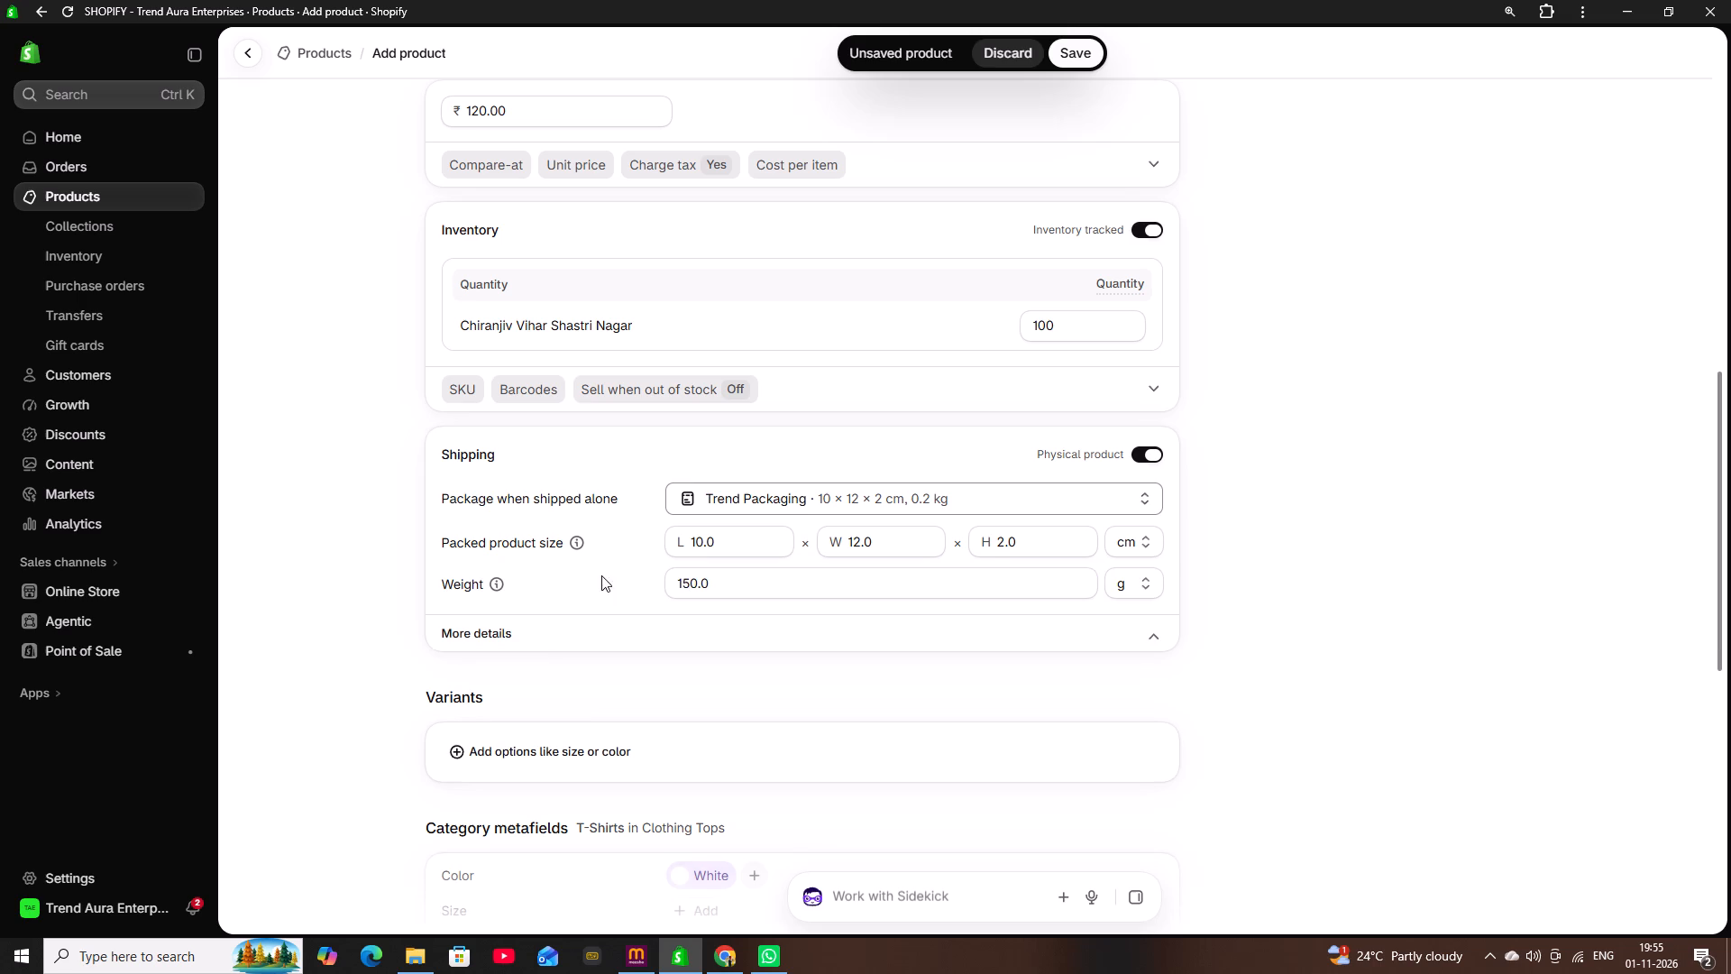
click(526, 689)
scroll(620, 620, down, 4)
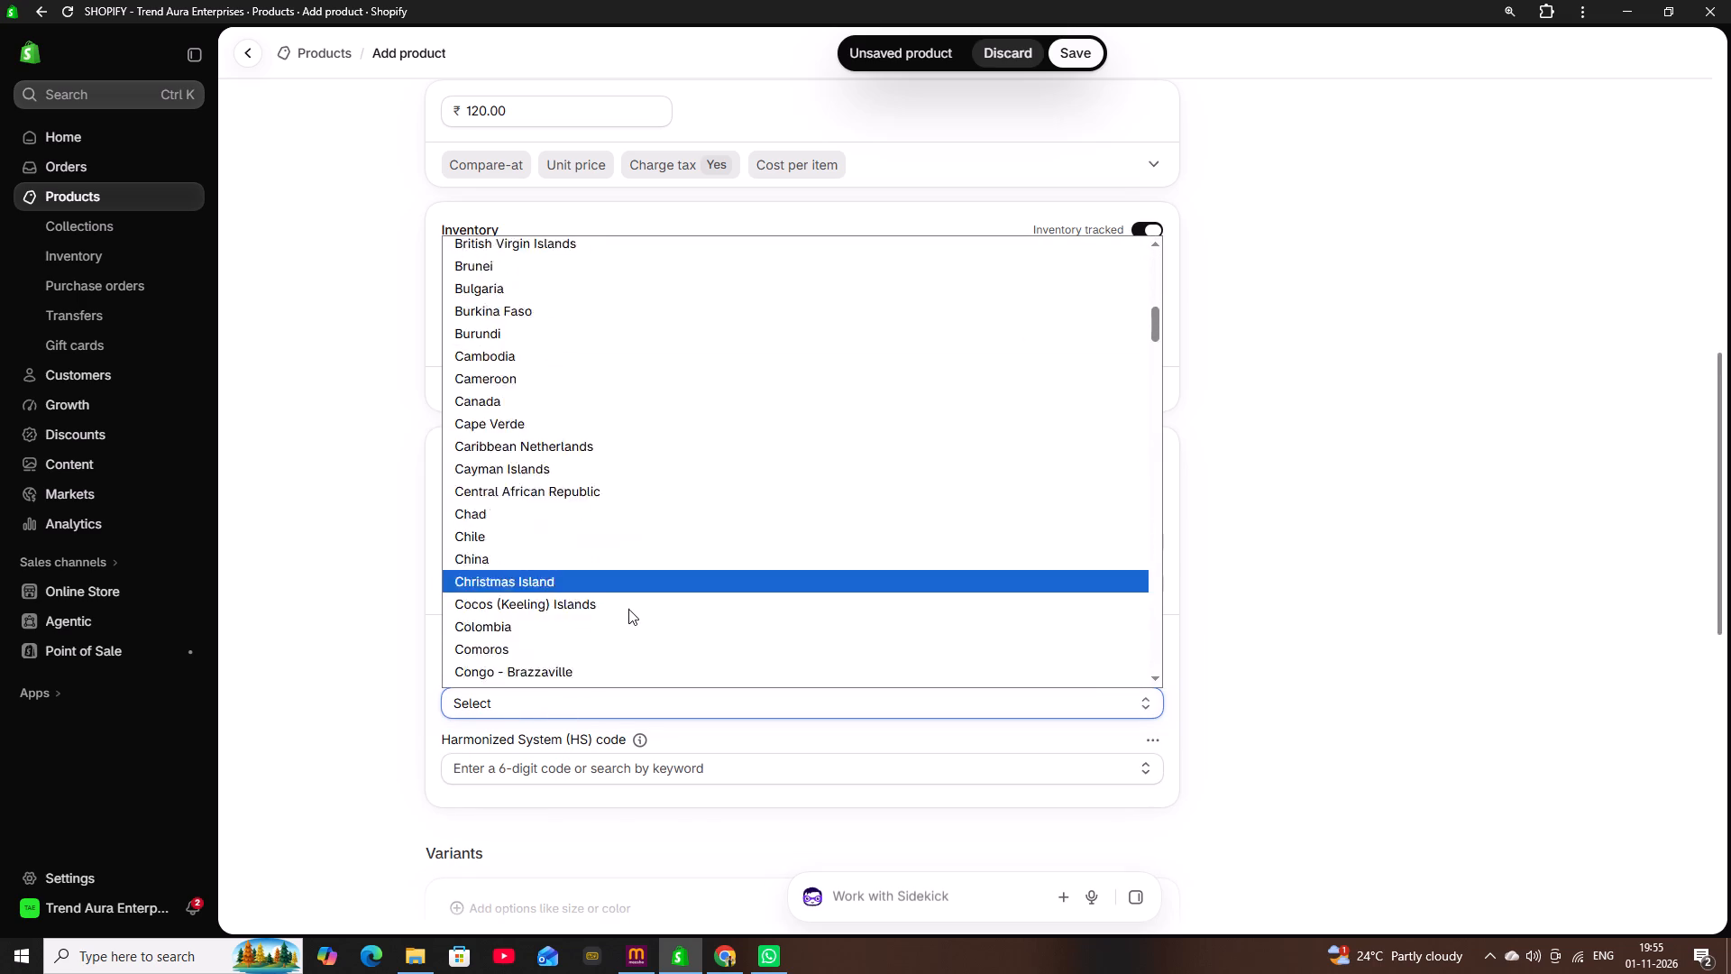
scroll(628, 609, down, 8)
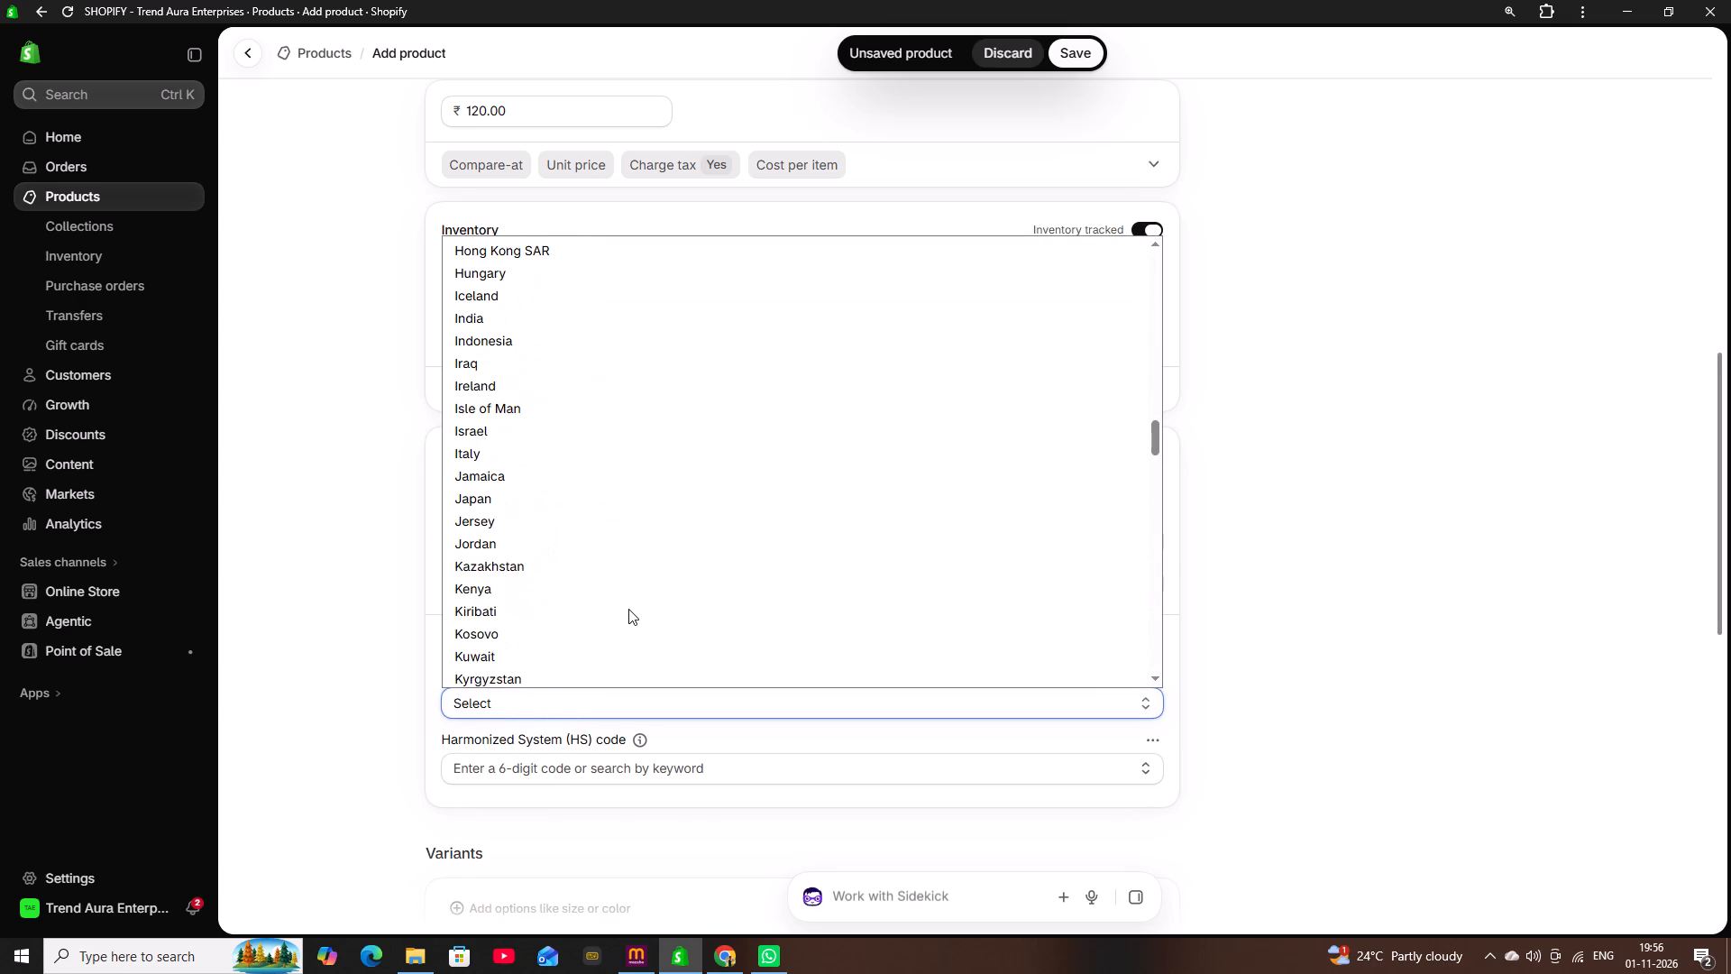
click(554, 317)
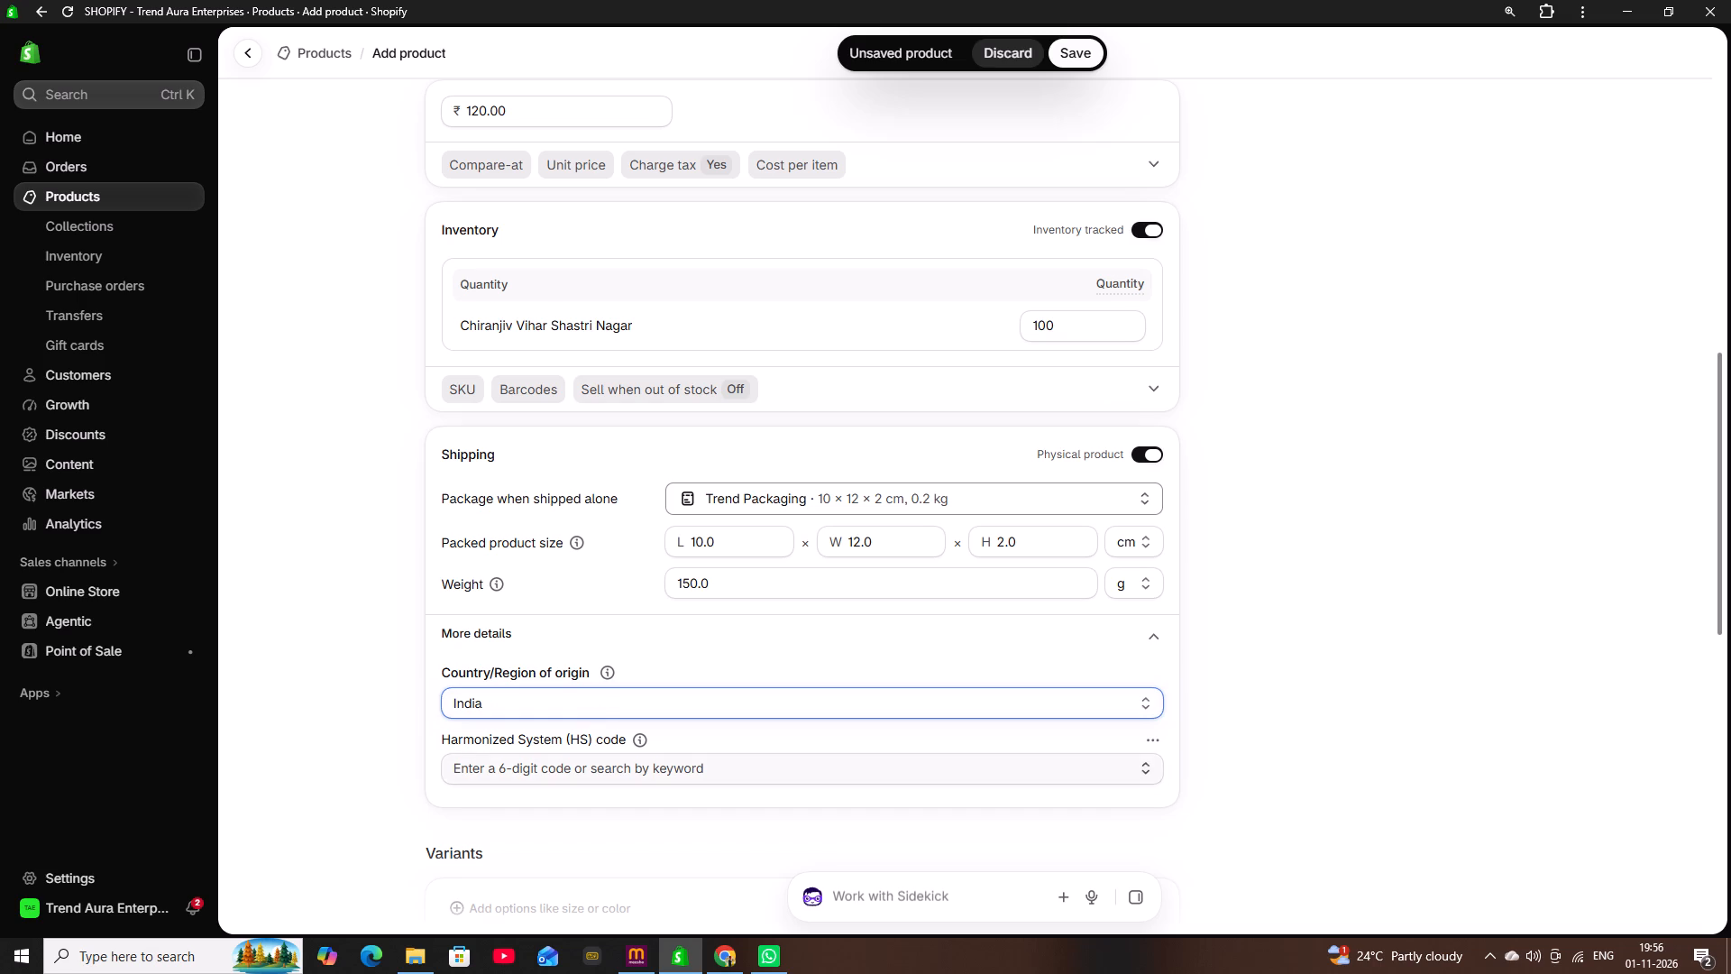
Search the HS codes for 6109 and assign 6109.90 to the product.
click(582, 761)
text(6109)
click(548, 845)
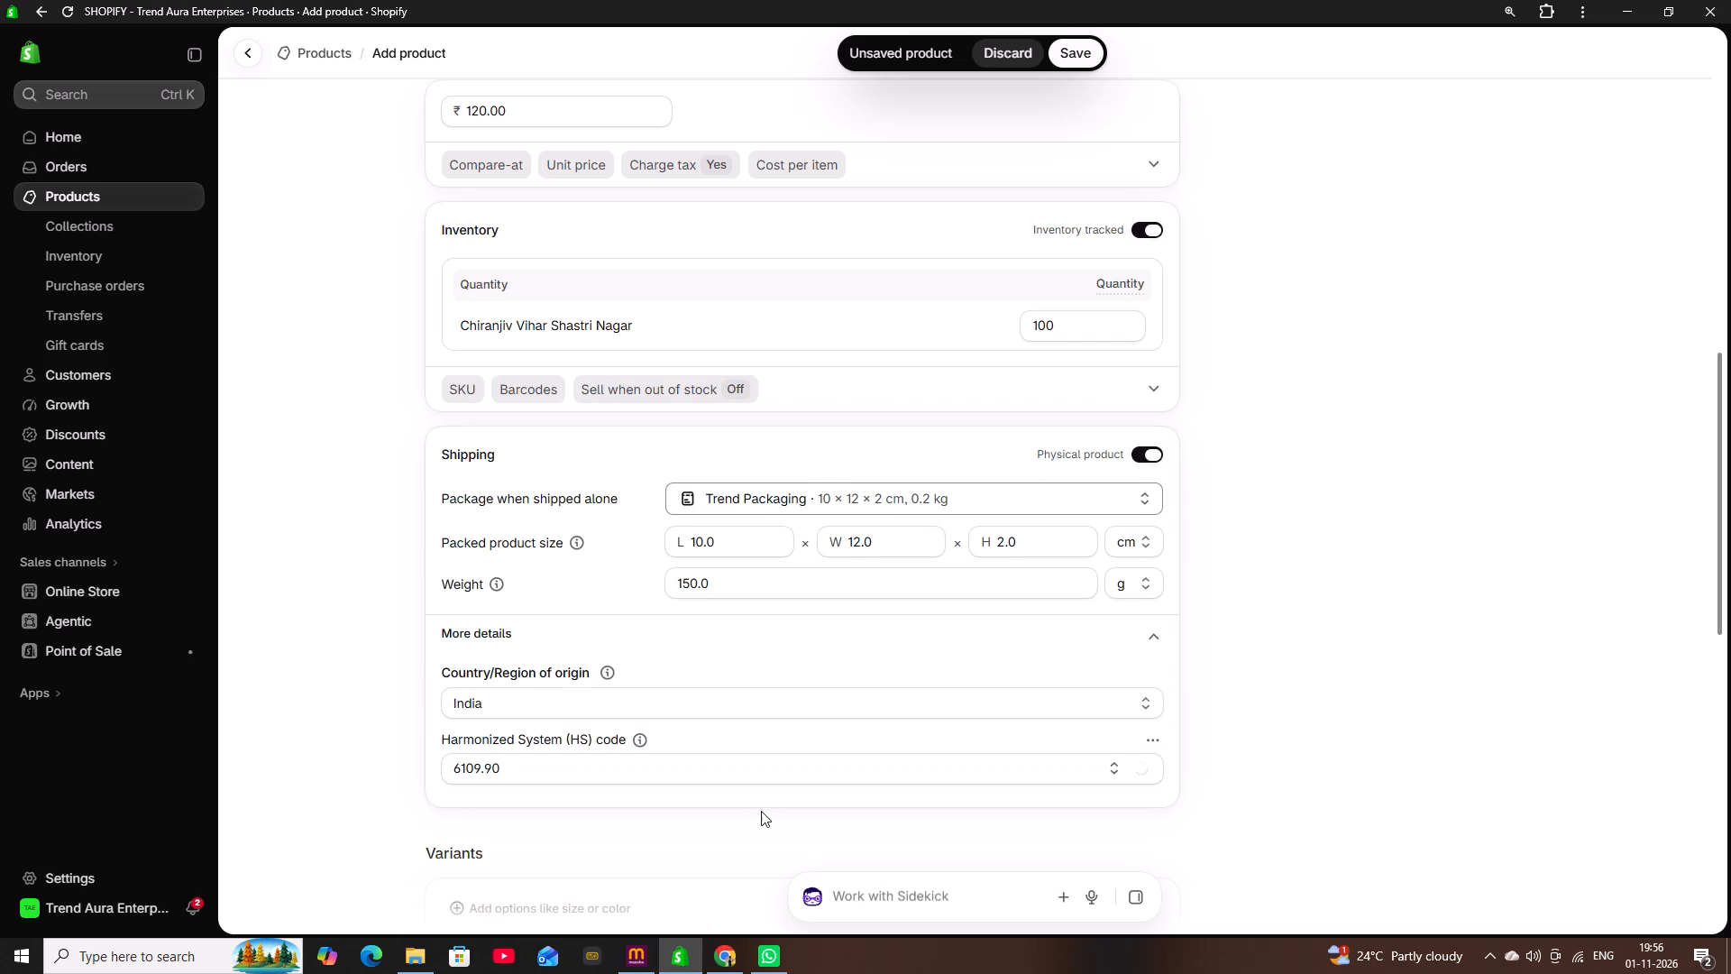
Add sizes S, M, L, XL and 2XL to the Size category metafield.
scroll(737, 841, down, 2)
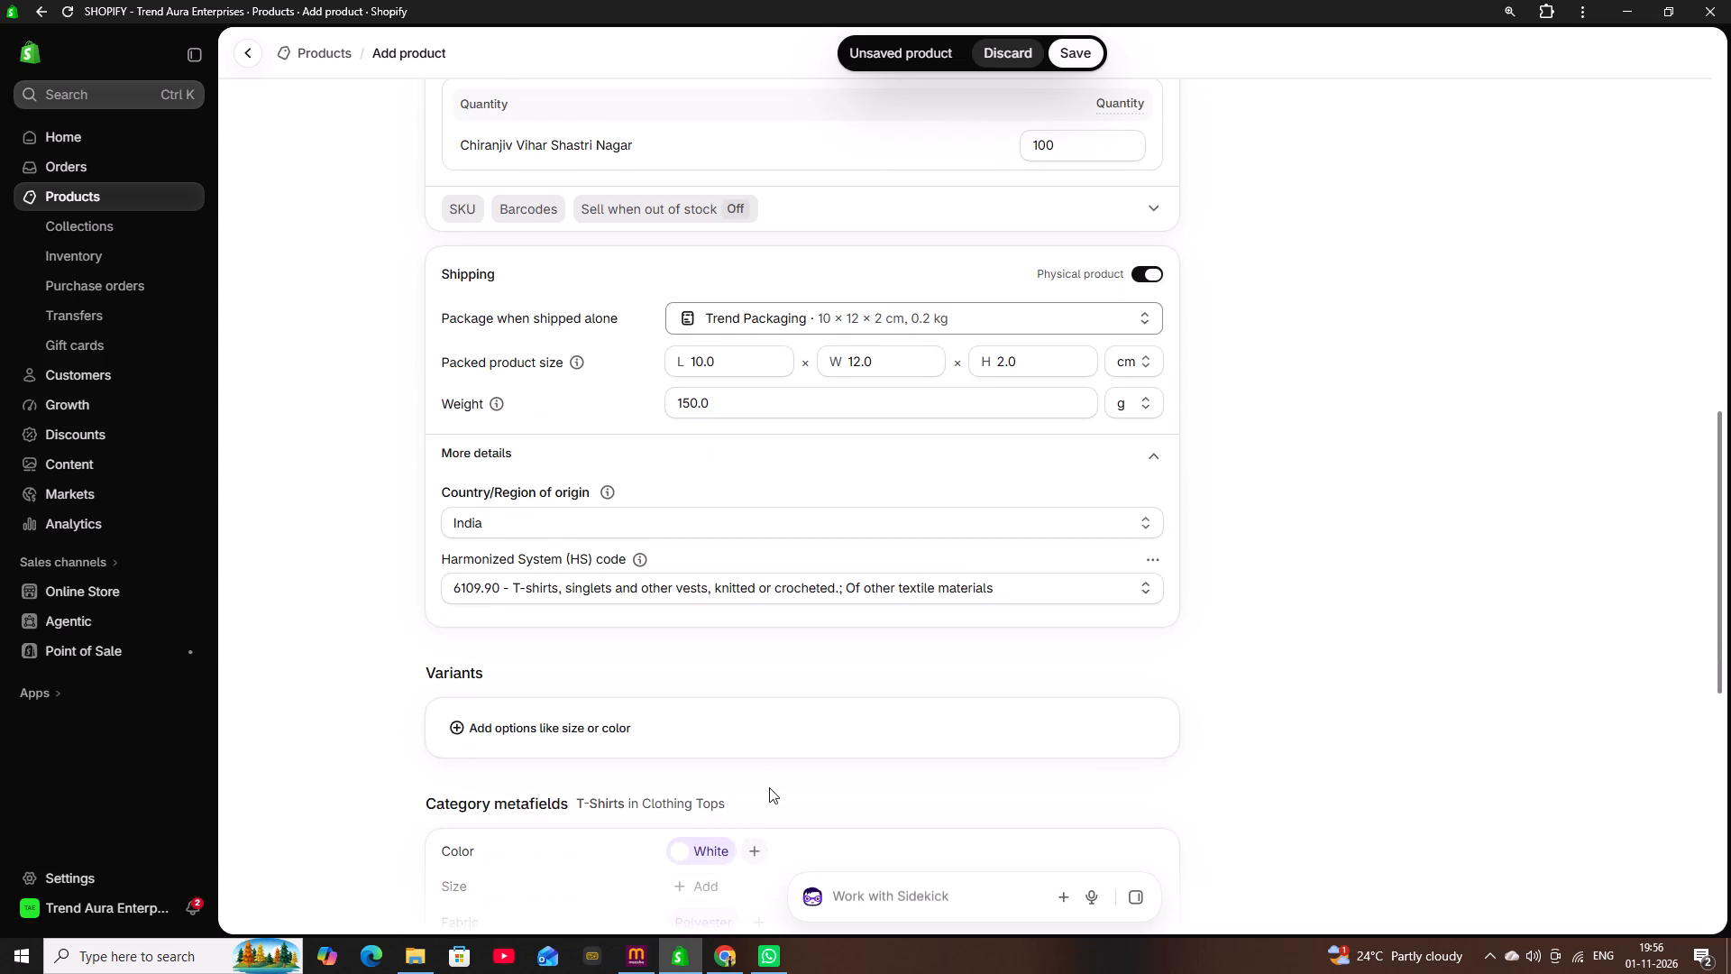
scroll(767, 789, down, 2)
click(704, 696)
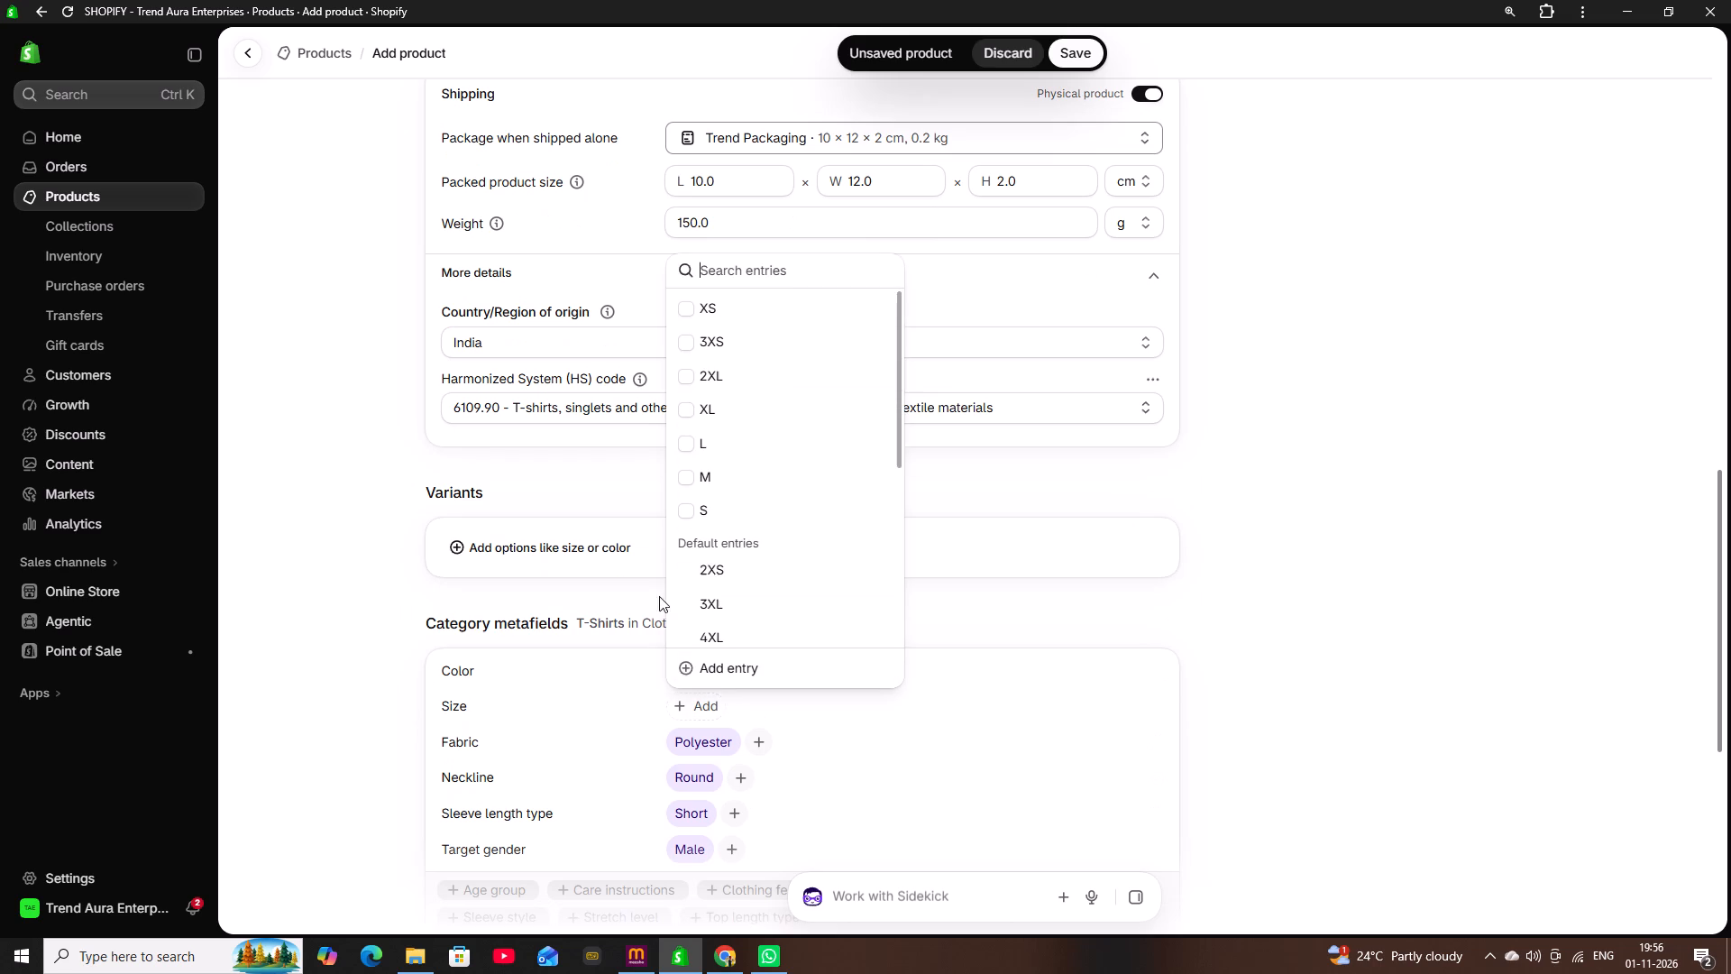
click(685, 513)
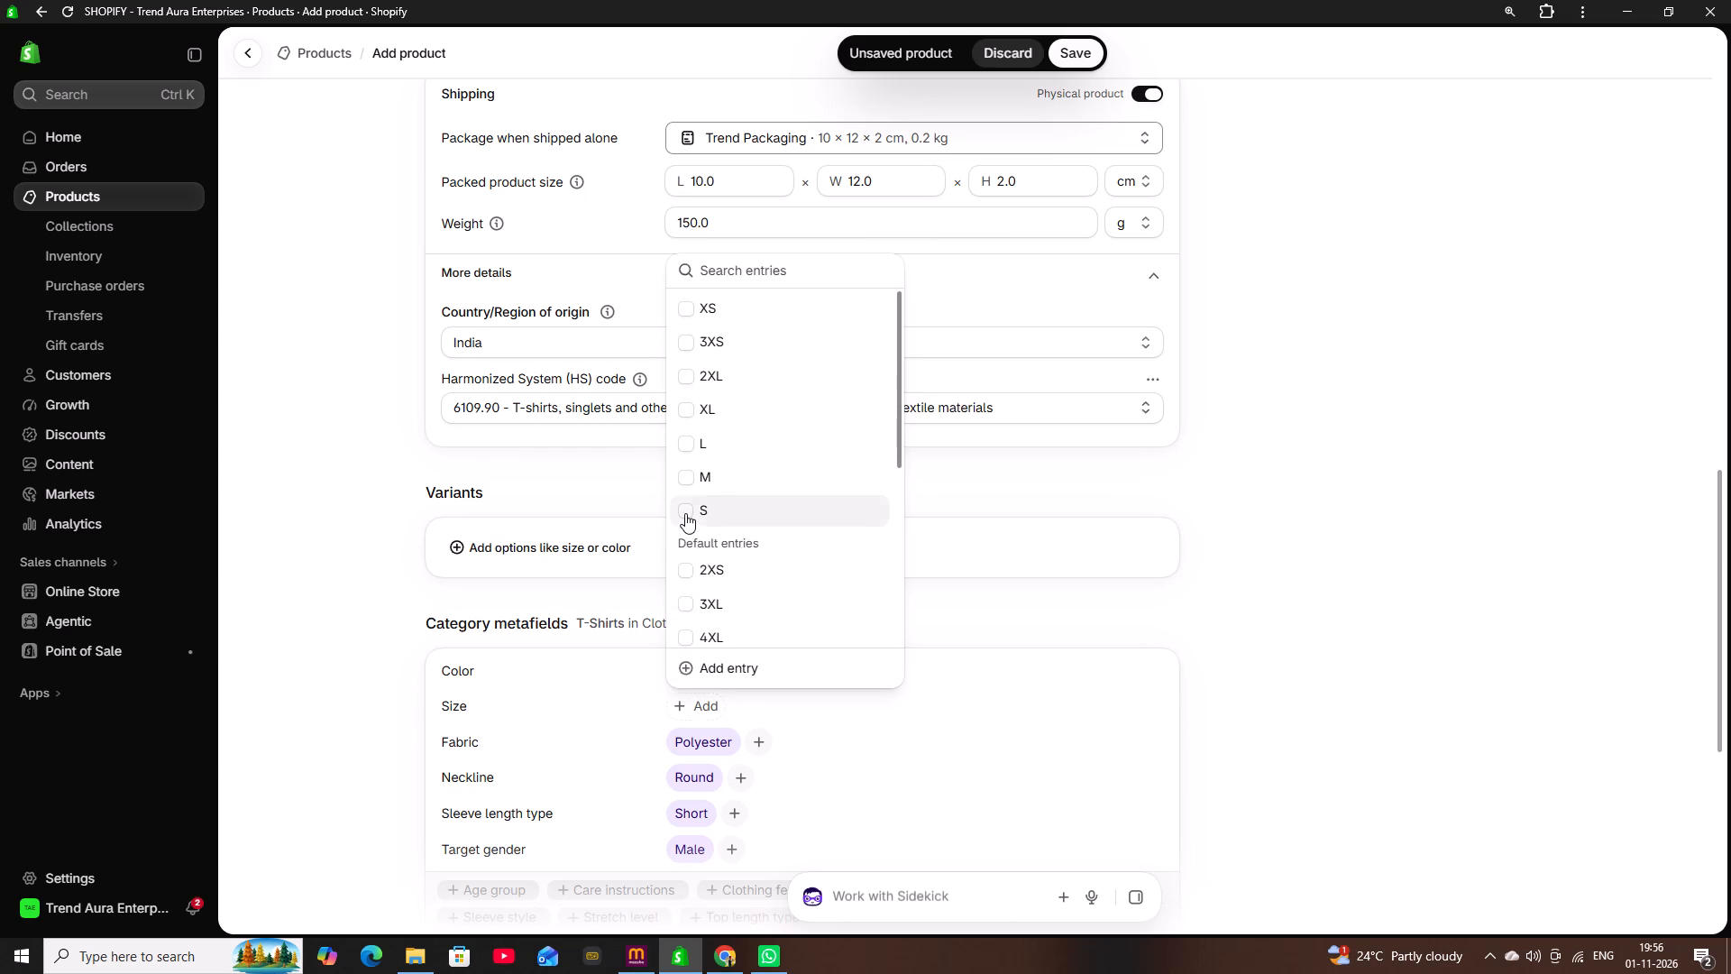
click(687, 475)
click(689, 444)
drag(691, 403, 692, 395)
click(692, 363)
click(1134, 492)
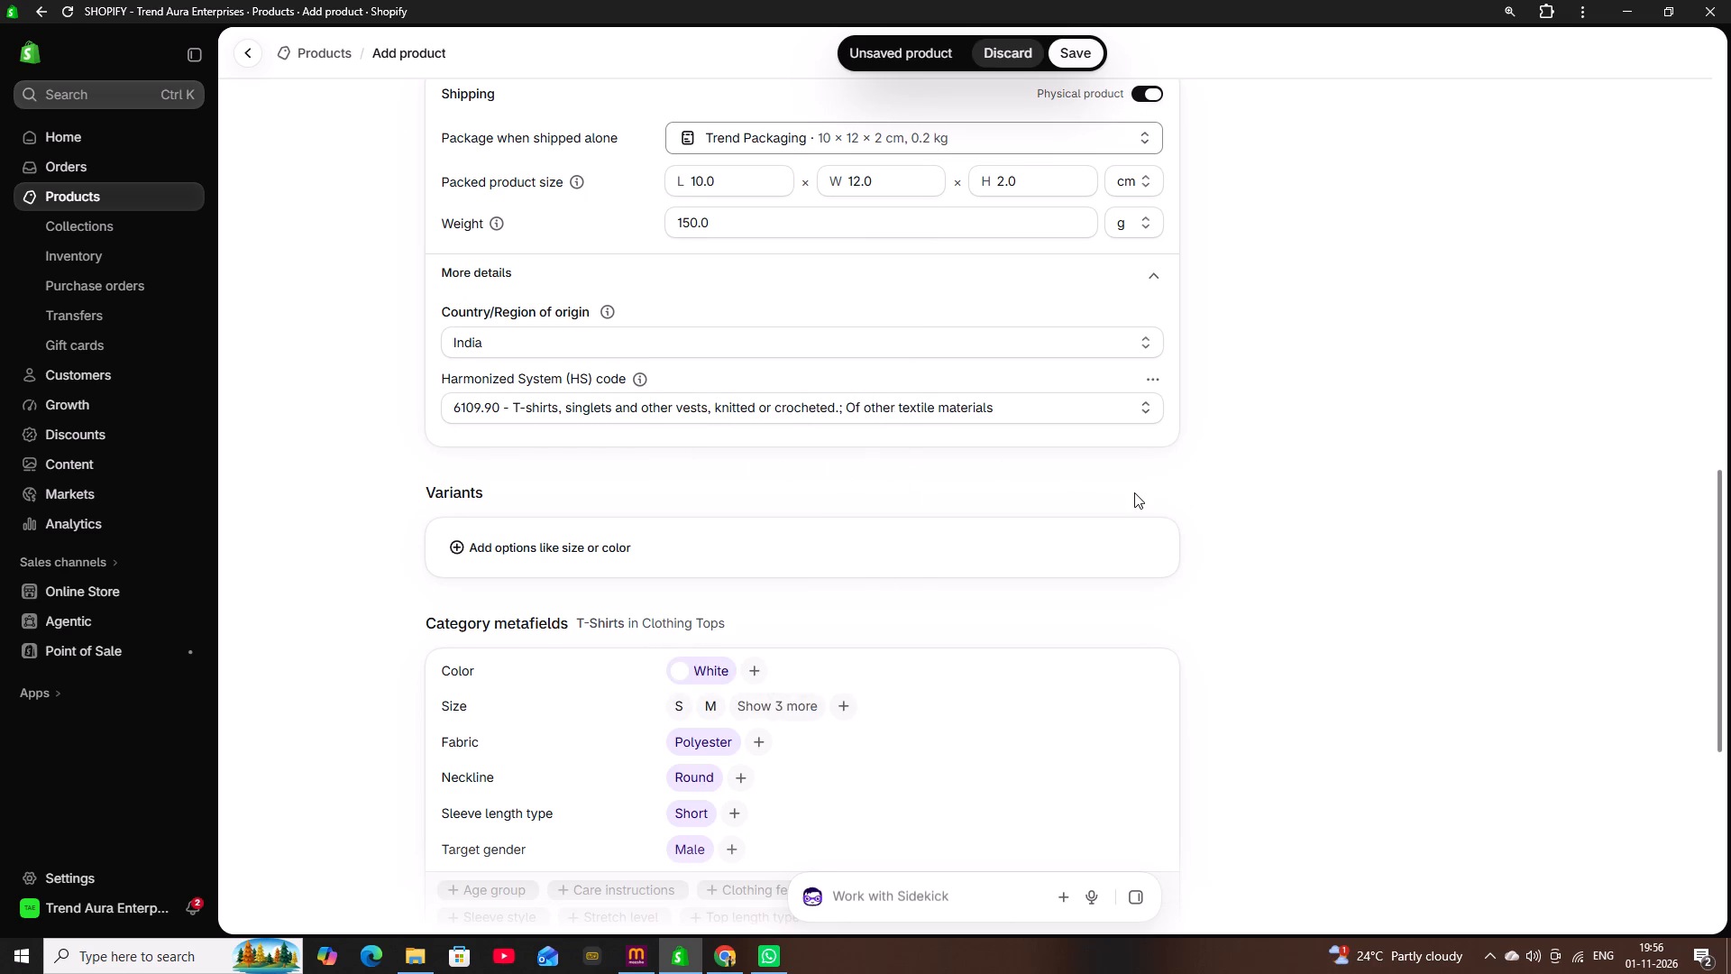
Save the new Bhagat Singh T-shirt product.
scroll(1207, 507, up, 16)
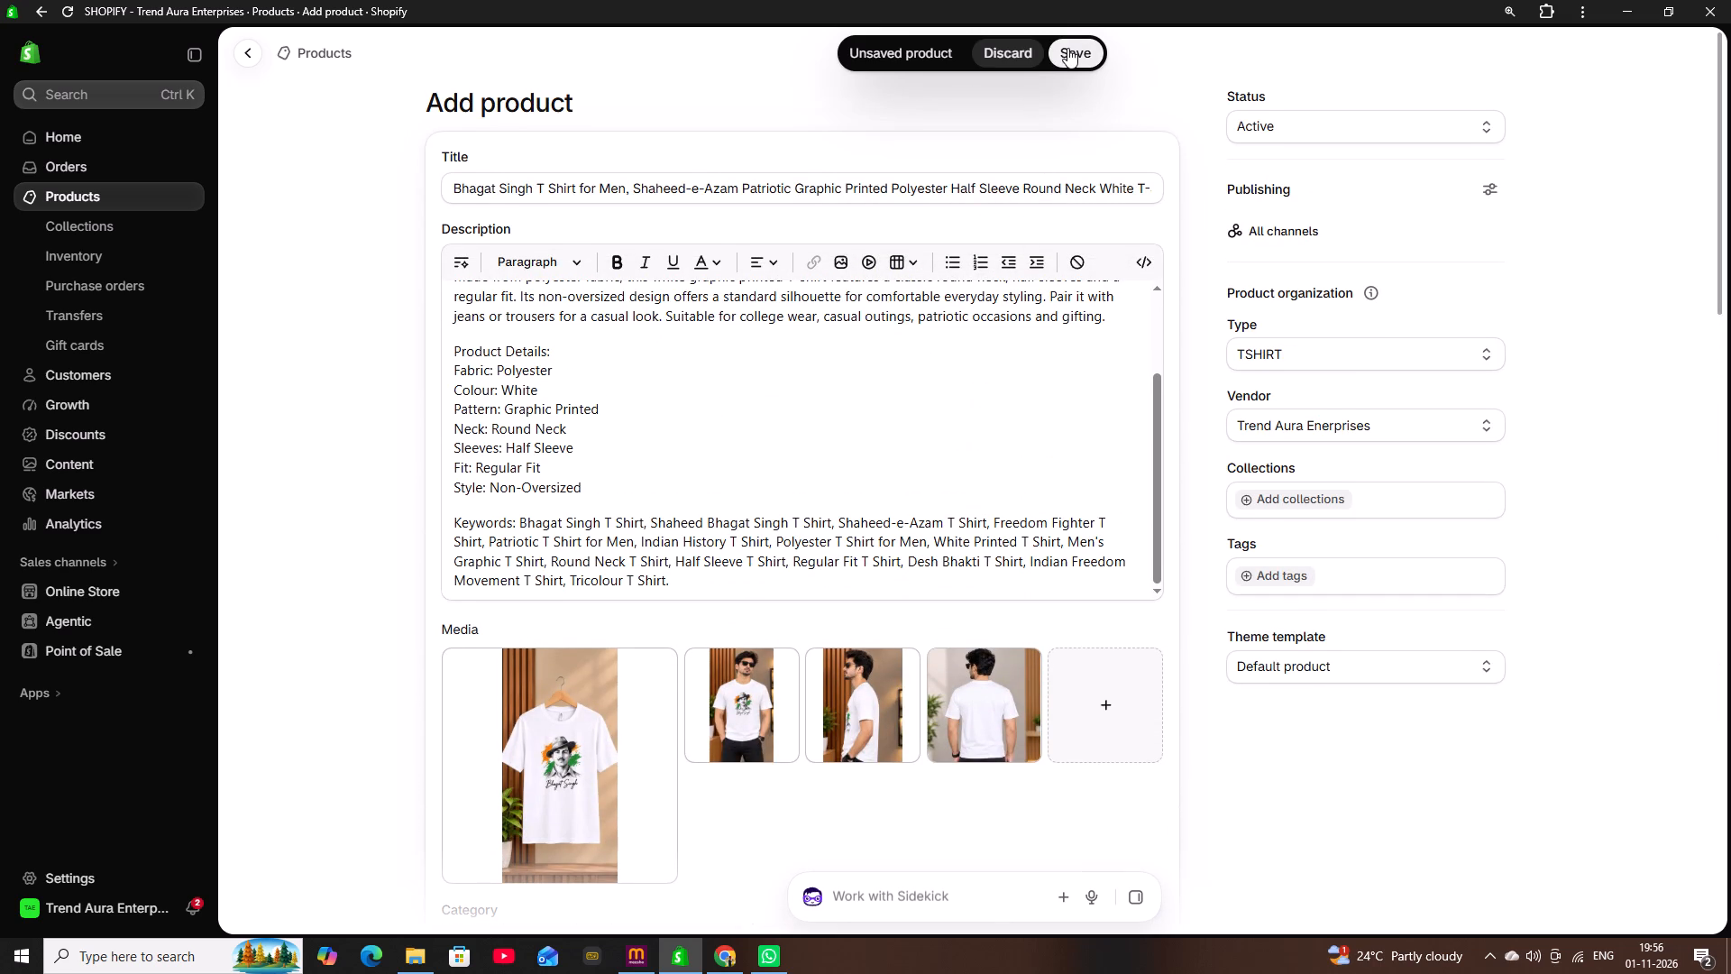
click(1067, 48)
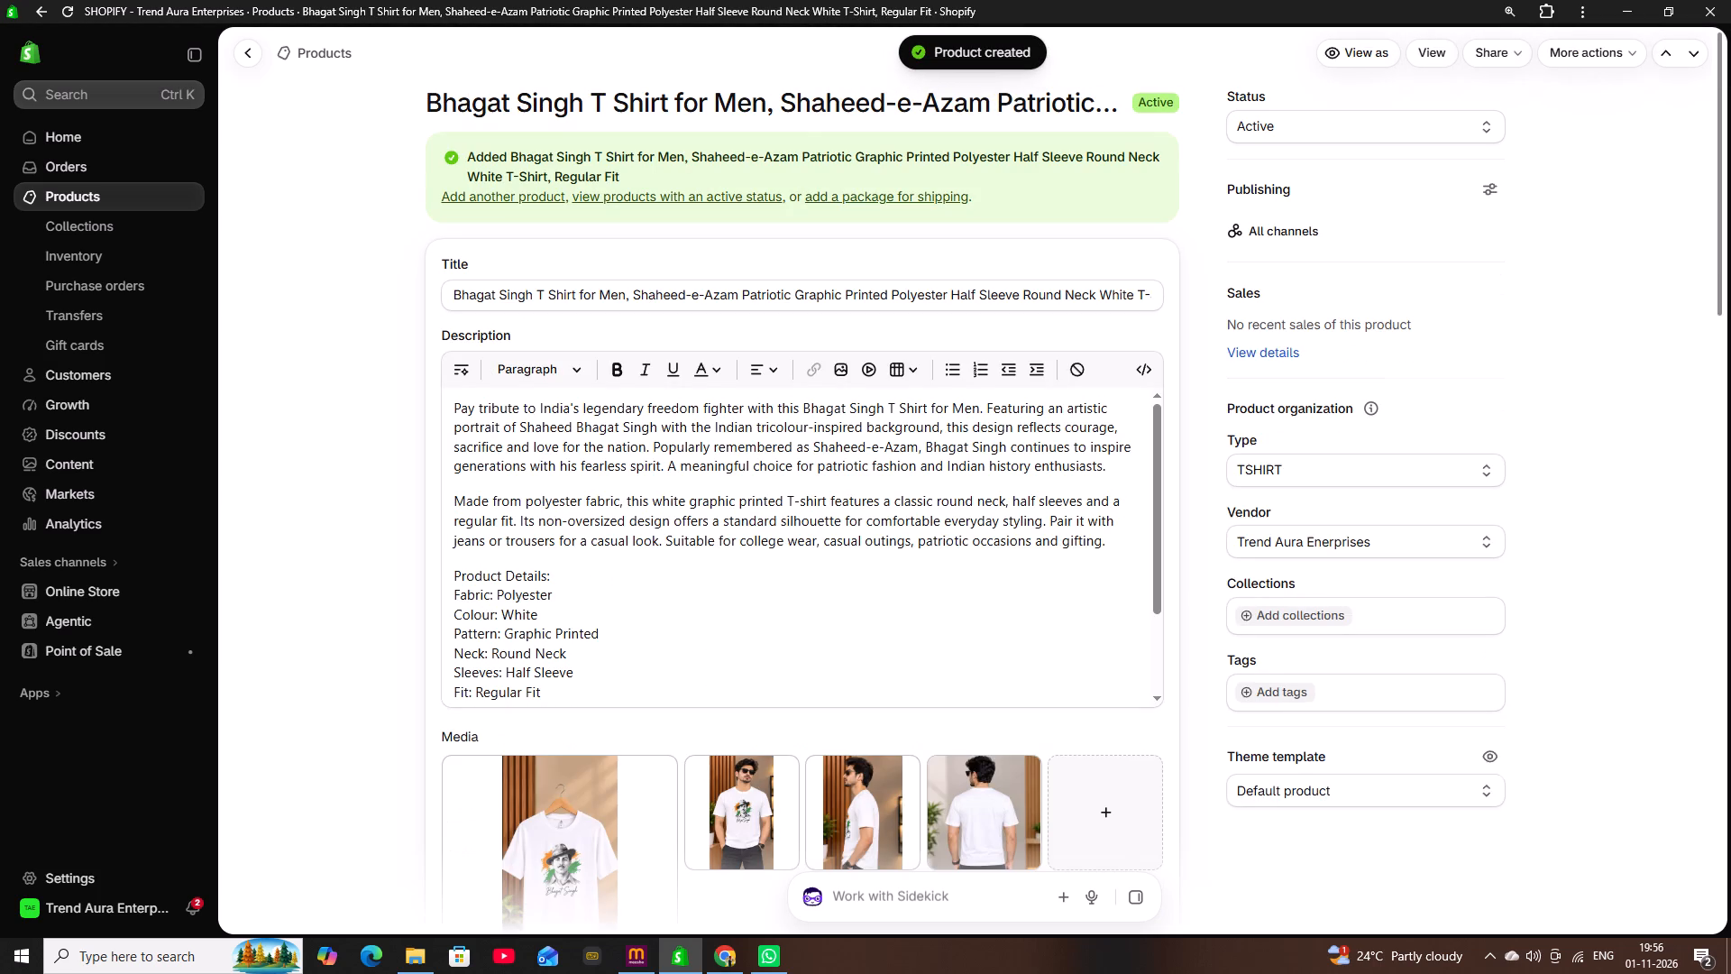
Go back to the store's product list.
click(155, 195)
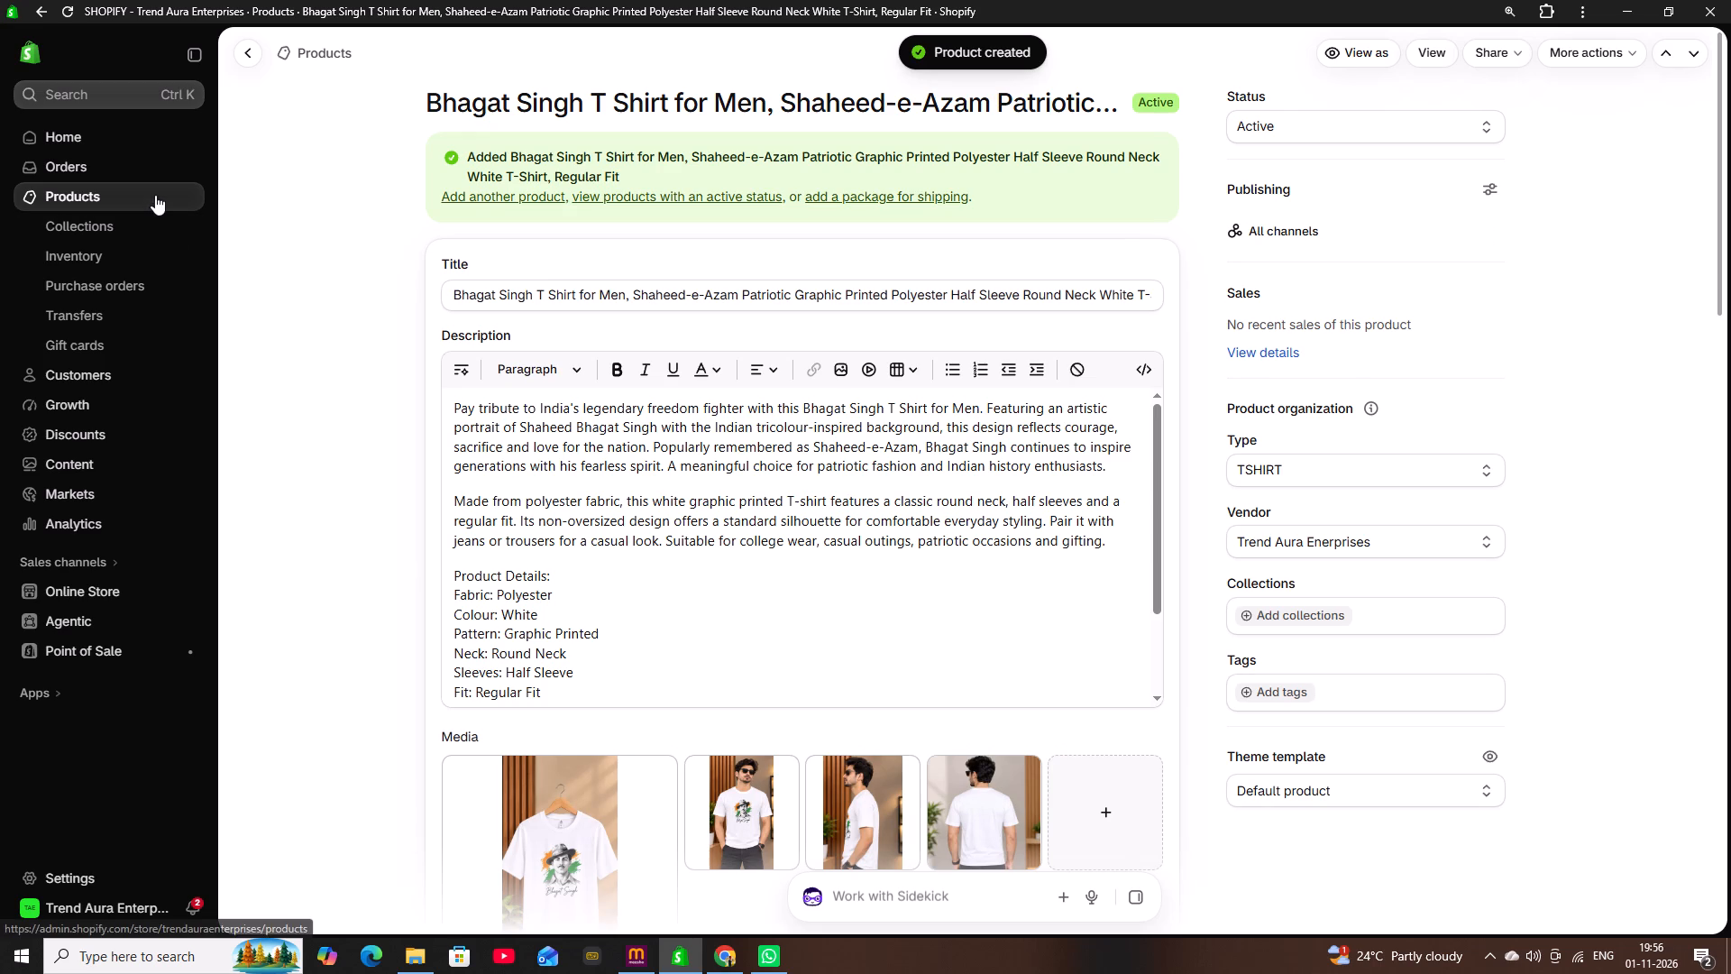
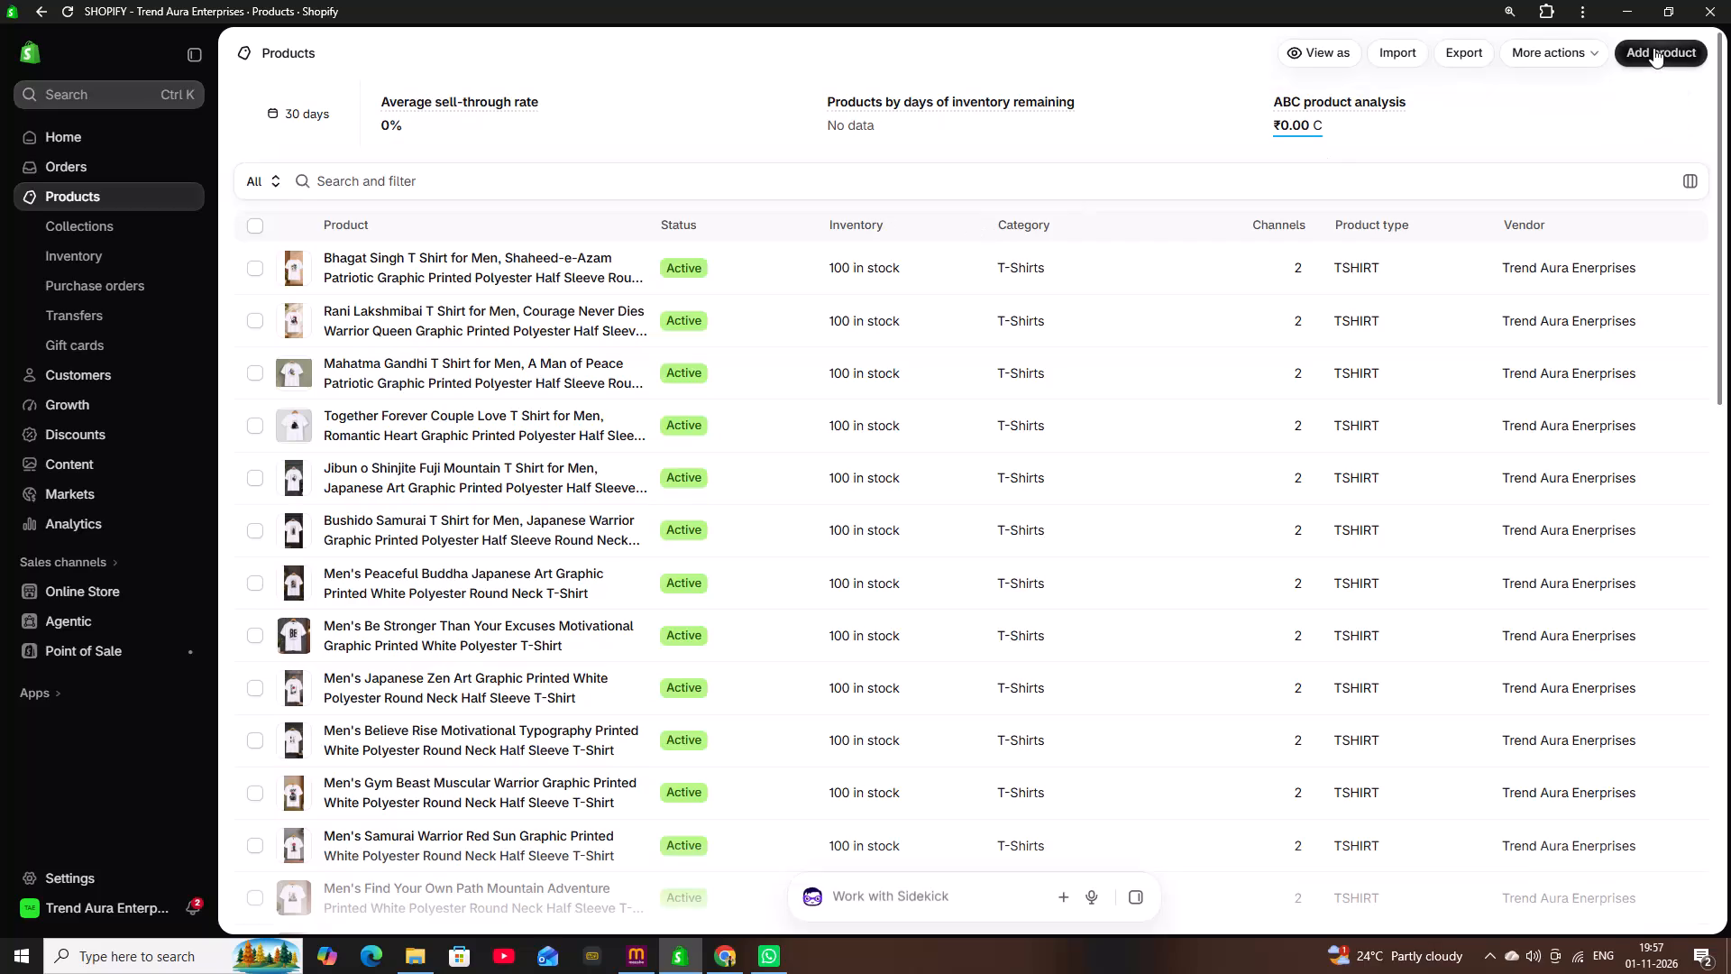
Start a new product and set its type to TSHIRT and its vendor to Trend Aura Enerprises.
click(1653, 48)
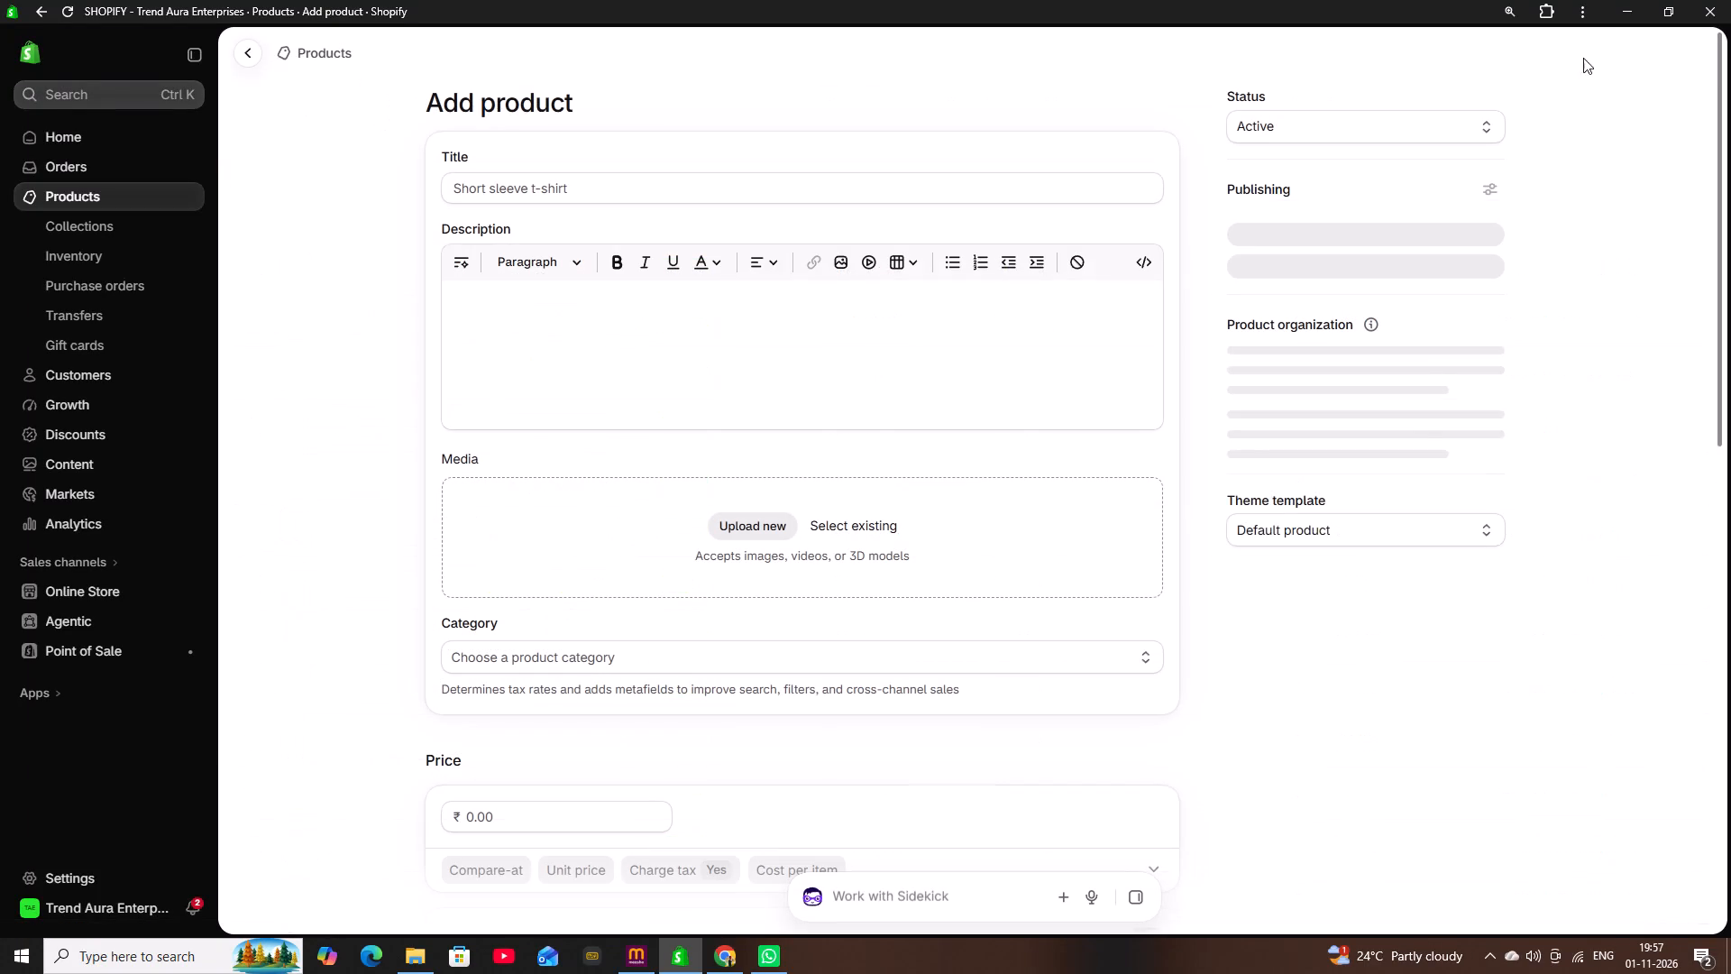
click(1310, 359)
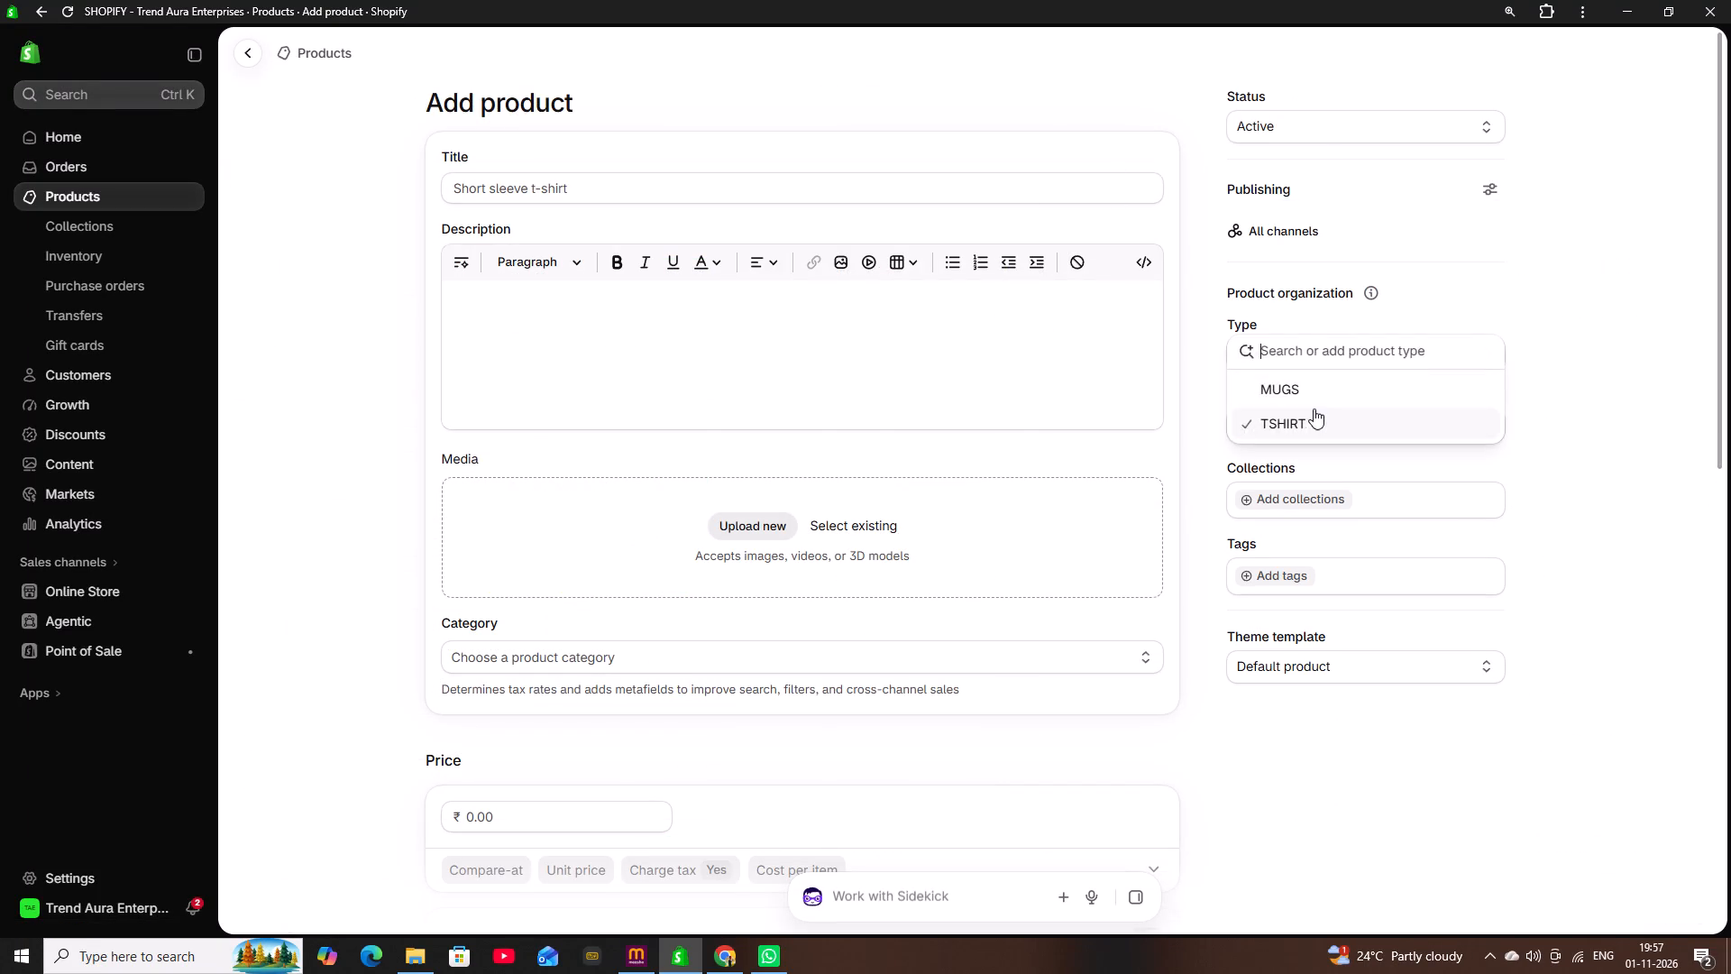
click(1314, 409)
click(1307, 423)
click(1310, 458)
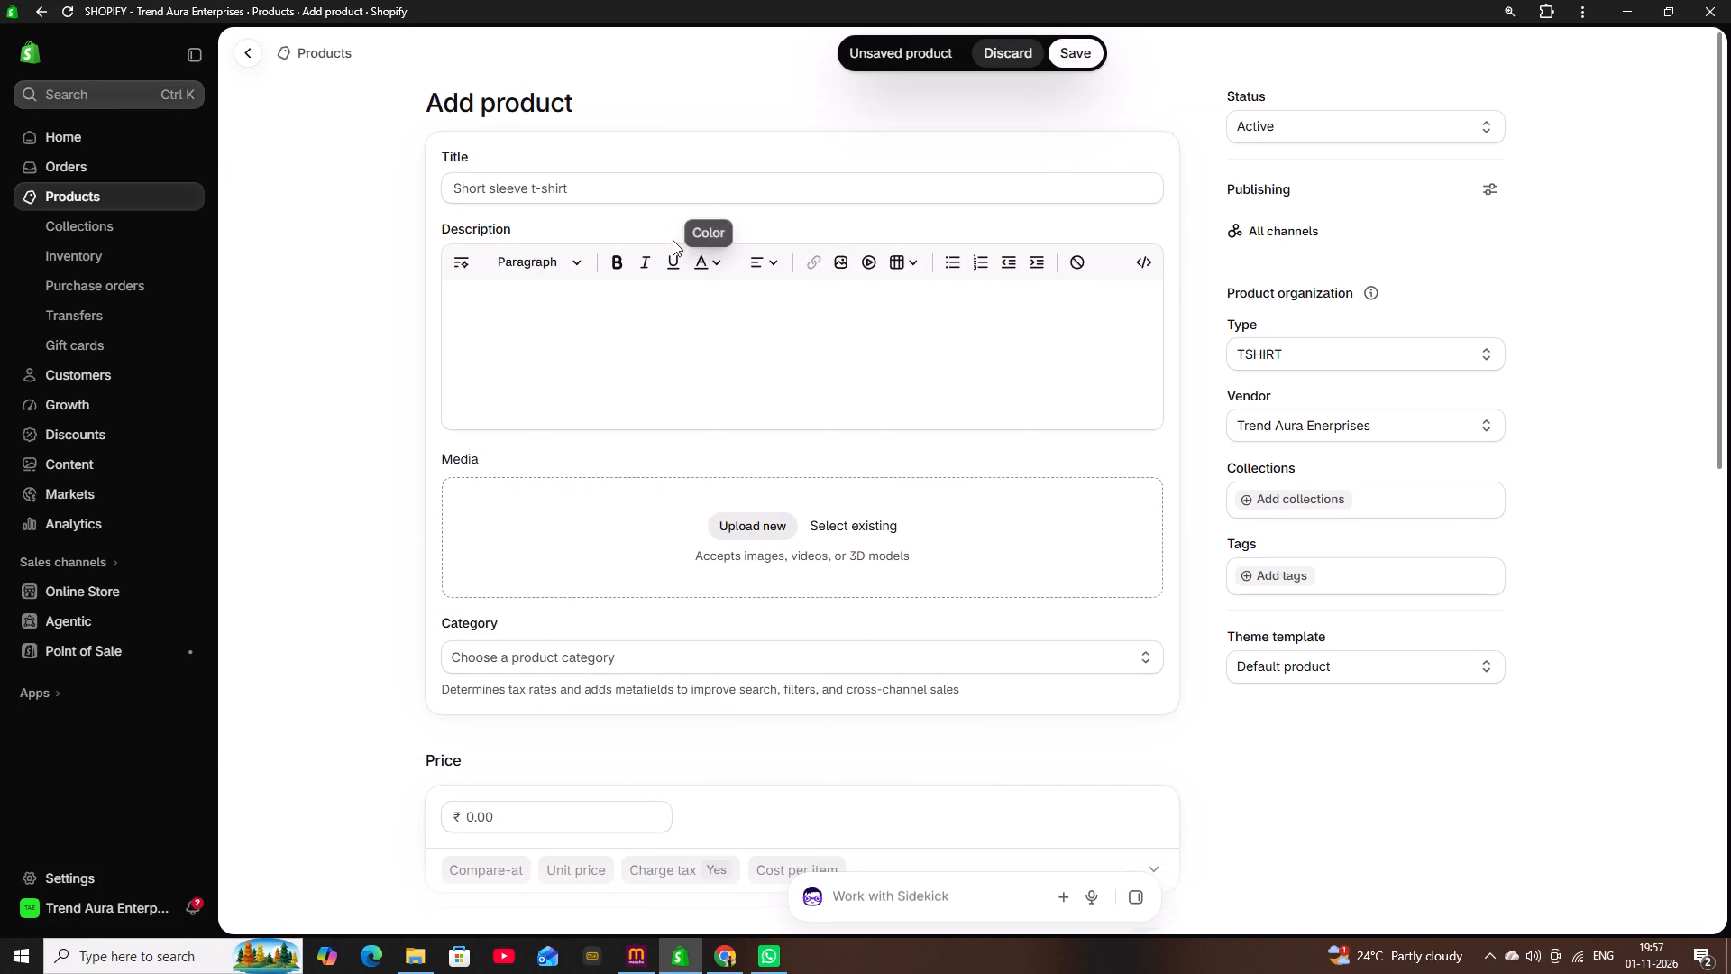
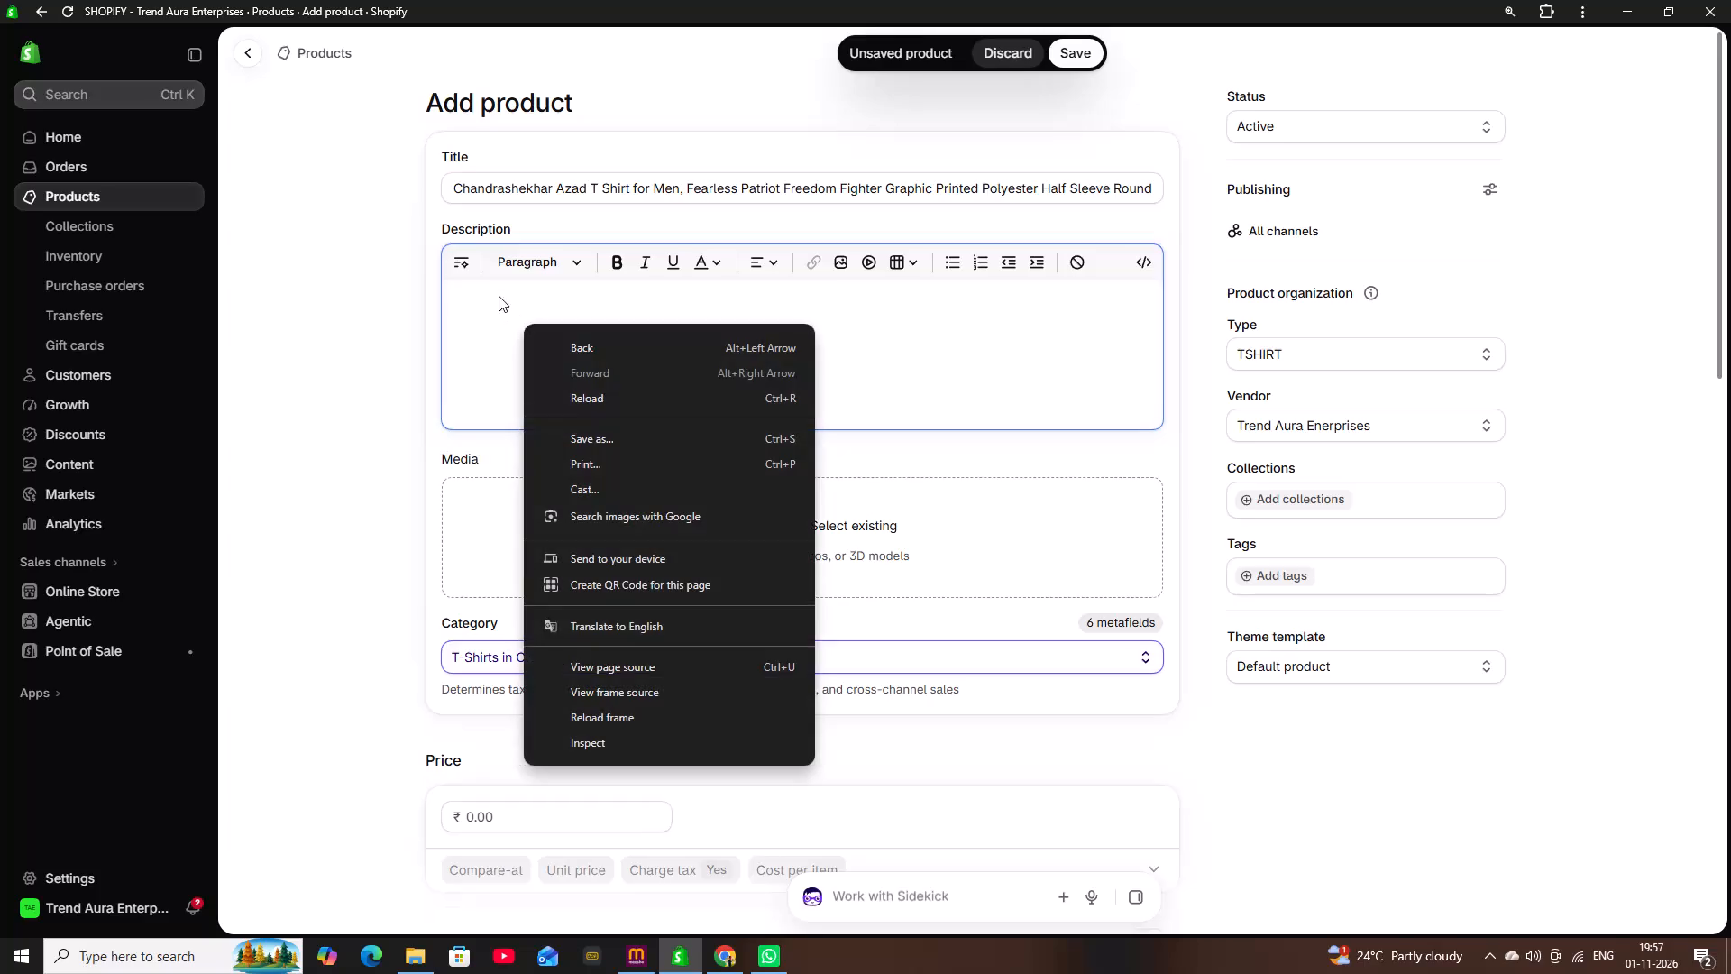
Paste the copied Chandrashekhar Azad T-shirt text, with product details and keywords, into the product description.
click(488, 280)
right_click(481, 295)
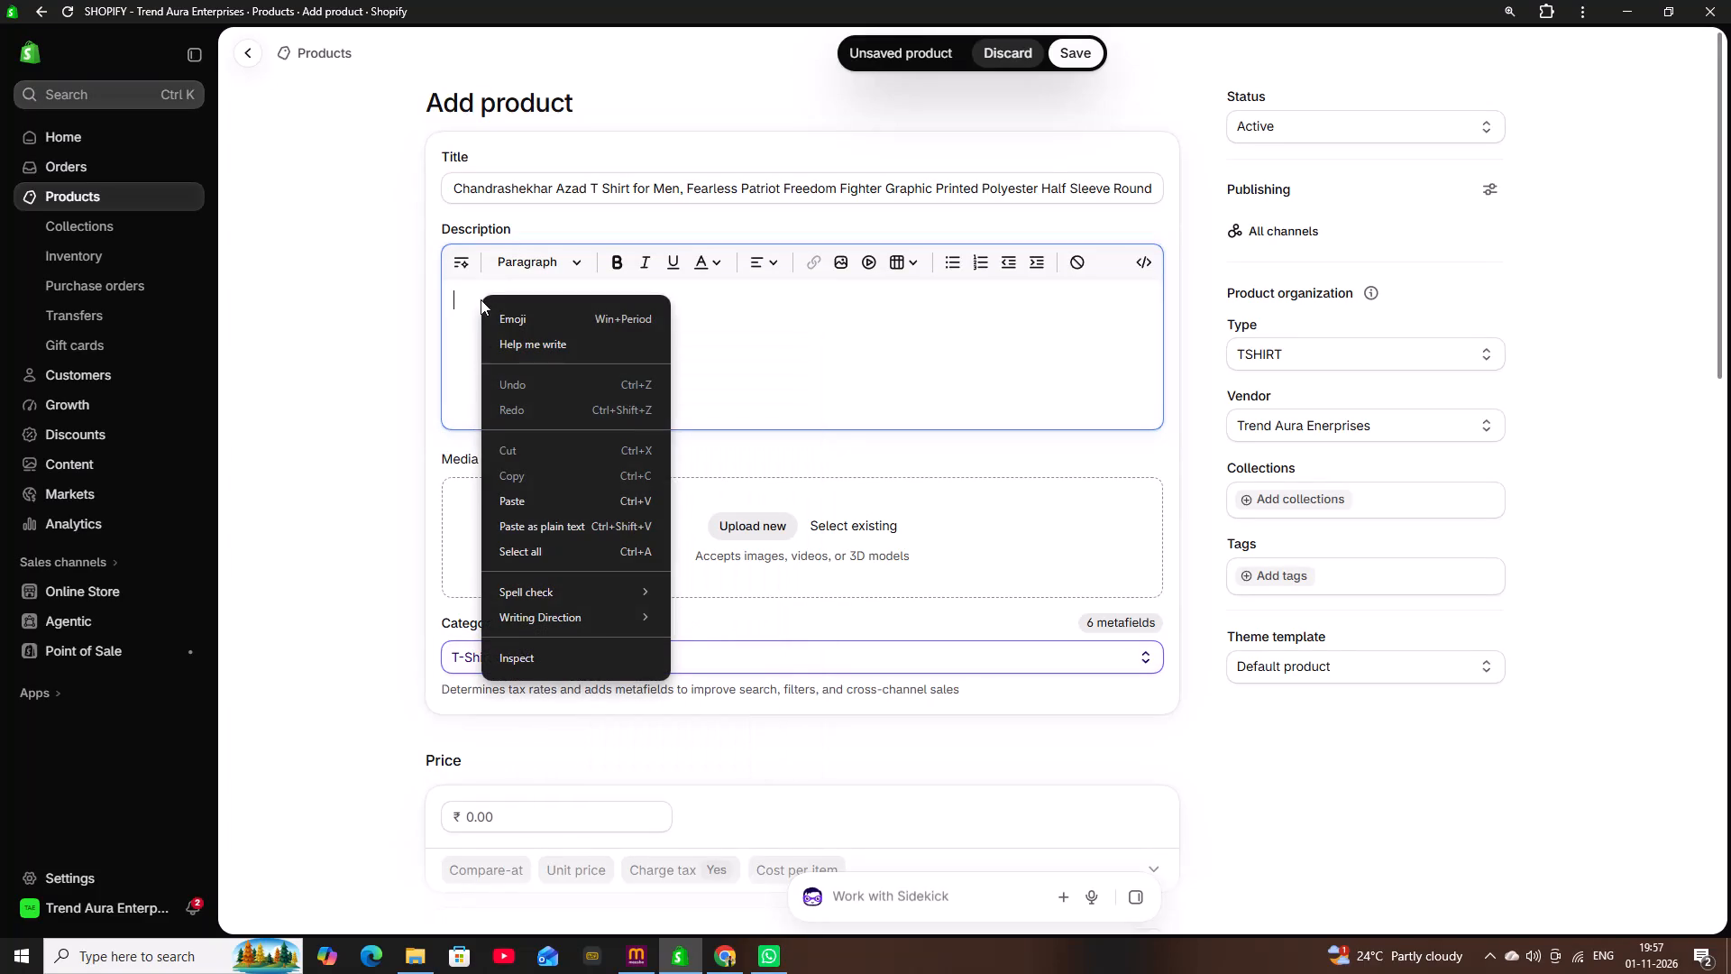
click(508, 492)
click(527, 529)
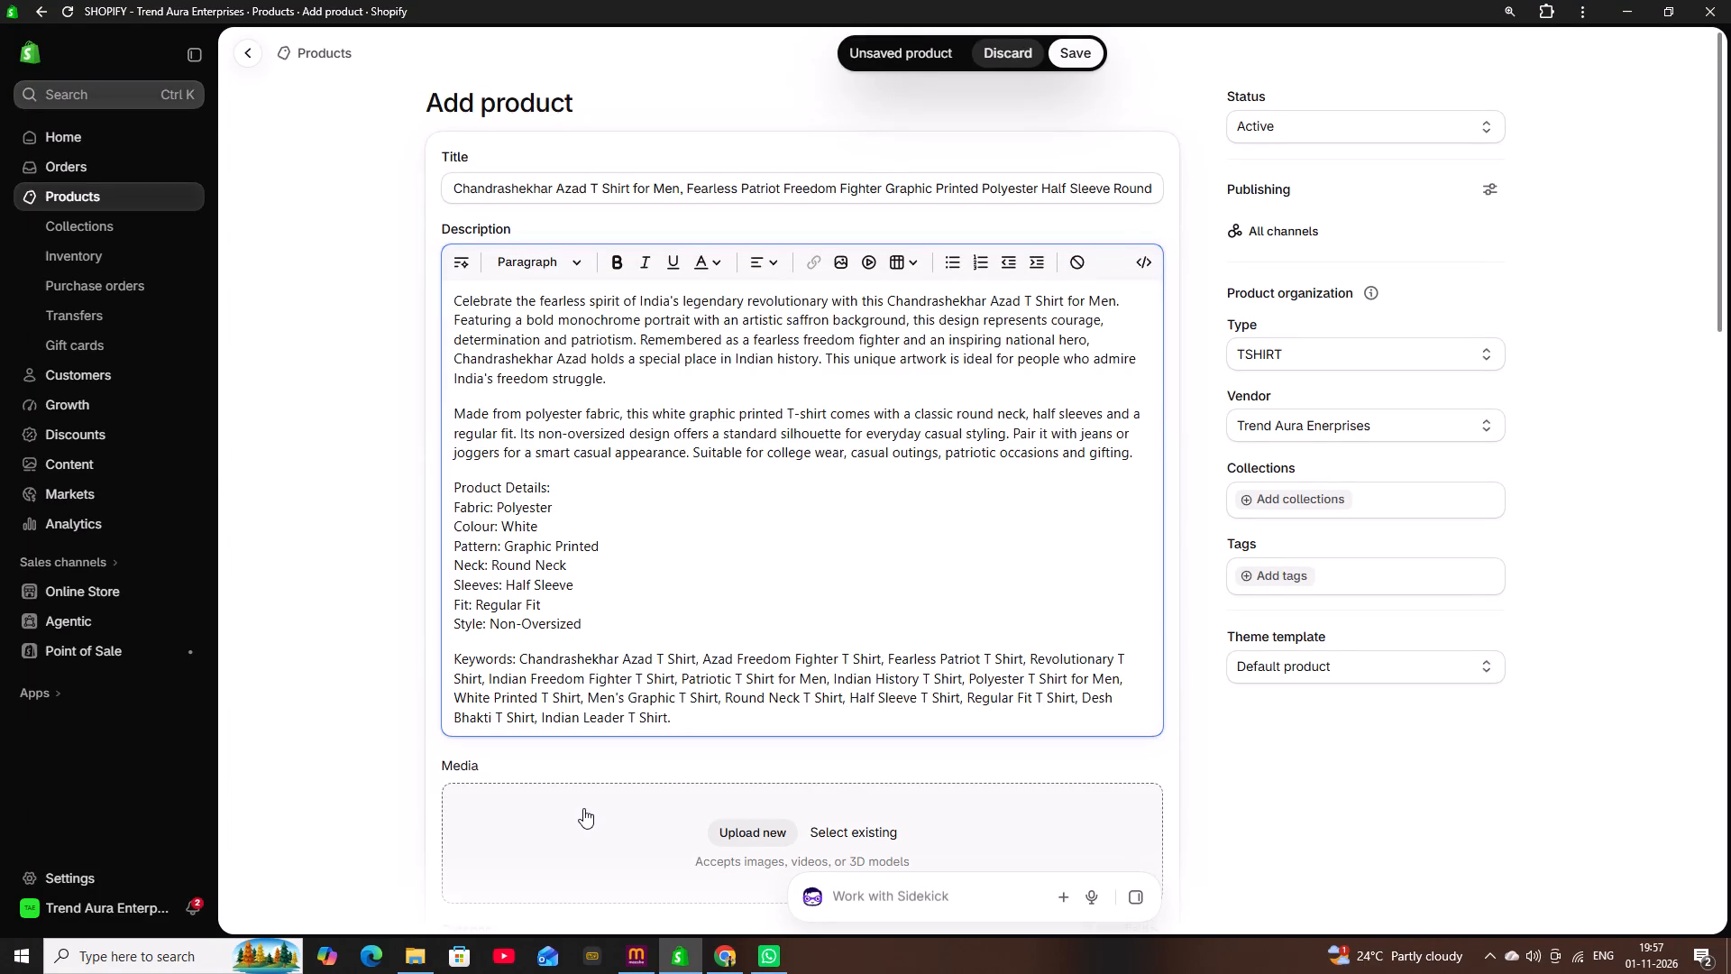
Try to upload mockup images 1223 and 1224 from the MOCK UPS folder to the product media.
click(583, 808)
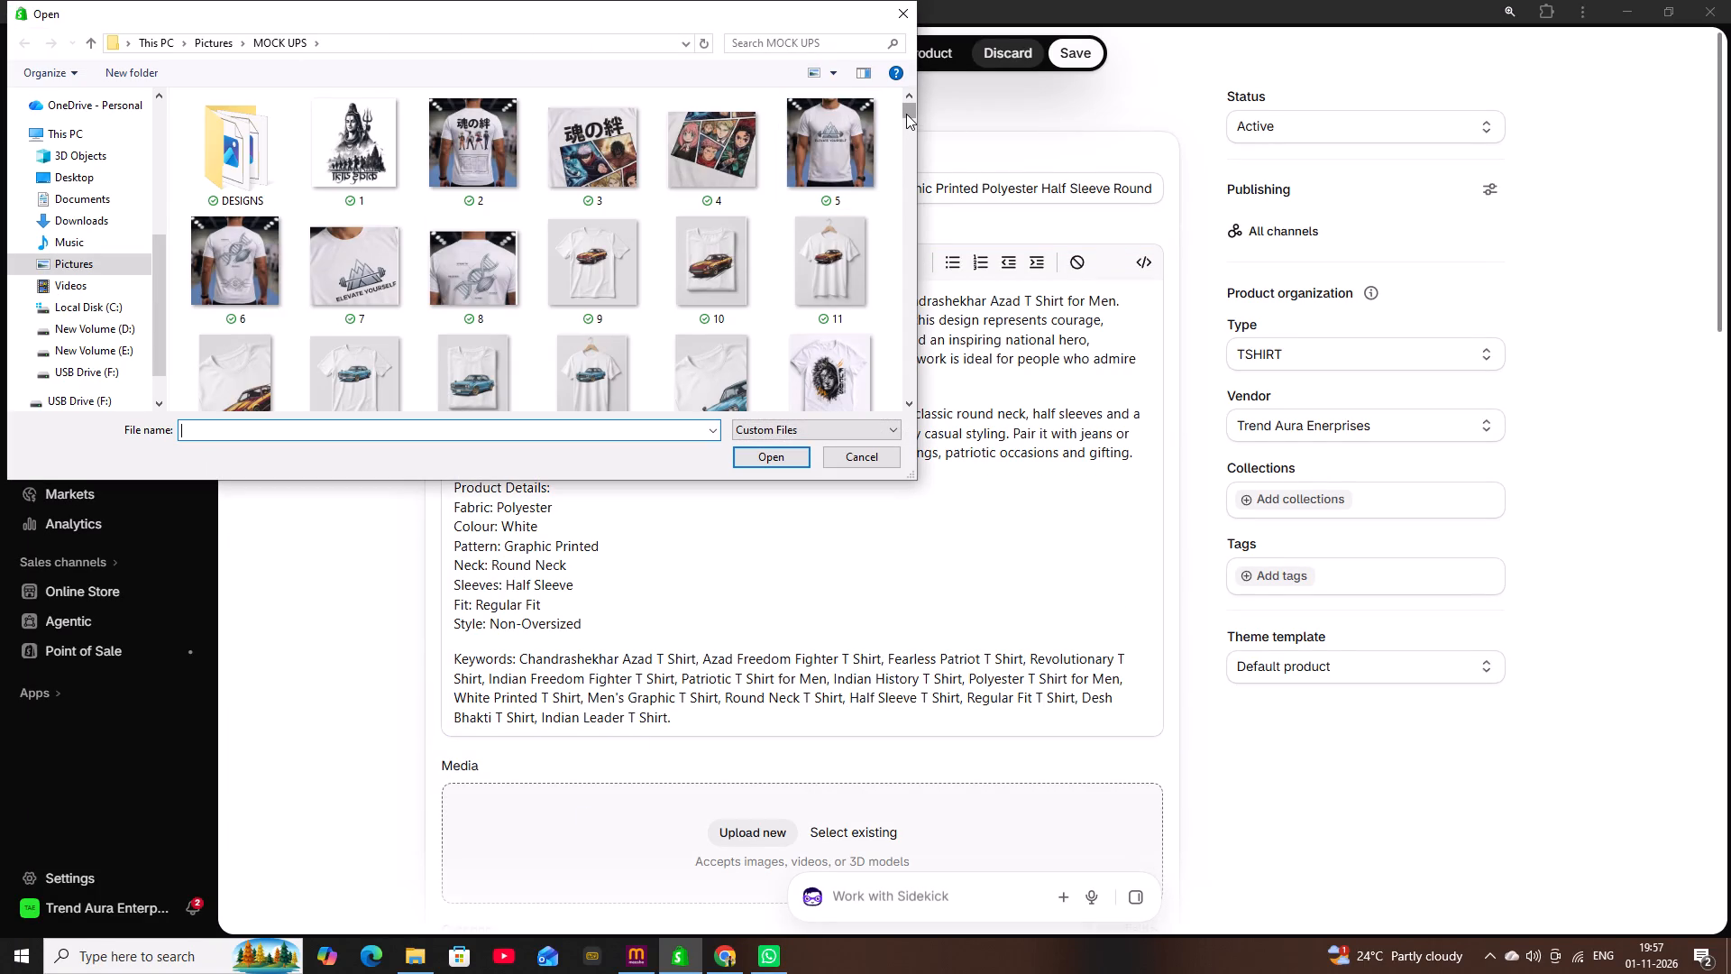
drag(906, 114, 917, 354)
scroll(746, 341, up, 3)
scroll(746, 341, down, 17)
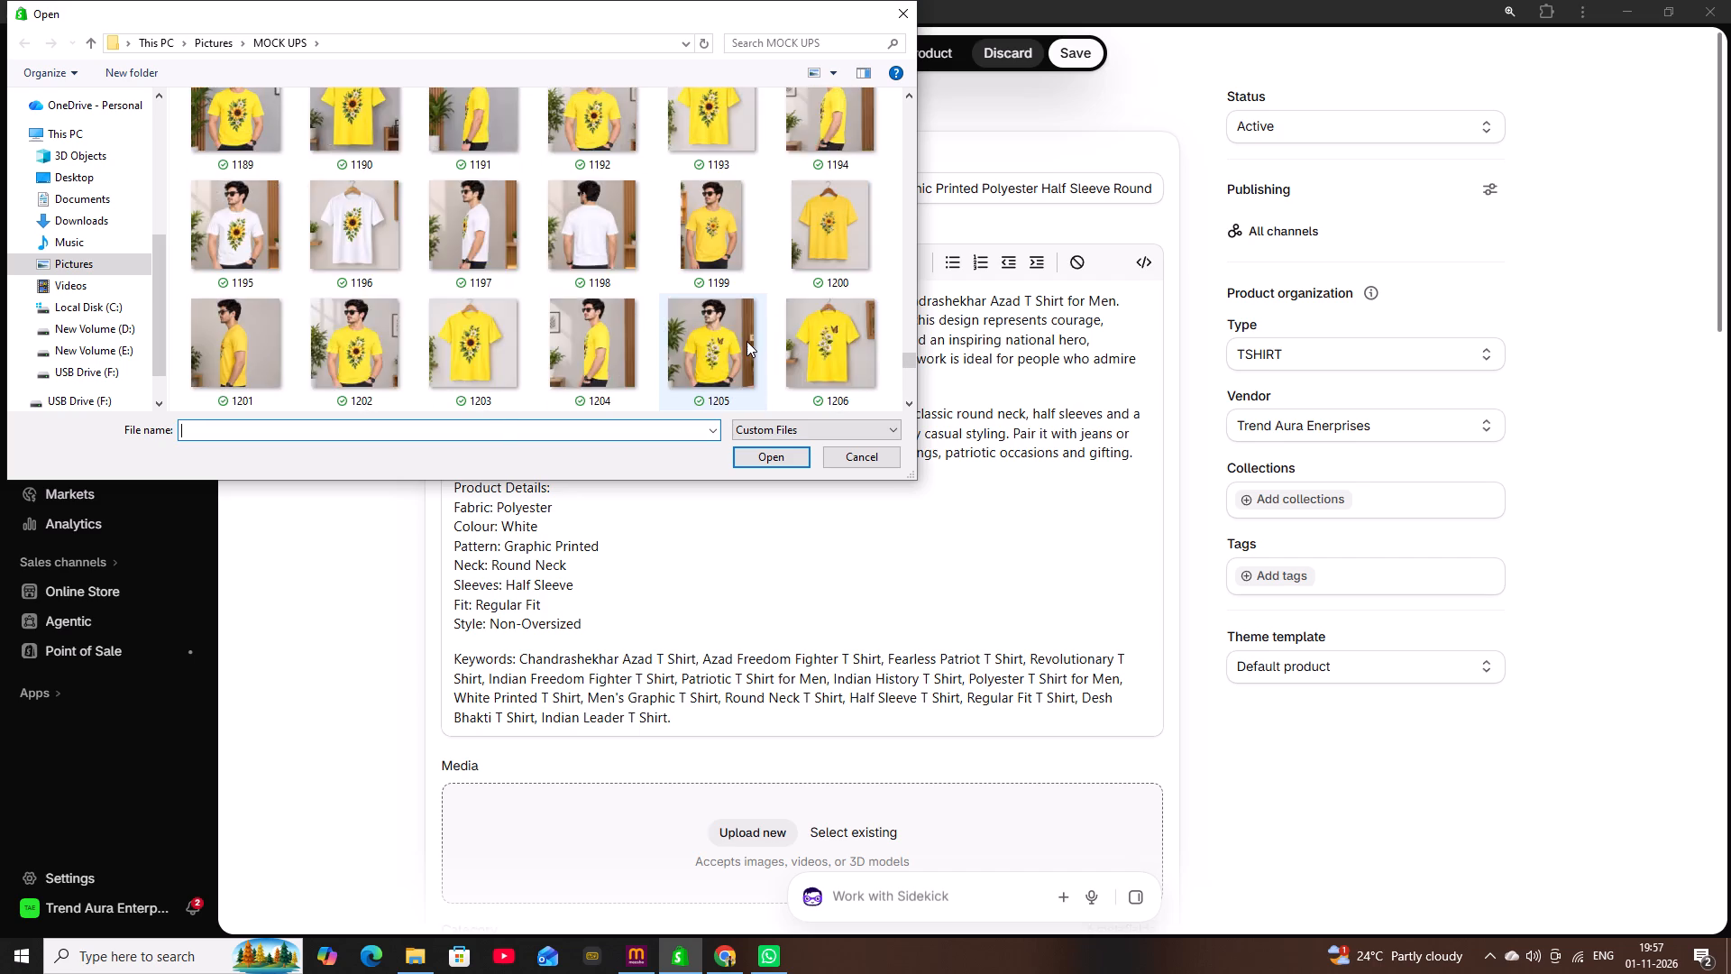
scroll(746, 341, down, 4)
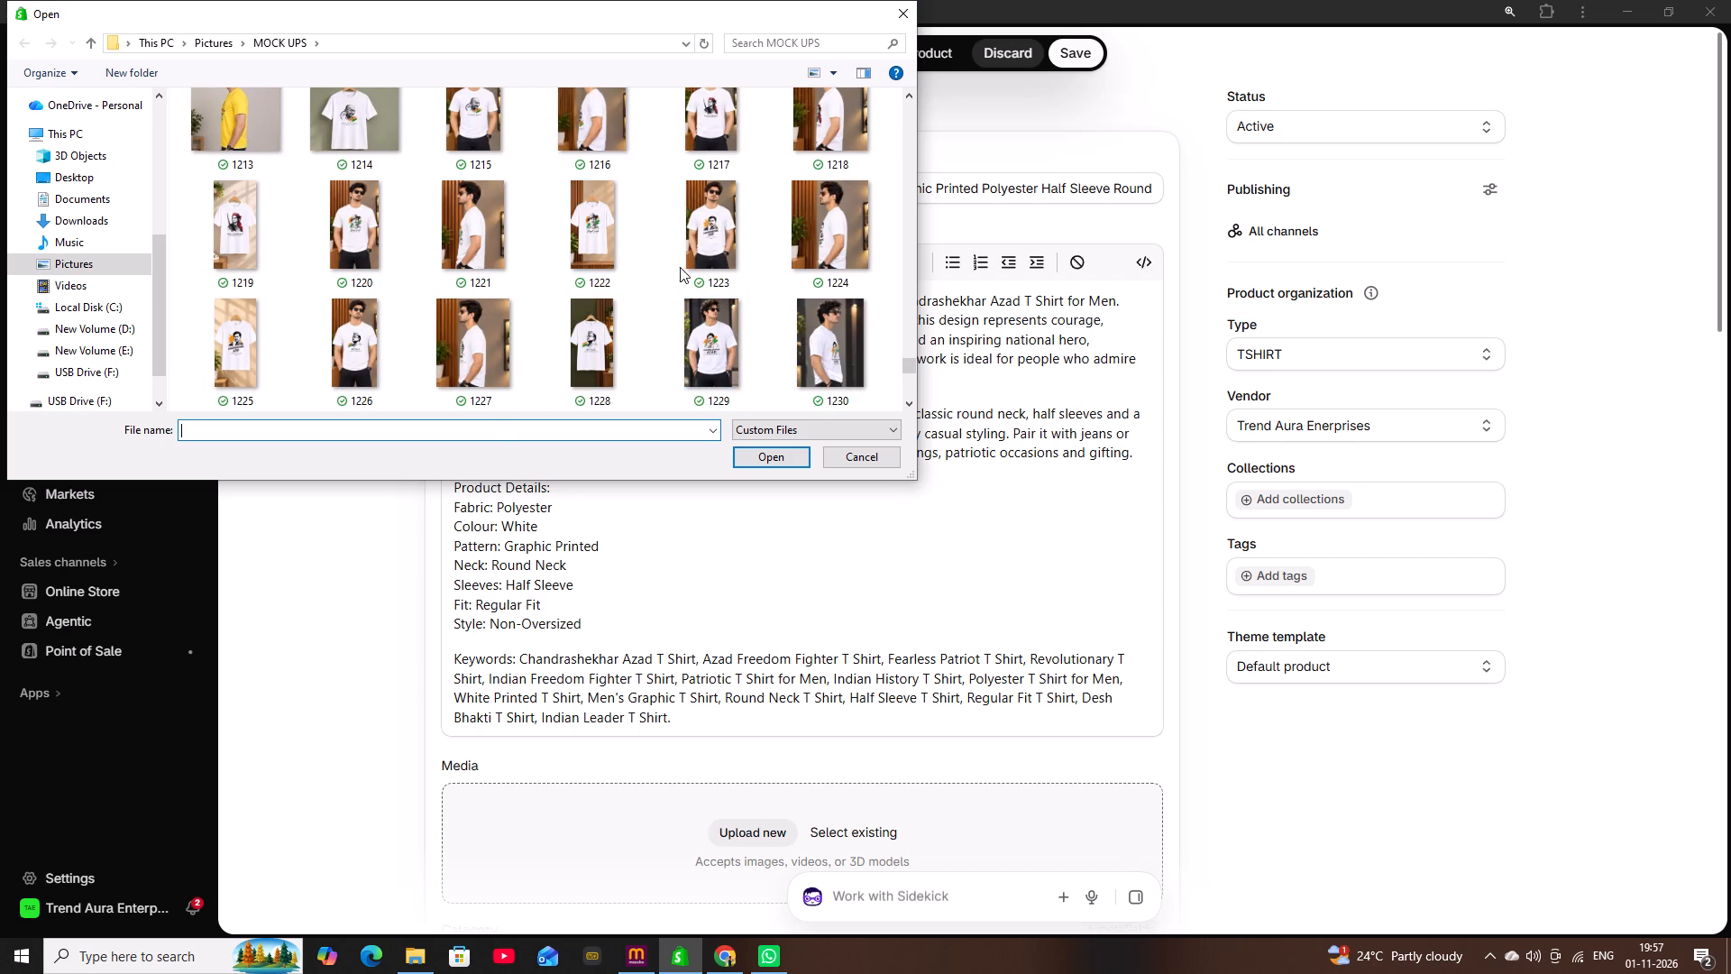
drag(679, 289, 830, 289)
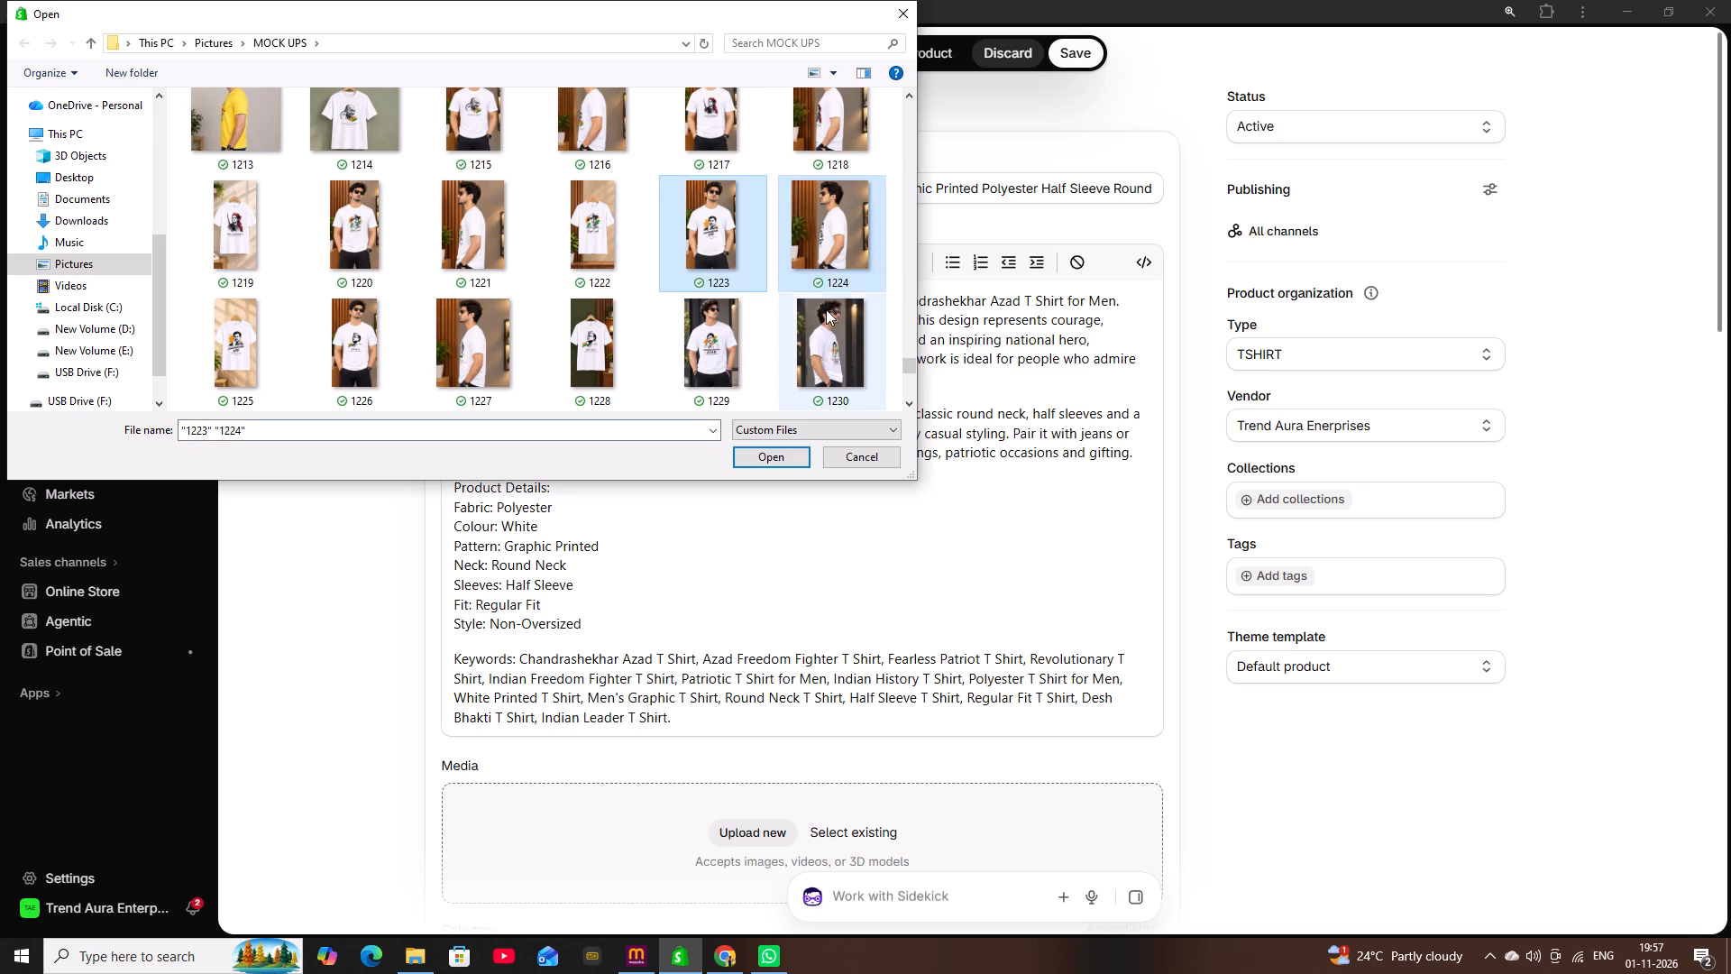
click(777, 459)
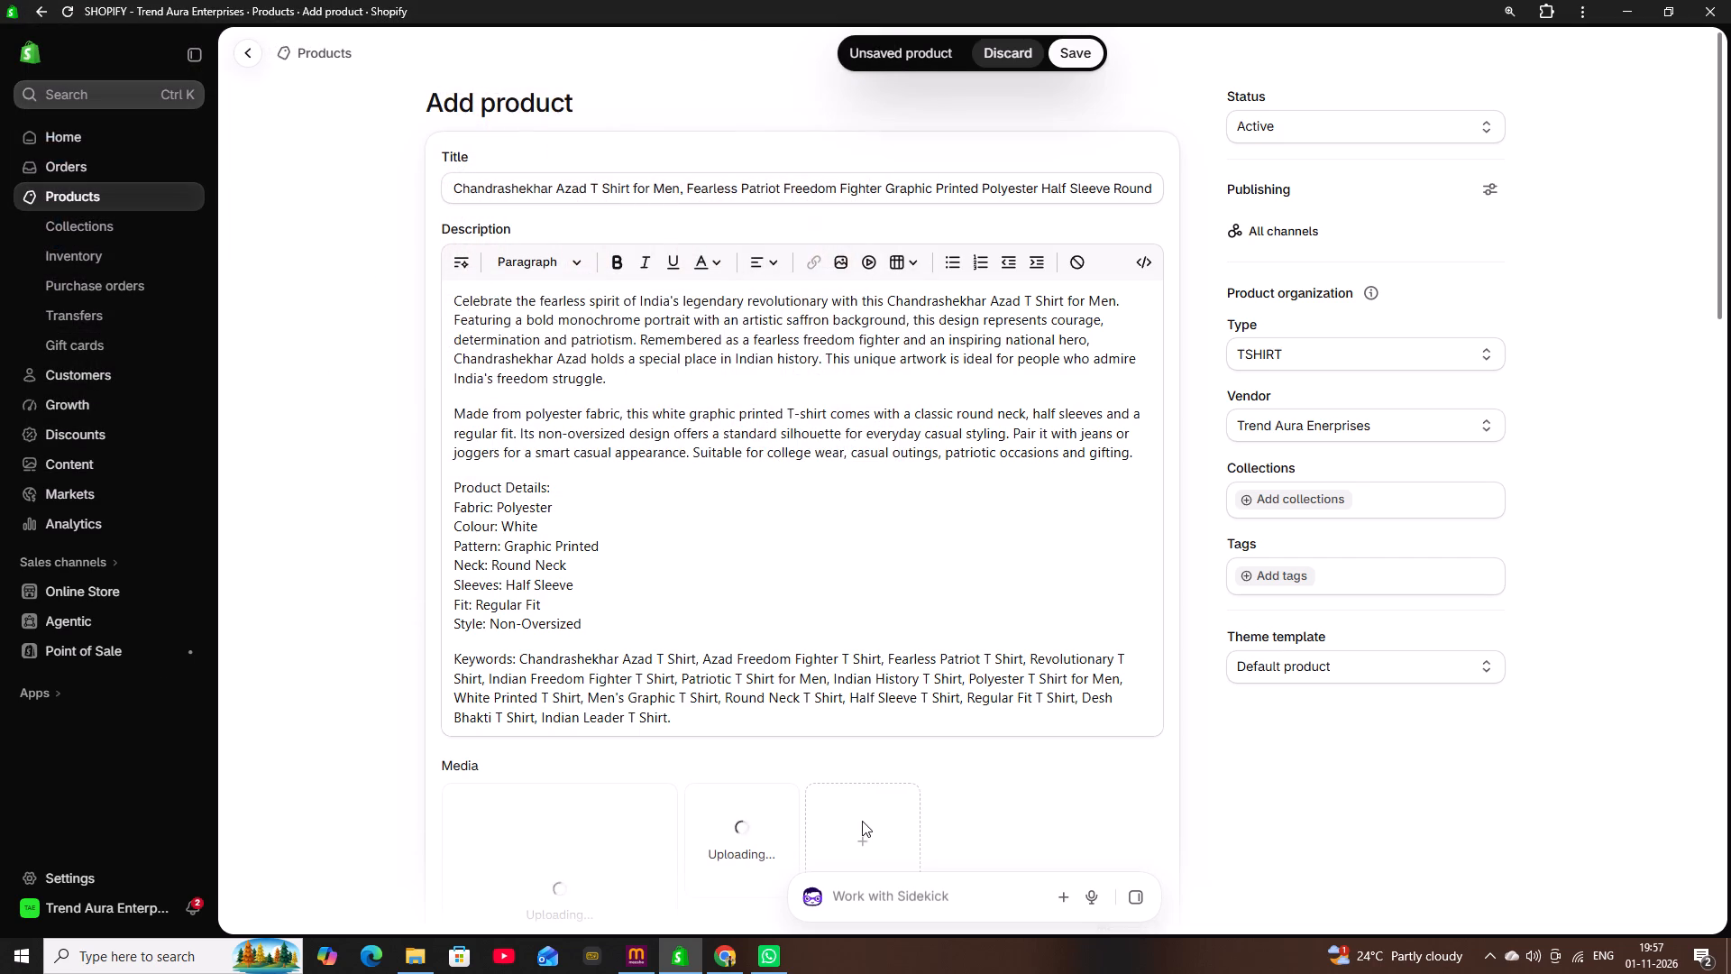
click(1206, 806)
Set the product price to ₹120.
scroll(1218, 782, down, 4)
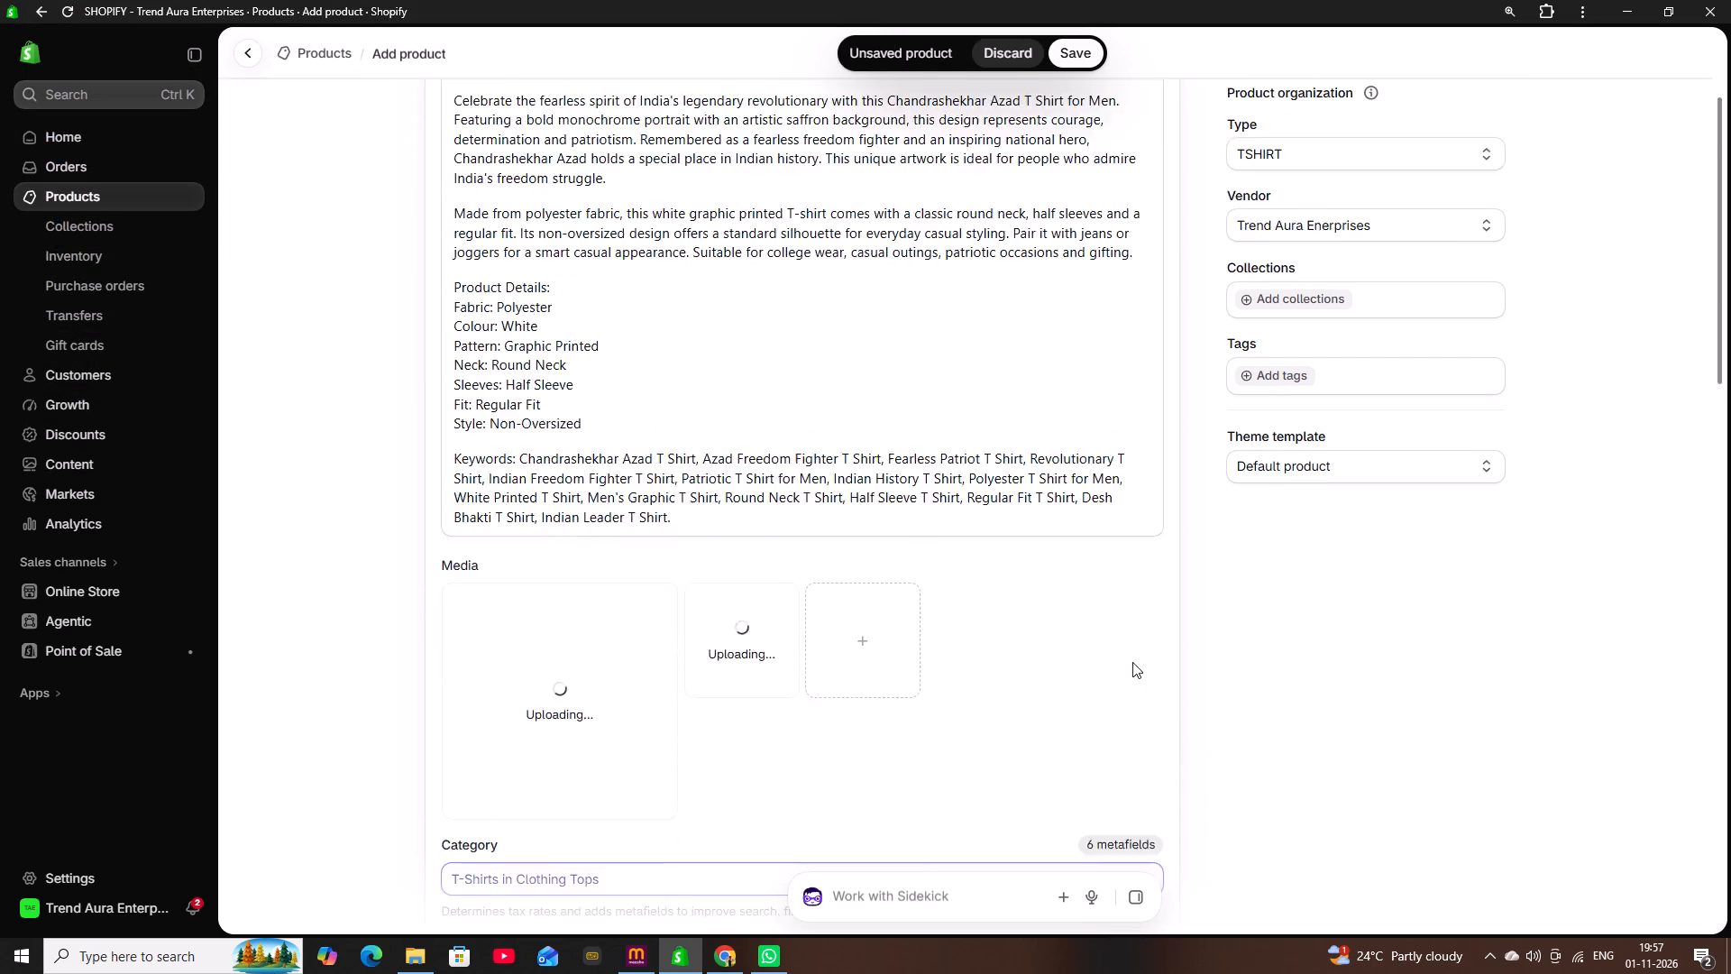
click(585, 866)
text(12)
key(0)
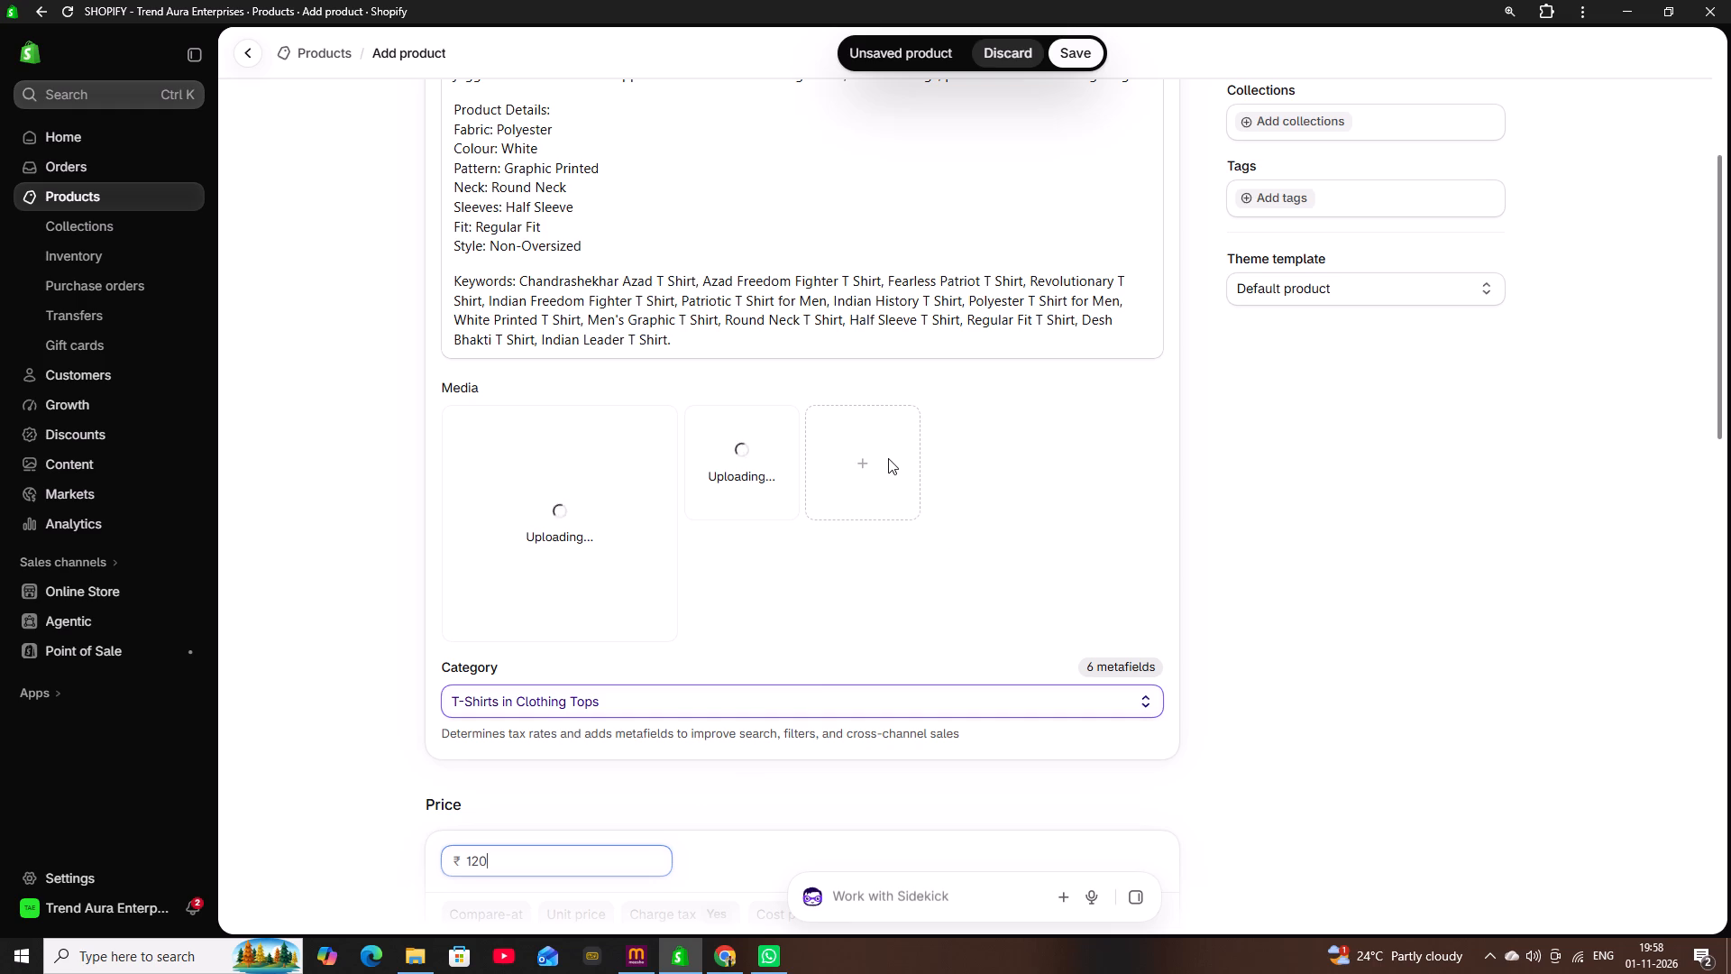
click(888, 458)
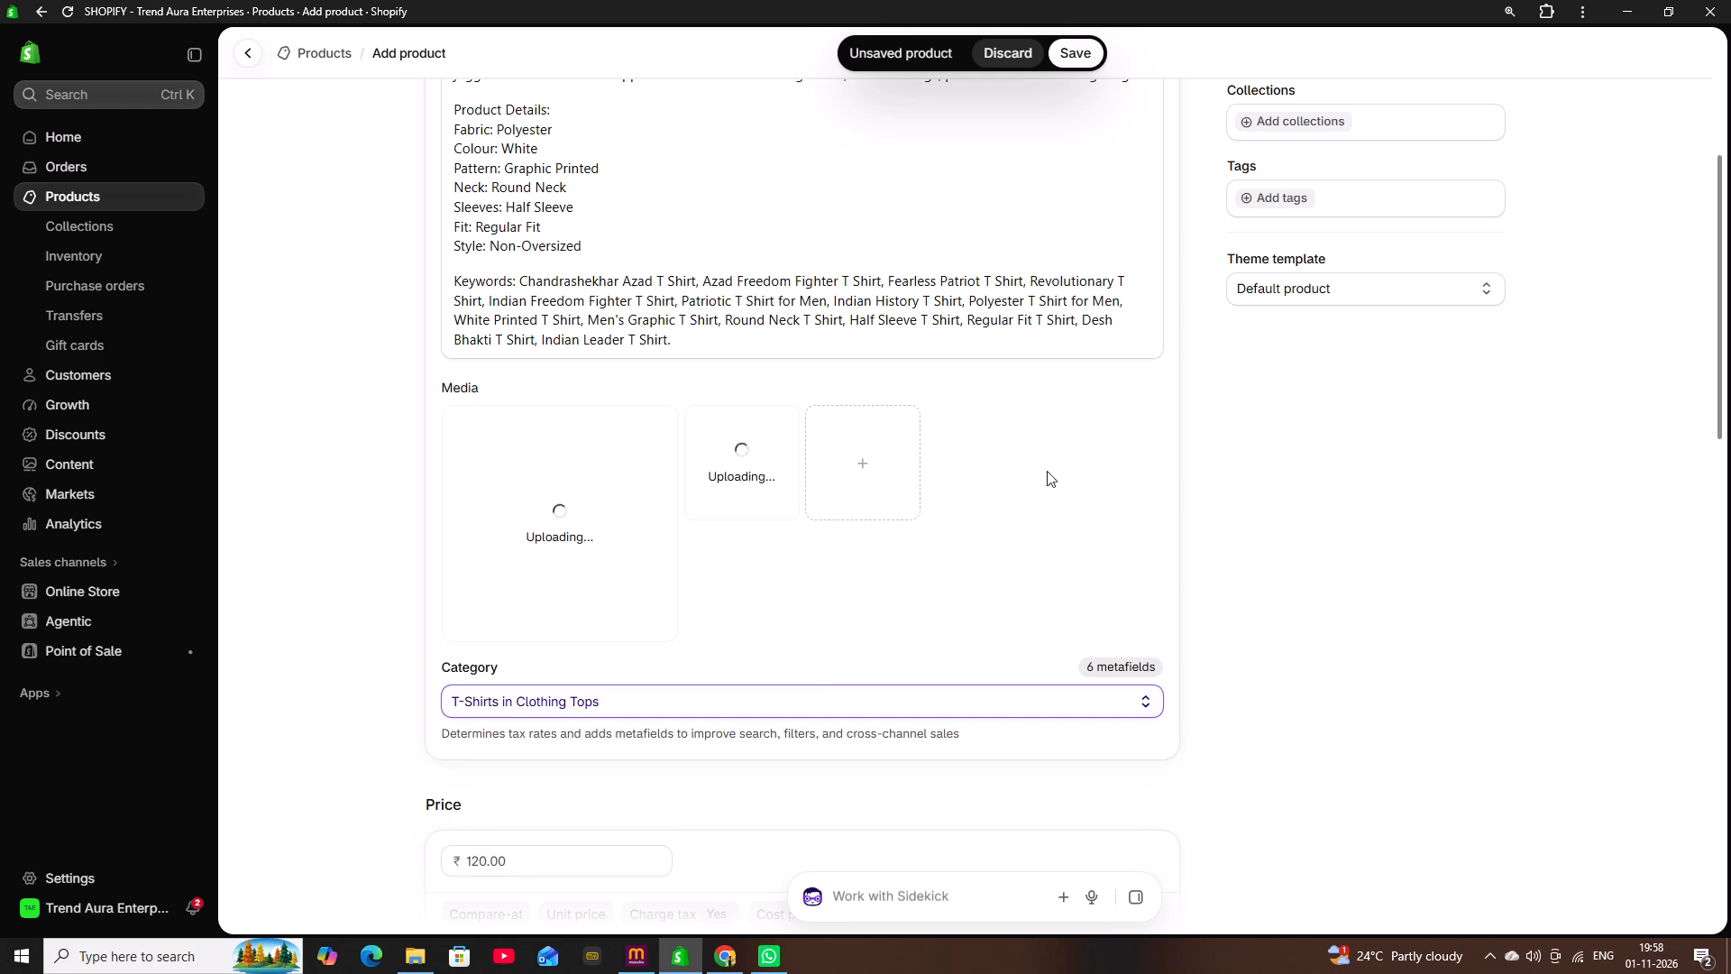
Set the product's inventory quantity to 100 at the store location.
scroll(1392, 470, down, 3)
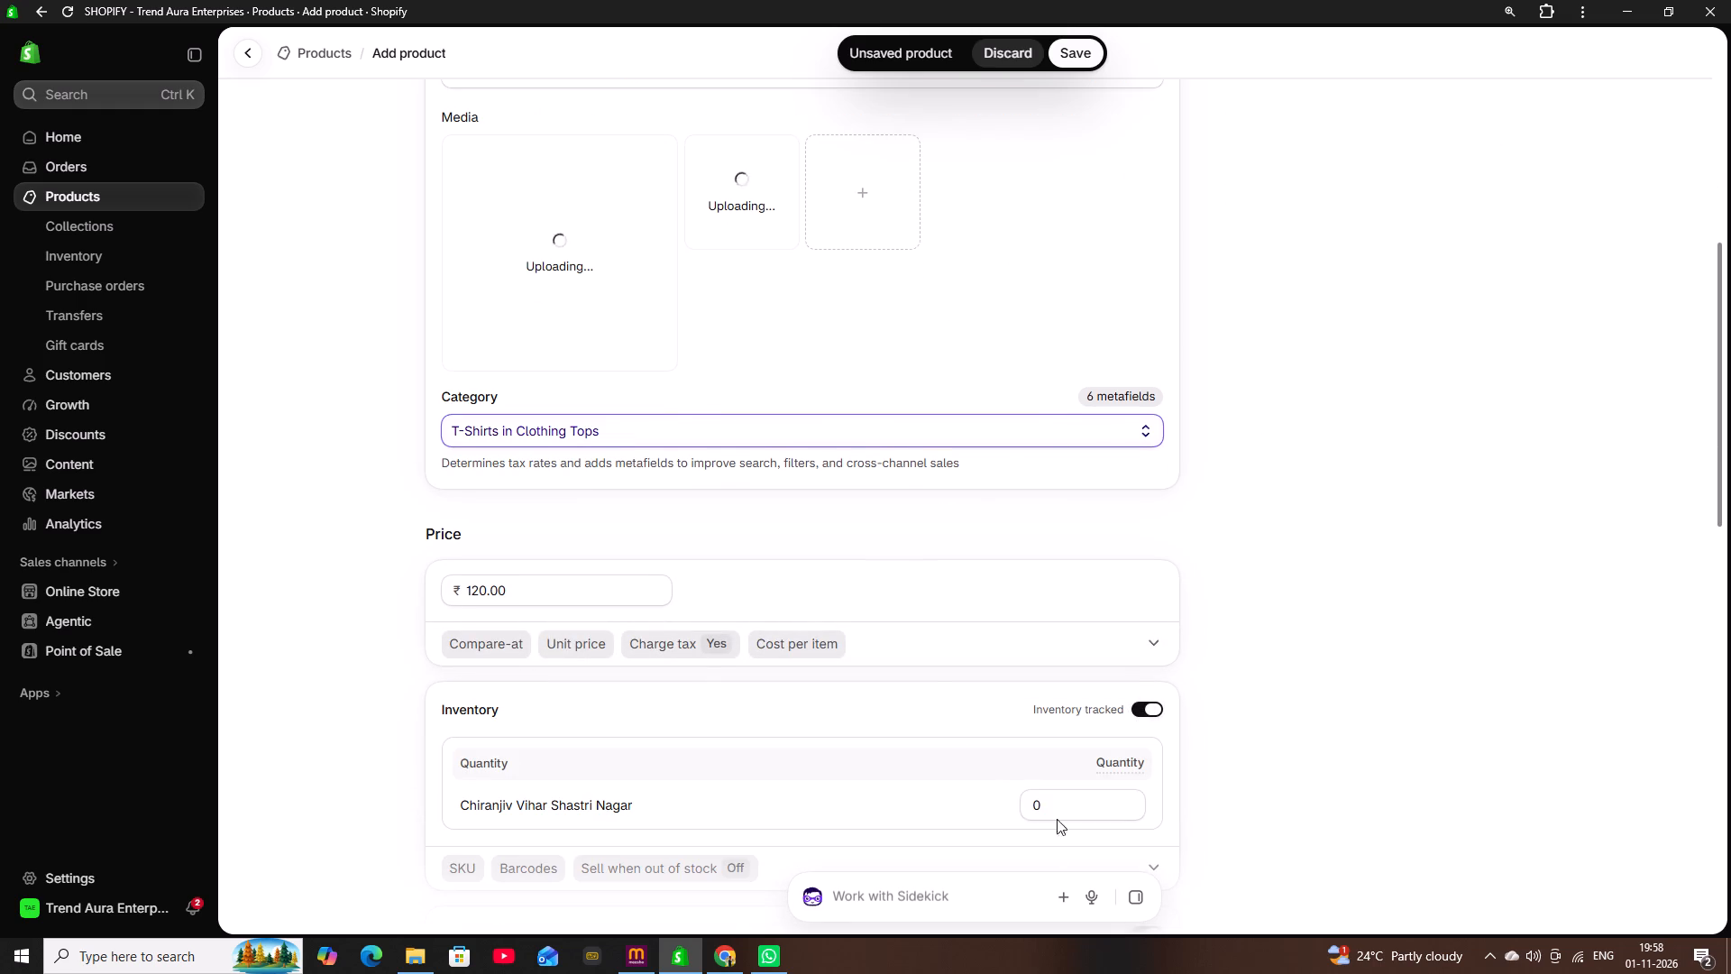
click(1057, 817)
text(100)
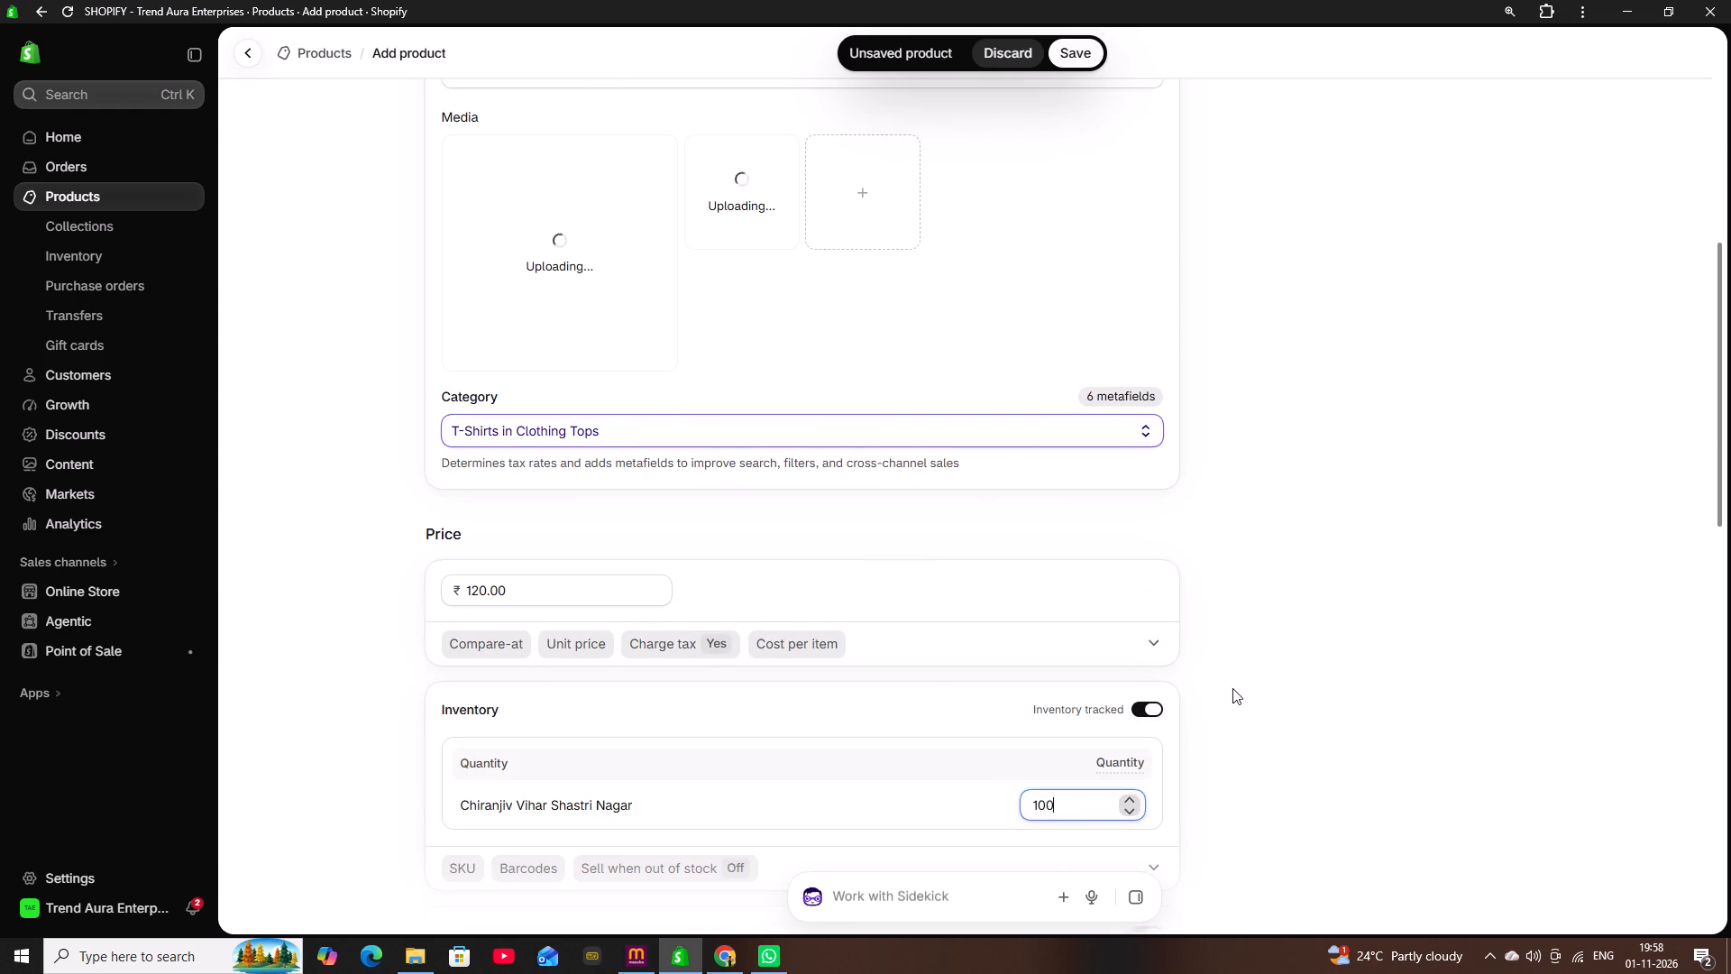
click(1278, 656)
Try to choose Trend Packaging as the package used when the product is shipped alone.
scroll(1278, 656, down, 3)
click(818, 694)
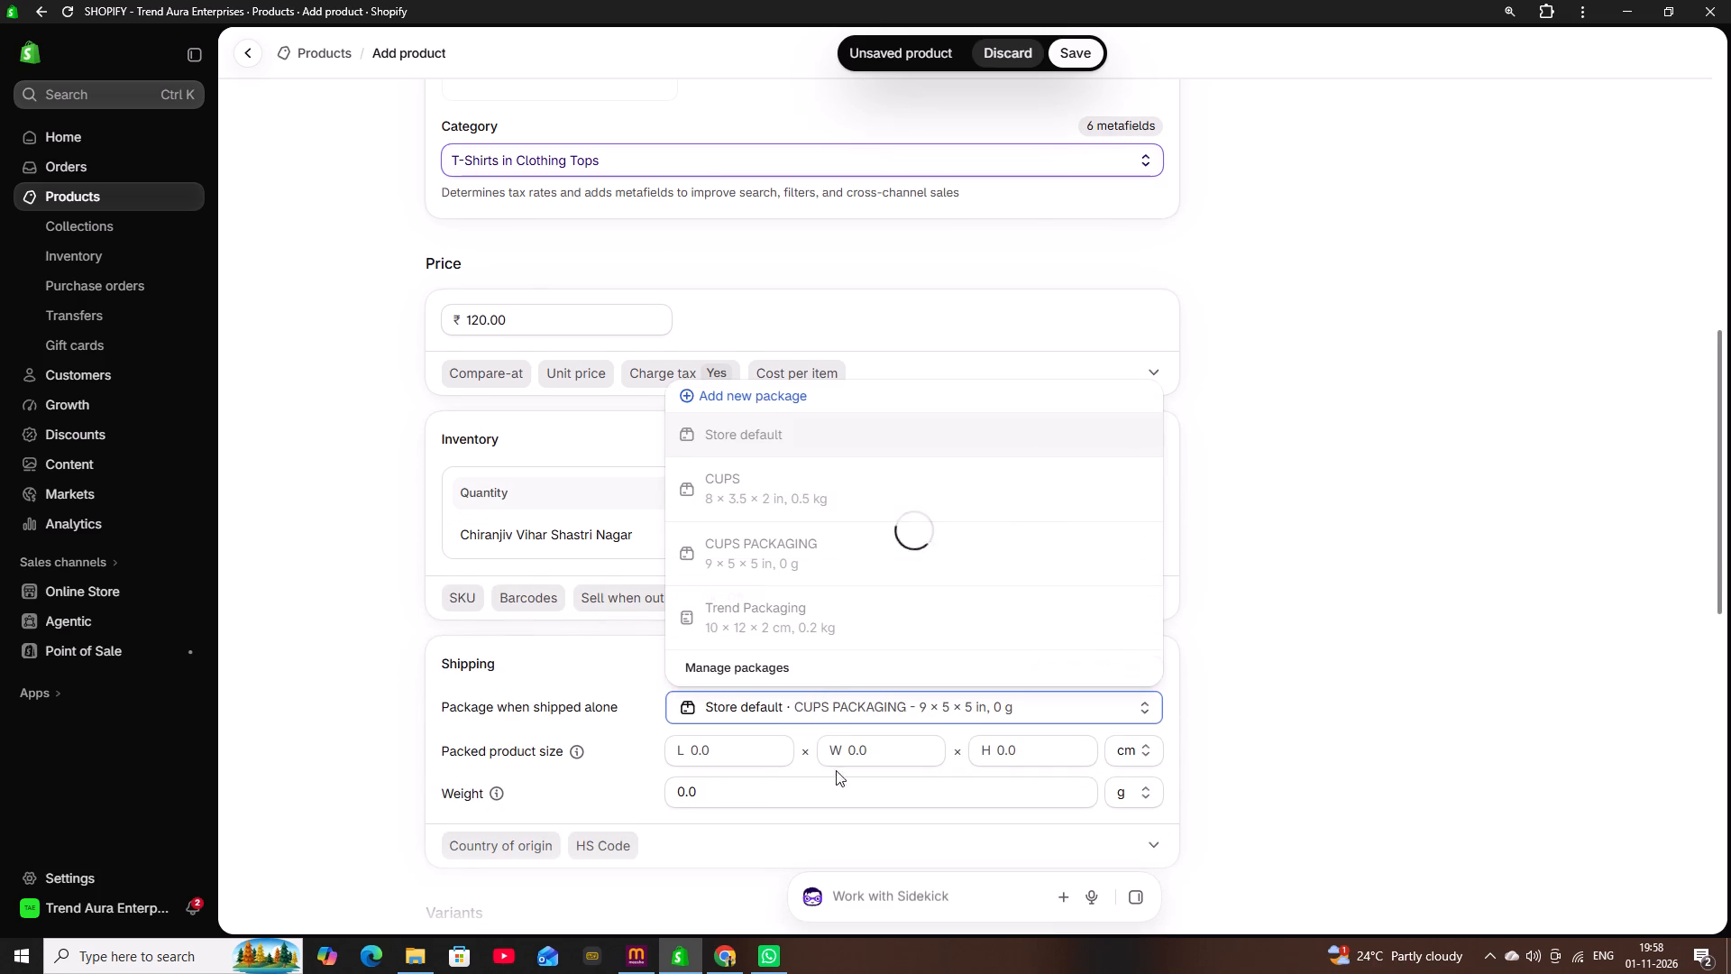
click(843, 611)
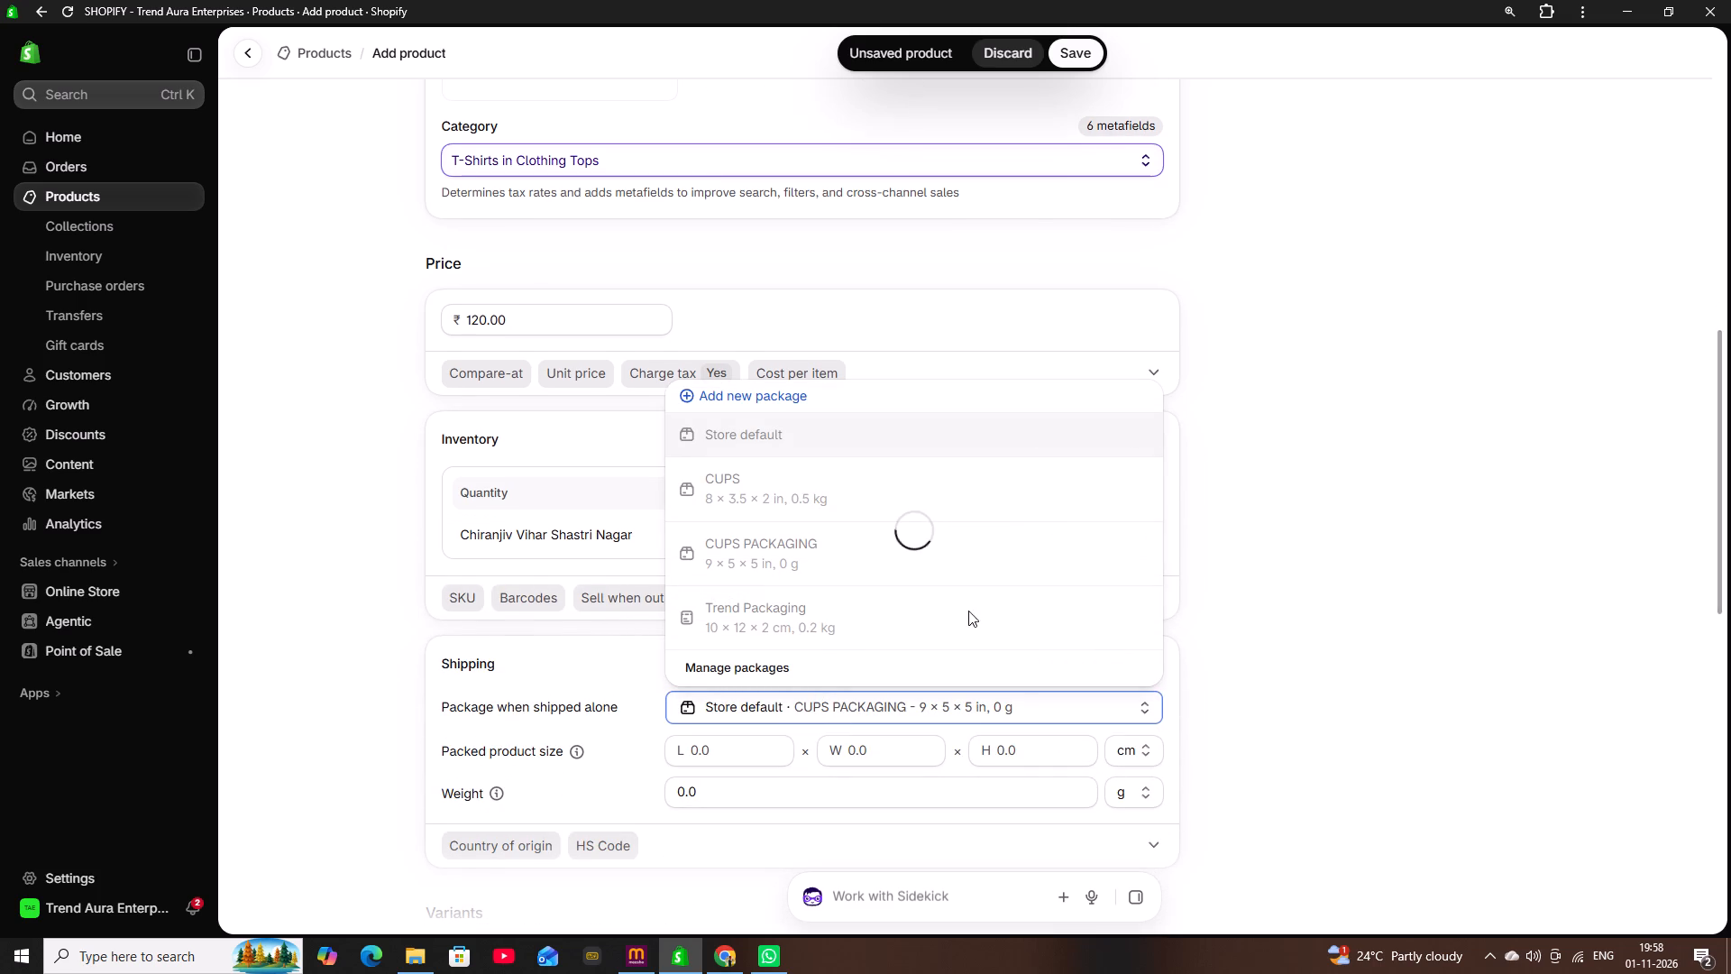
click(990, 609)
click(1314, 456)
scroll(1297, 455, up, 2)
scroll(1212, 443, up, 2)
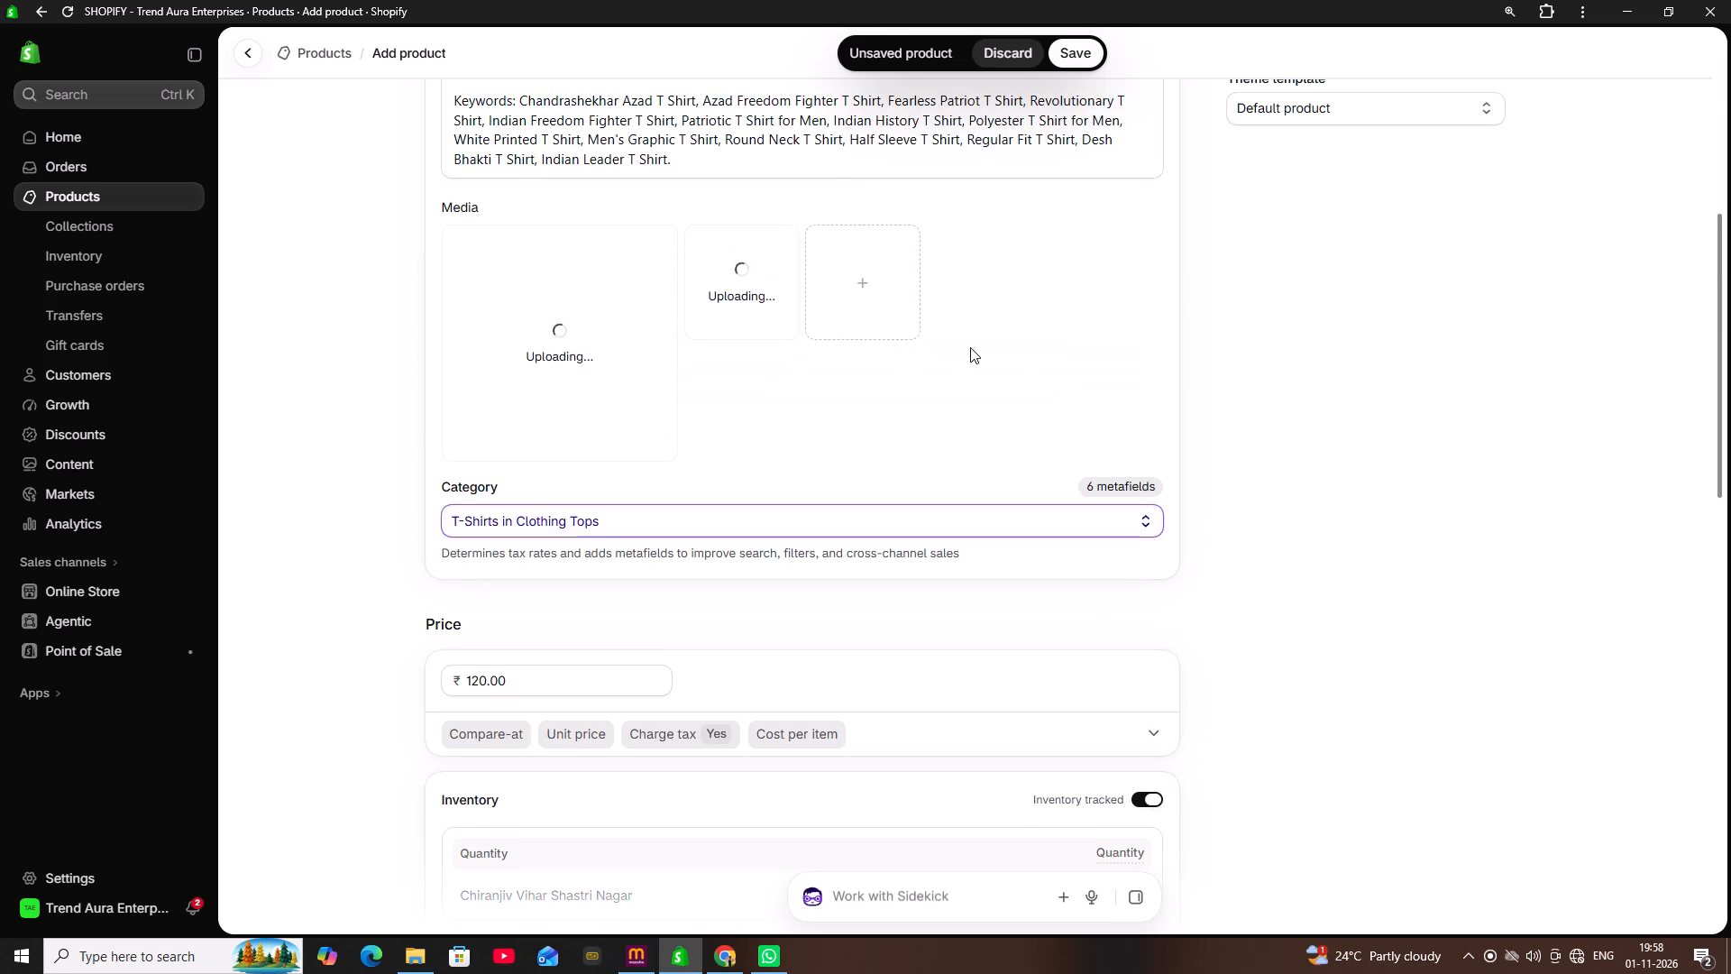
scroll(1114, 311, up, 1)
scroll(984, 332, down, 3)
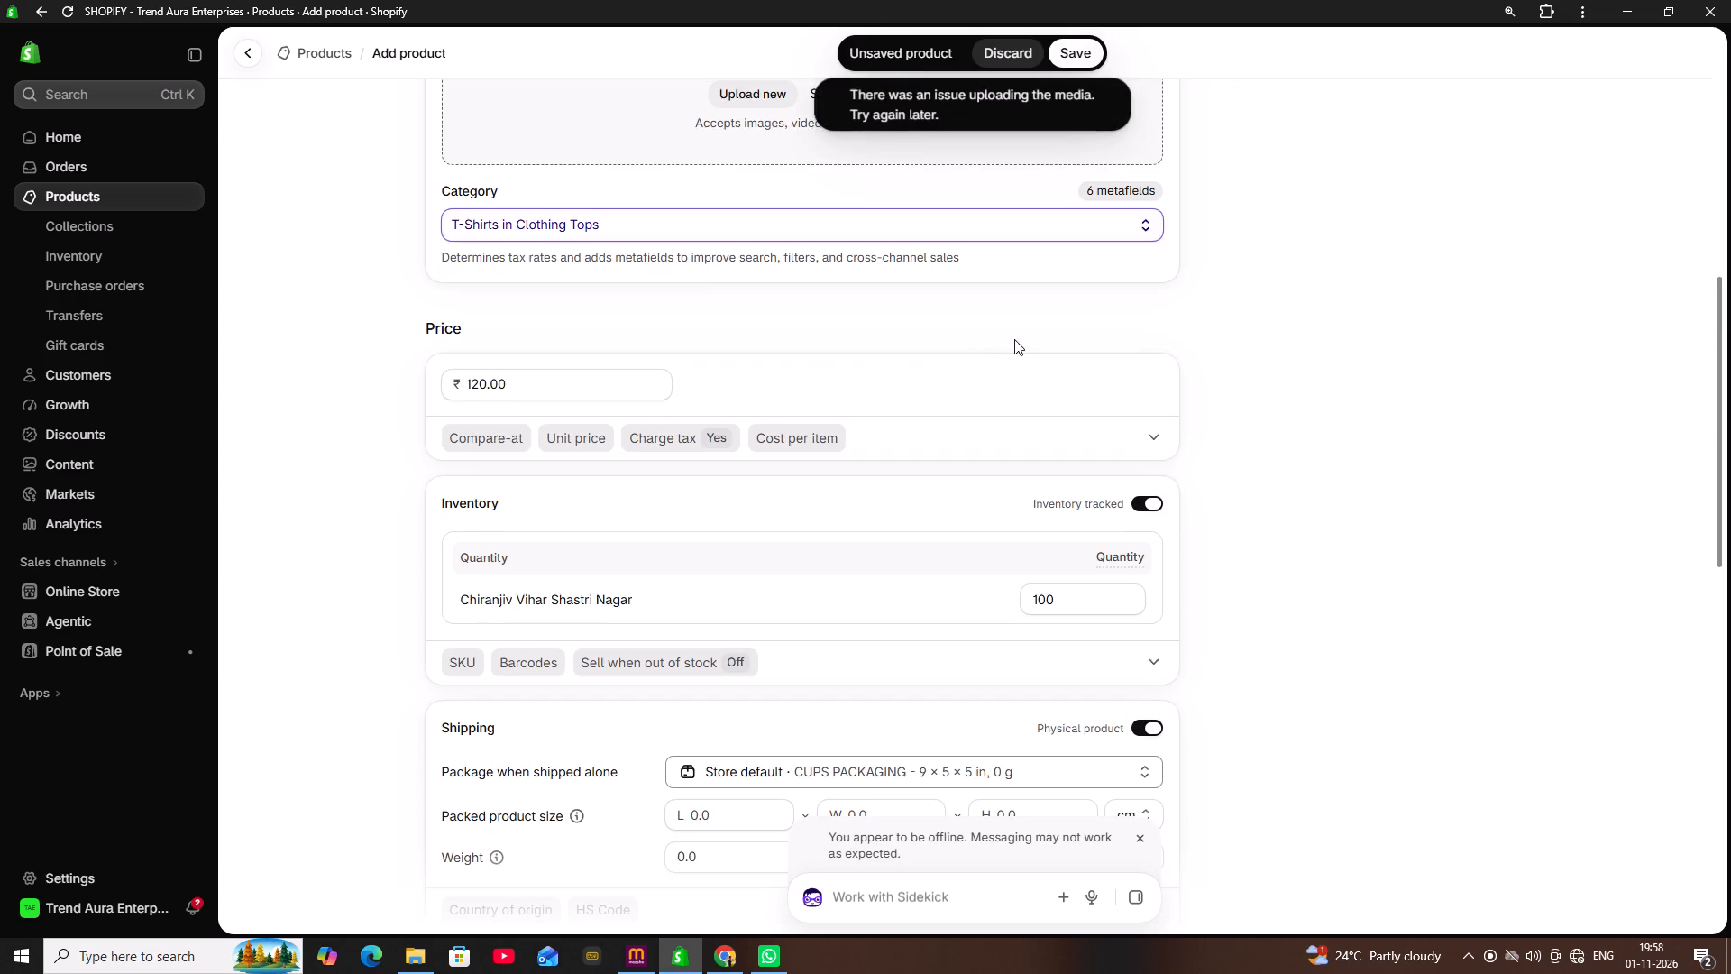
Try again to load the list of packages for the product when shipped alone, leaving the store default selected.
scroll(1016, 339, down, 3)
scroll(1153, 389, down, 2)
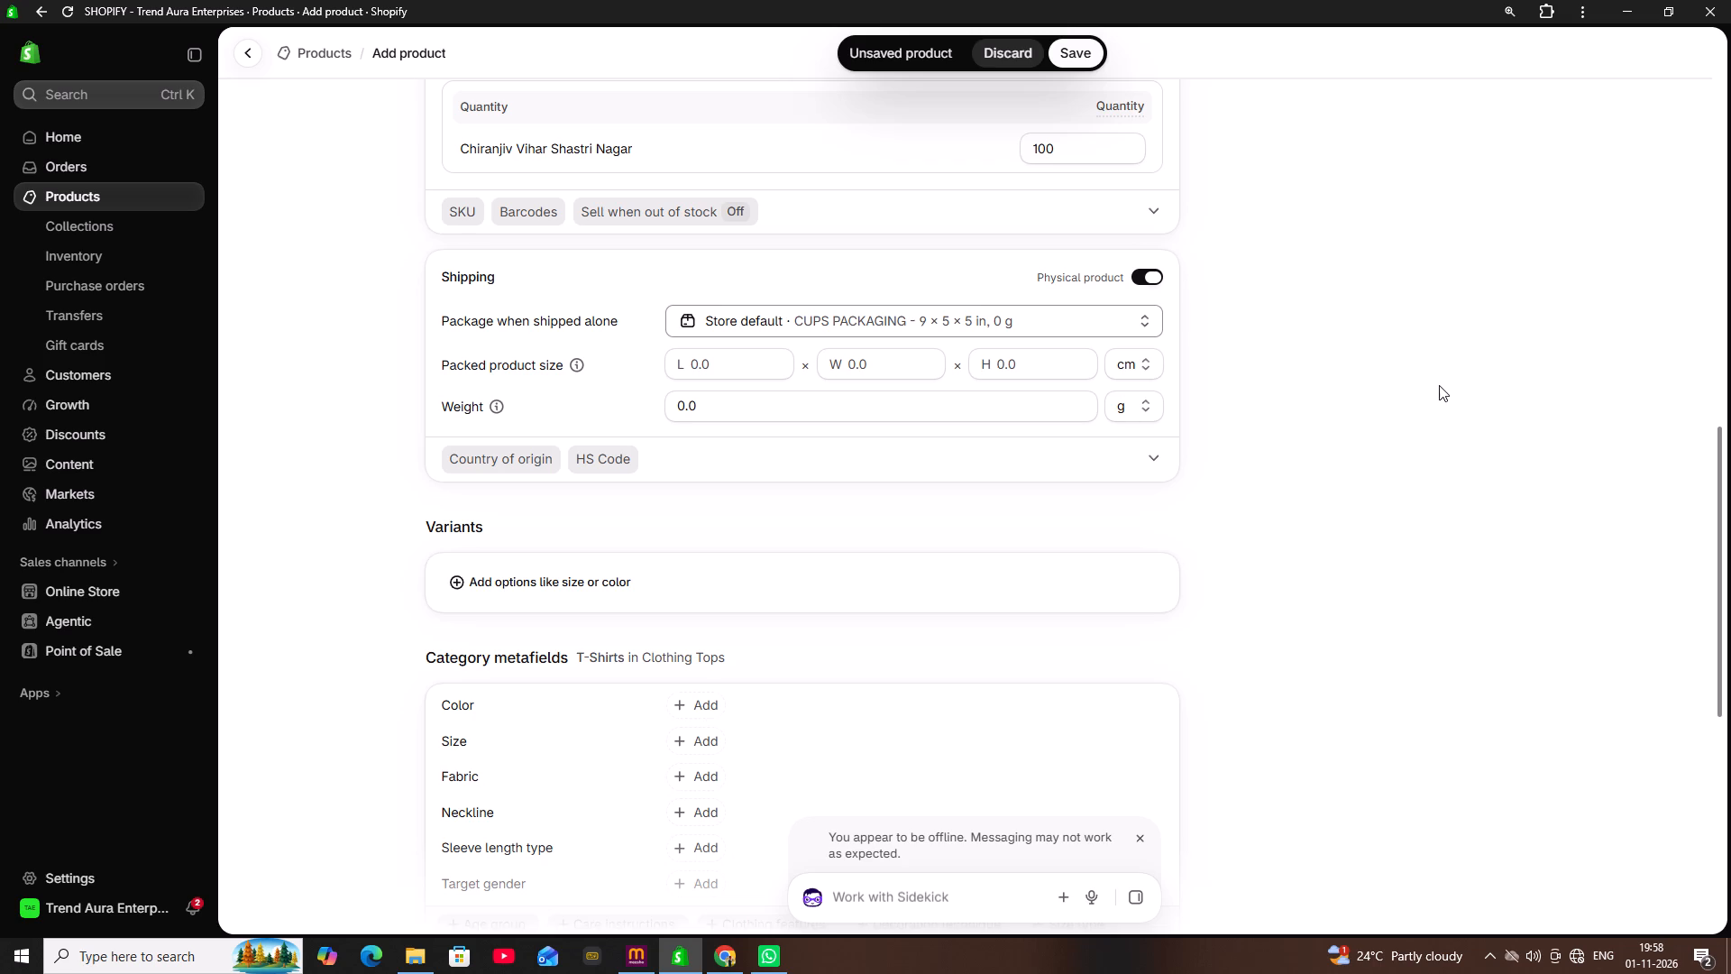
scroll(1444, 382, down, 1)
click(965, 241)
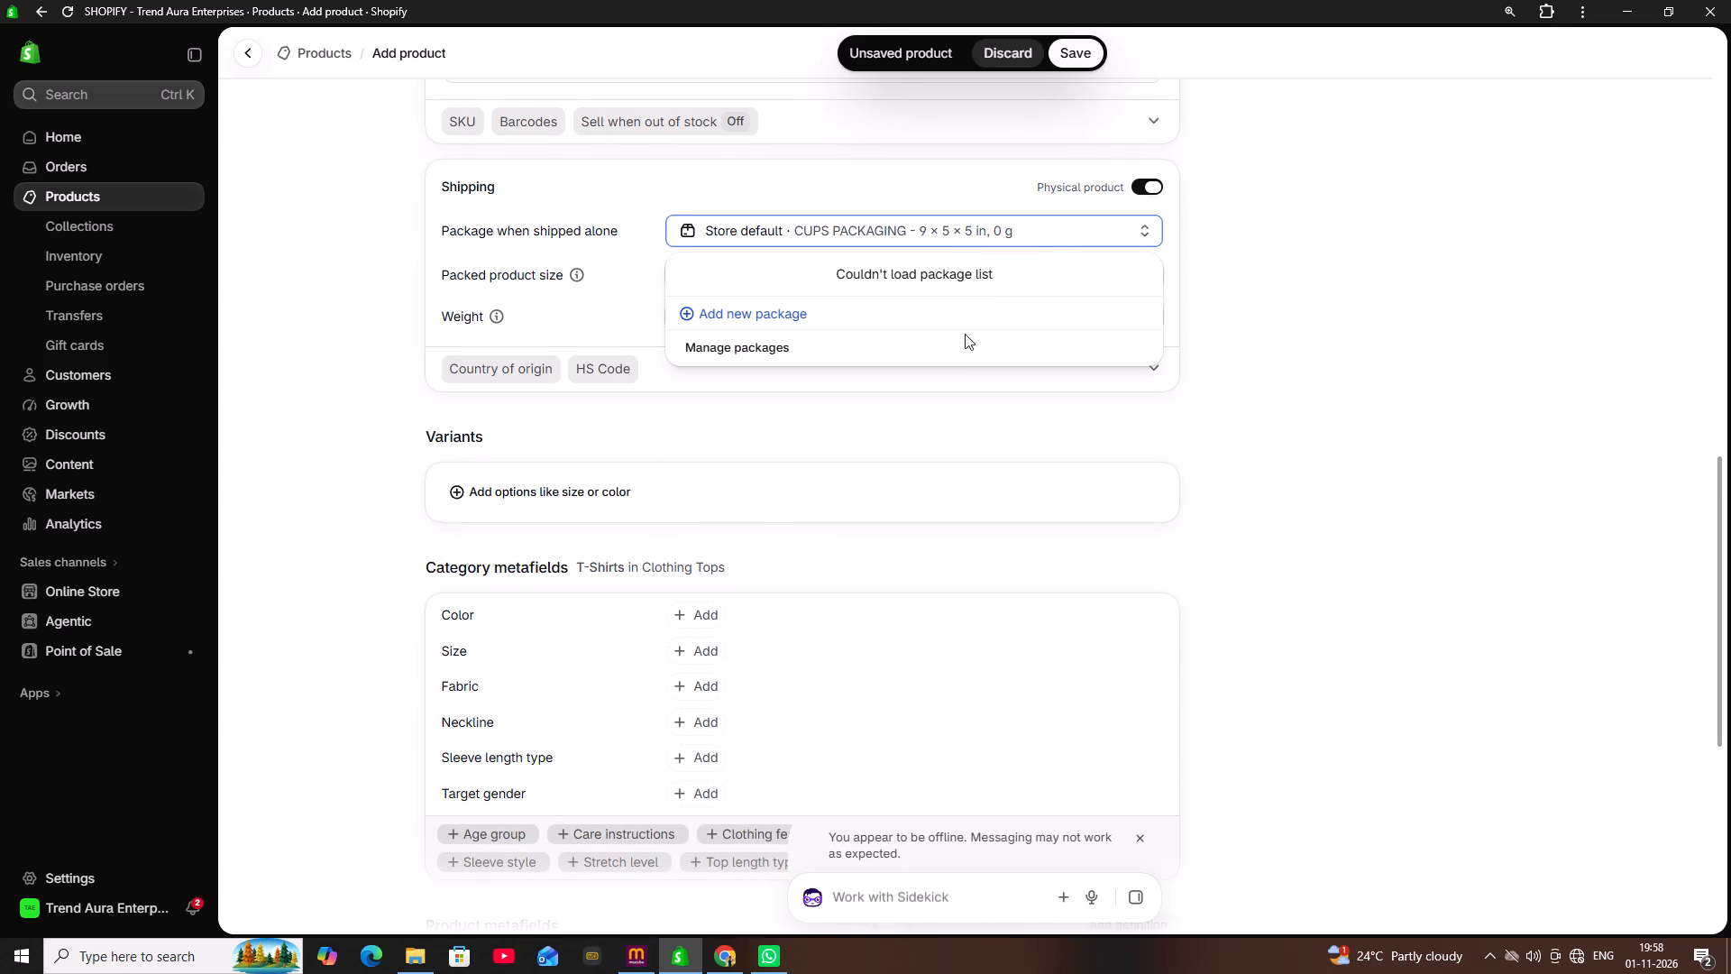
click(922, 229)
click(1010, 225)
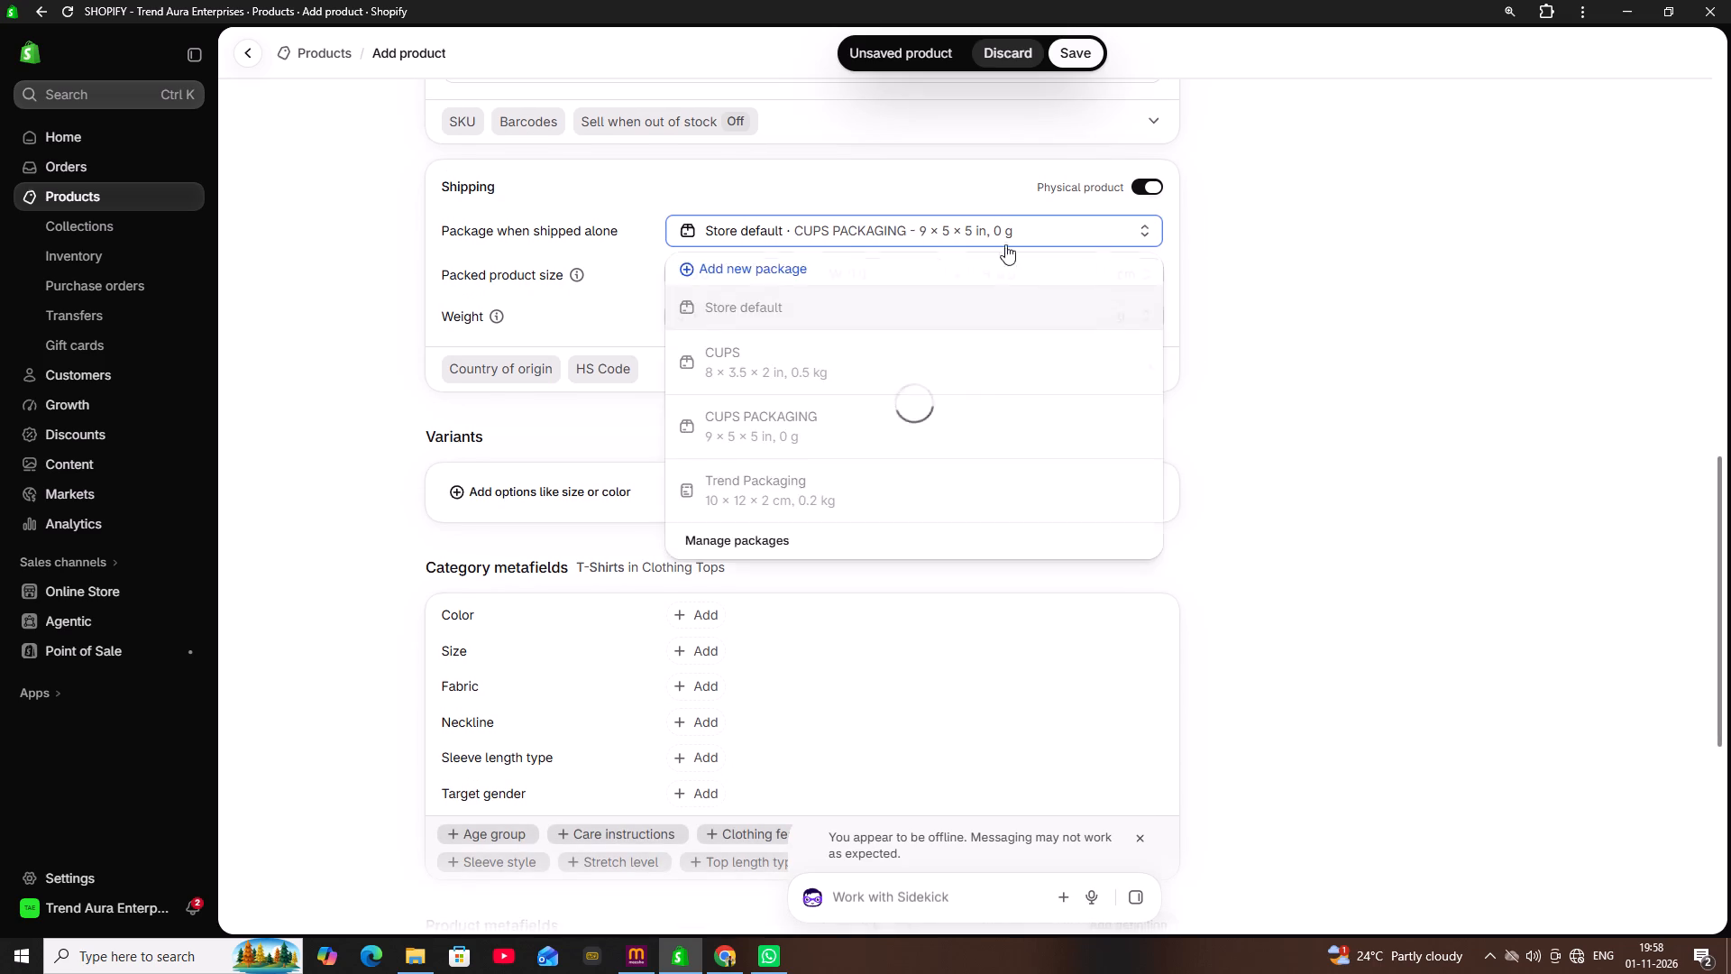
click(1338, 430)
Close the Shopify app window with the product form still unsaved.
scroll(1339, 428, up, 3)
scroll(1213, 364, up, 3)
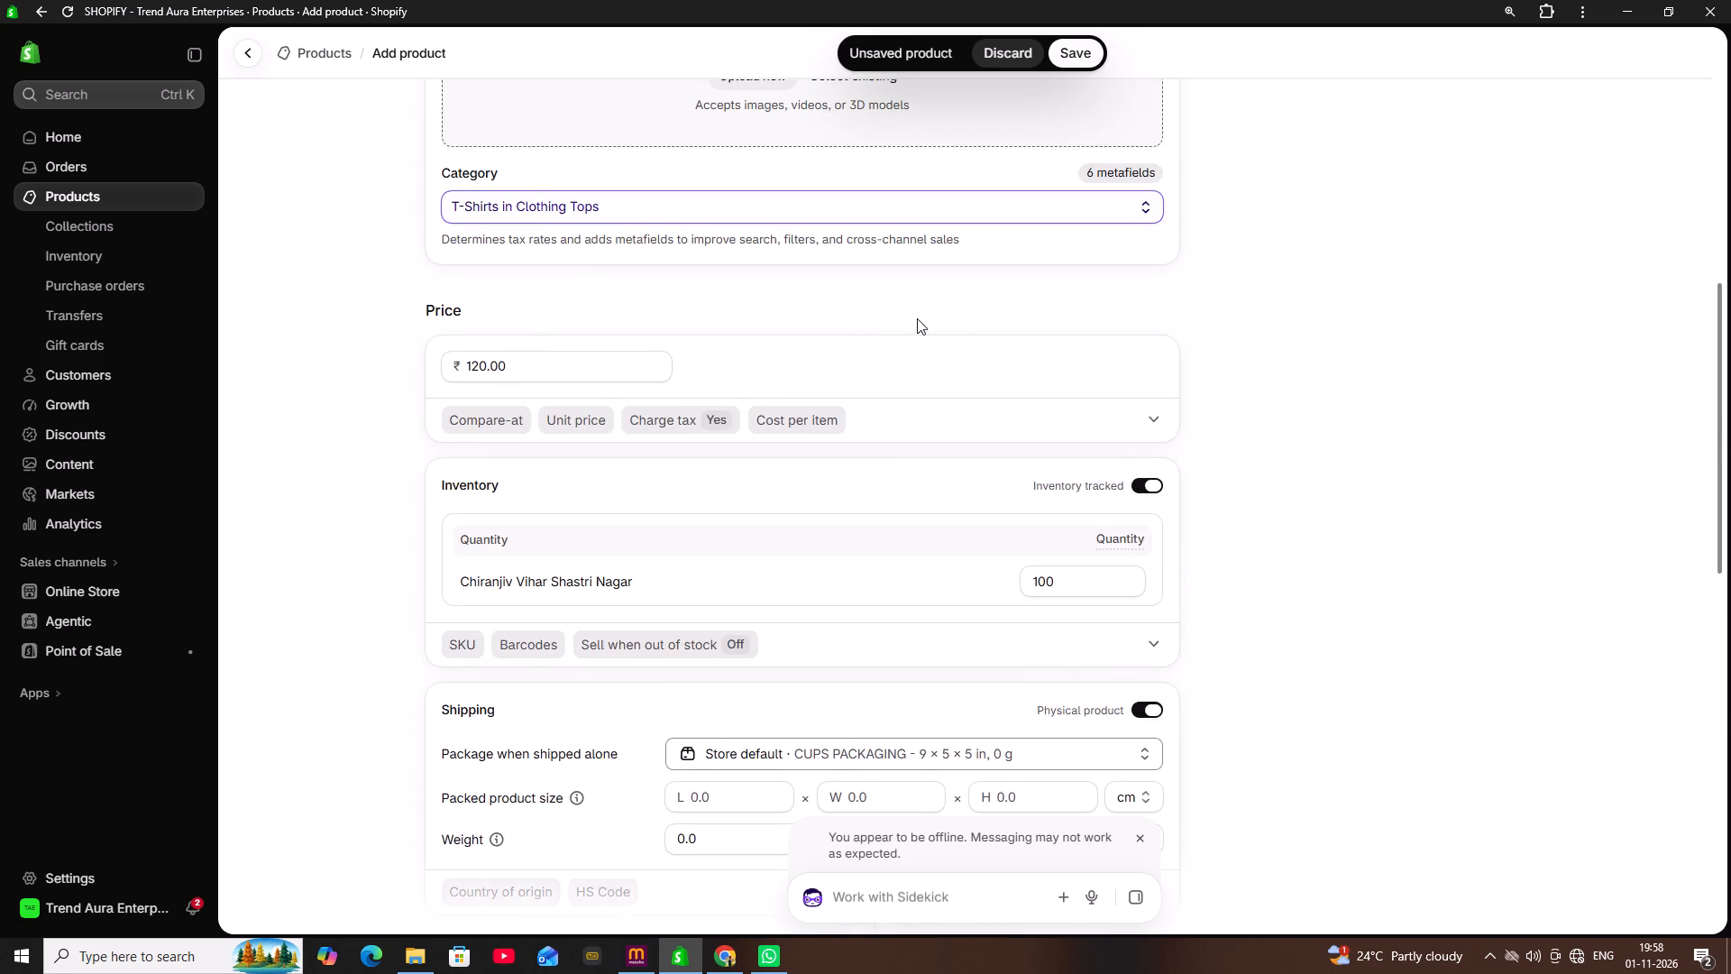
scroll(781, 298, up, 2)
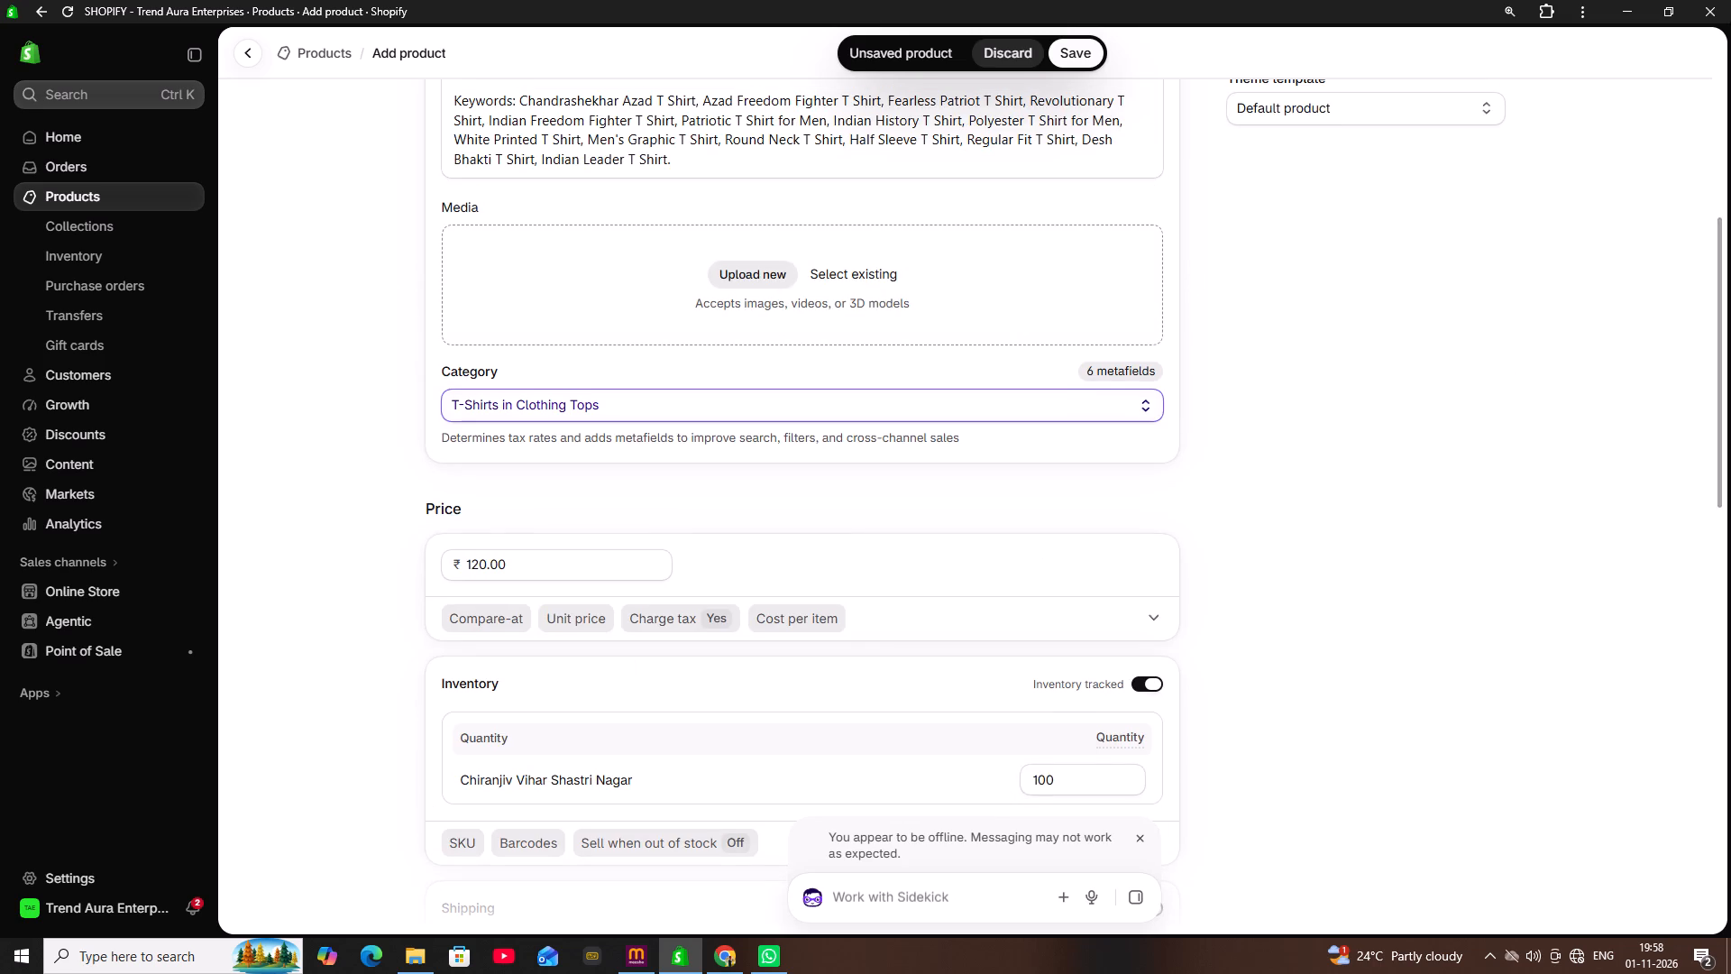
click(1723, 0)
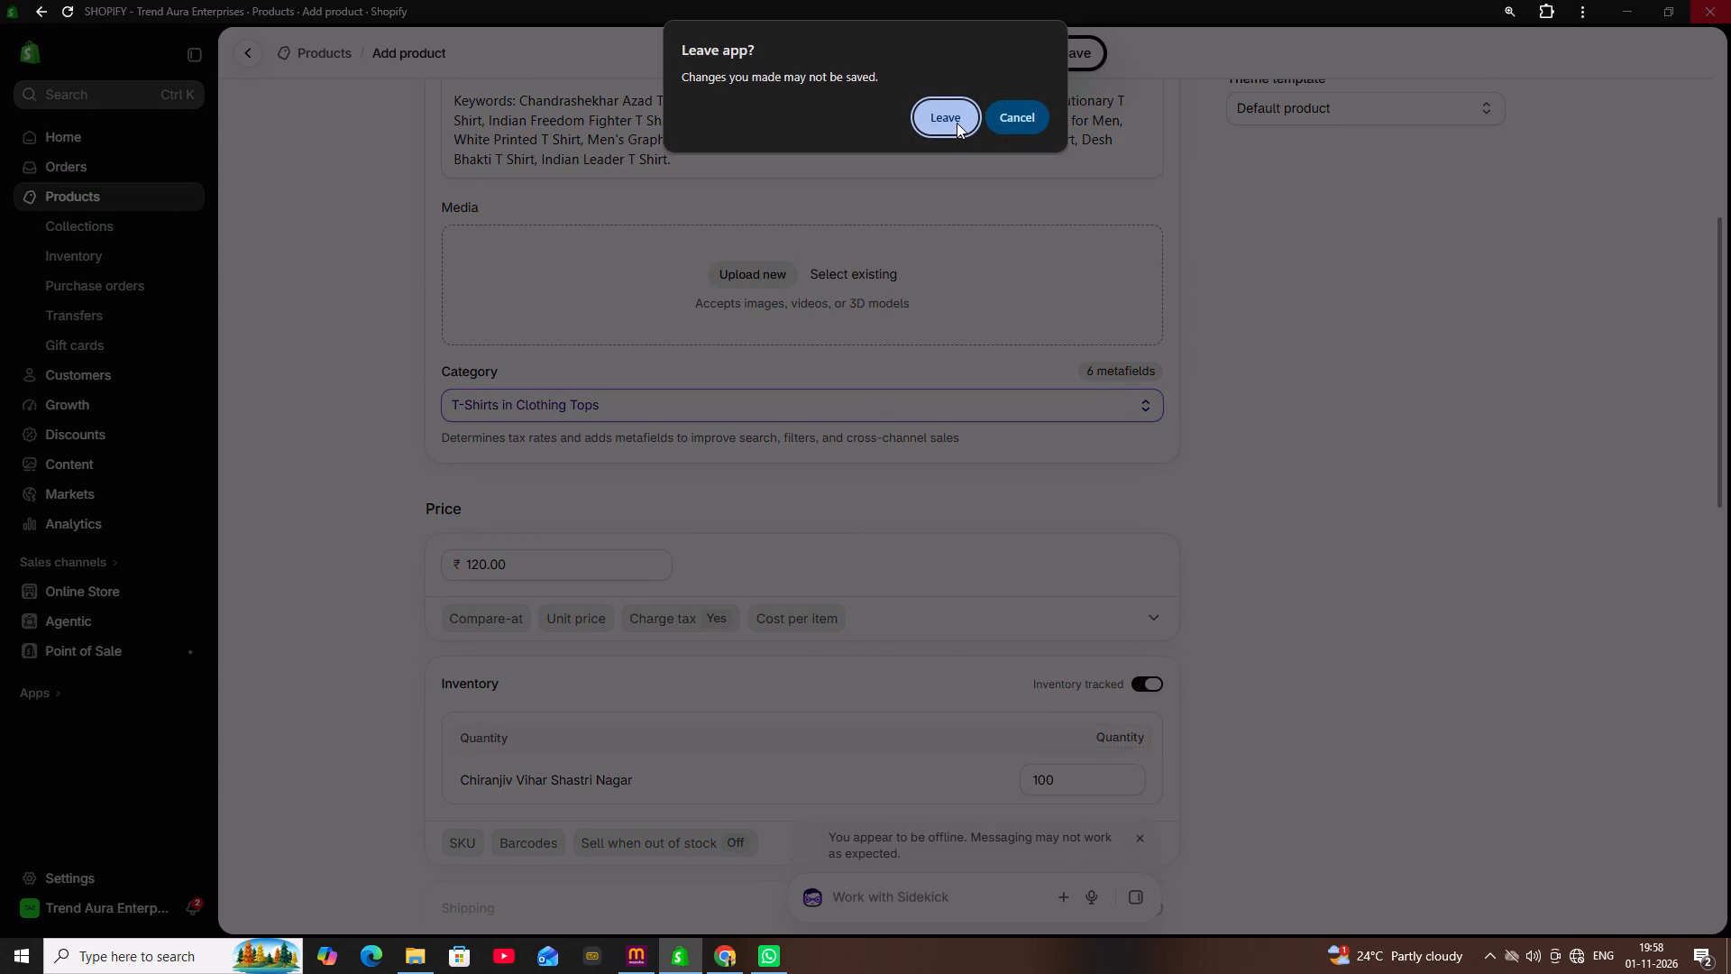